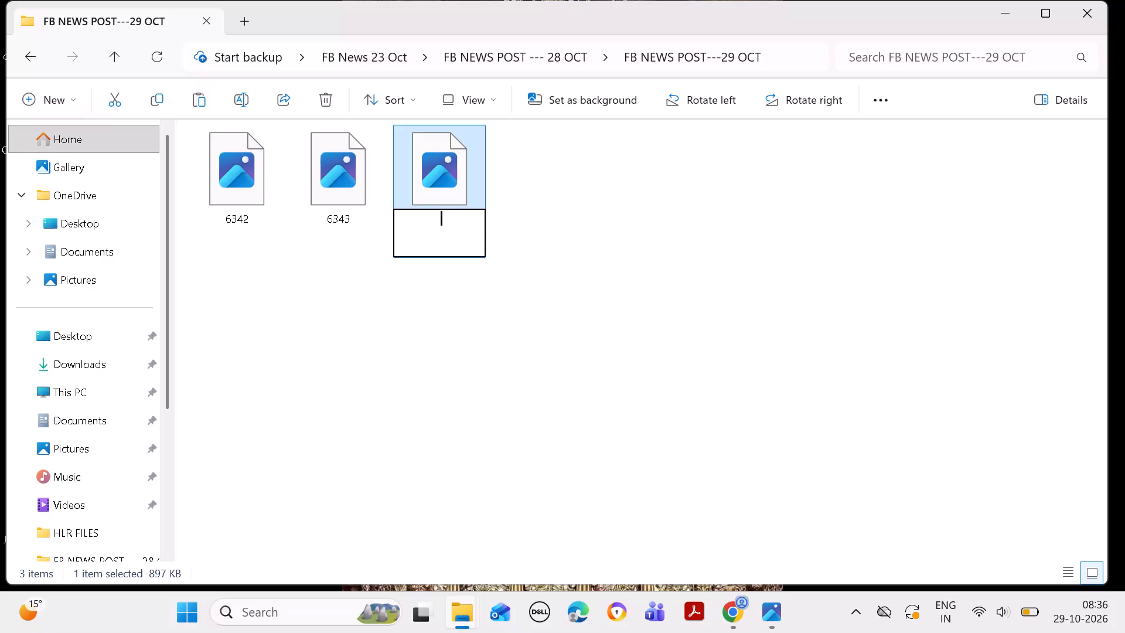
Rename the selected third image file as 6344.
type("6344")
key("Return")
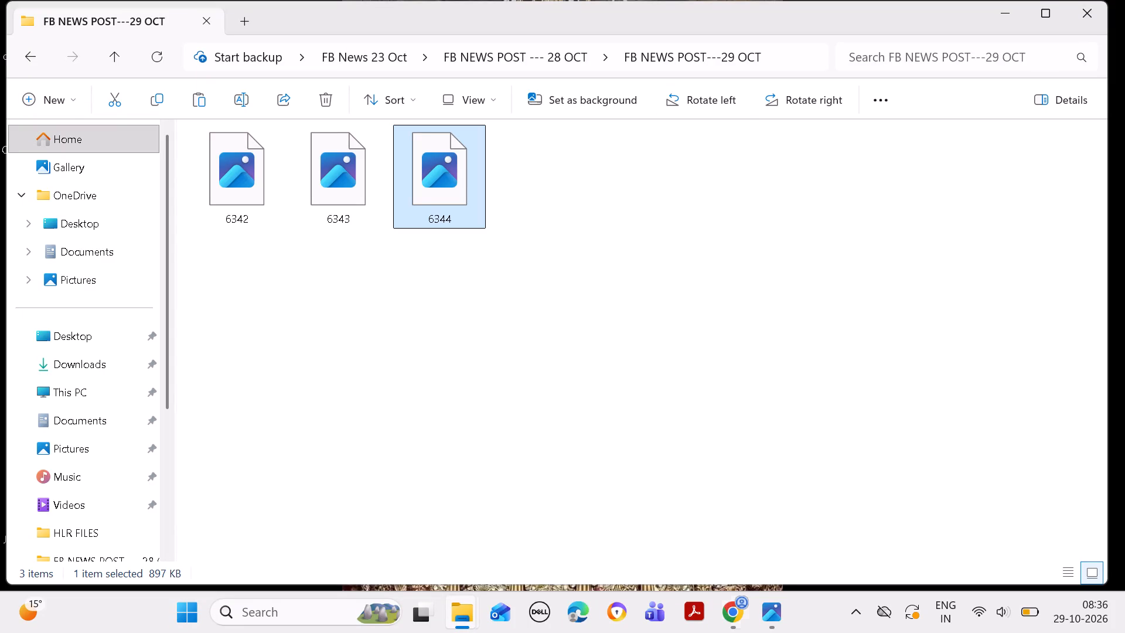
Switch to Chrome, go back to the Case Law Today news list, and open the Injunction item 6345 for editing.
left_click(734, 606)
left_click(735, 604)
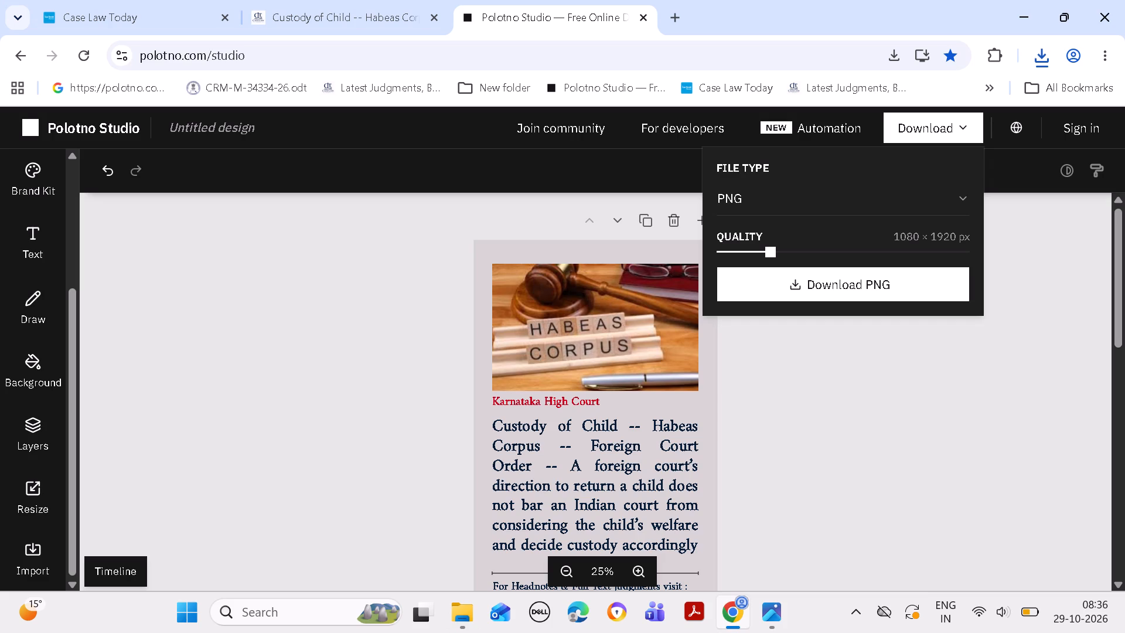
left_click(97, 1)
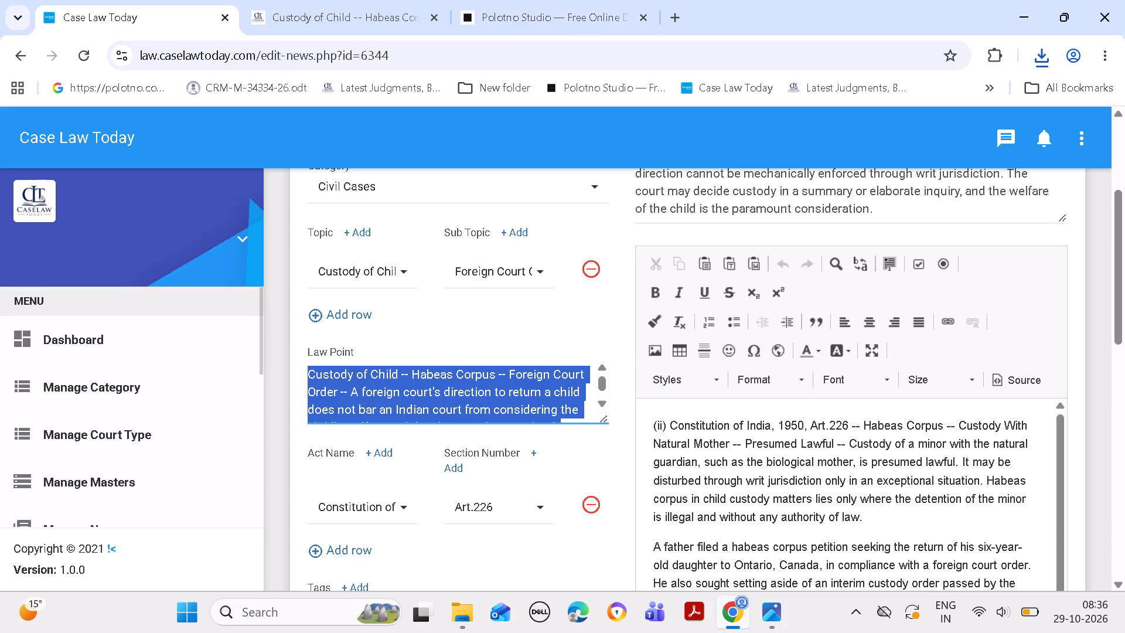
left_click(17, 51)
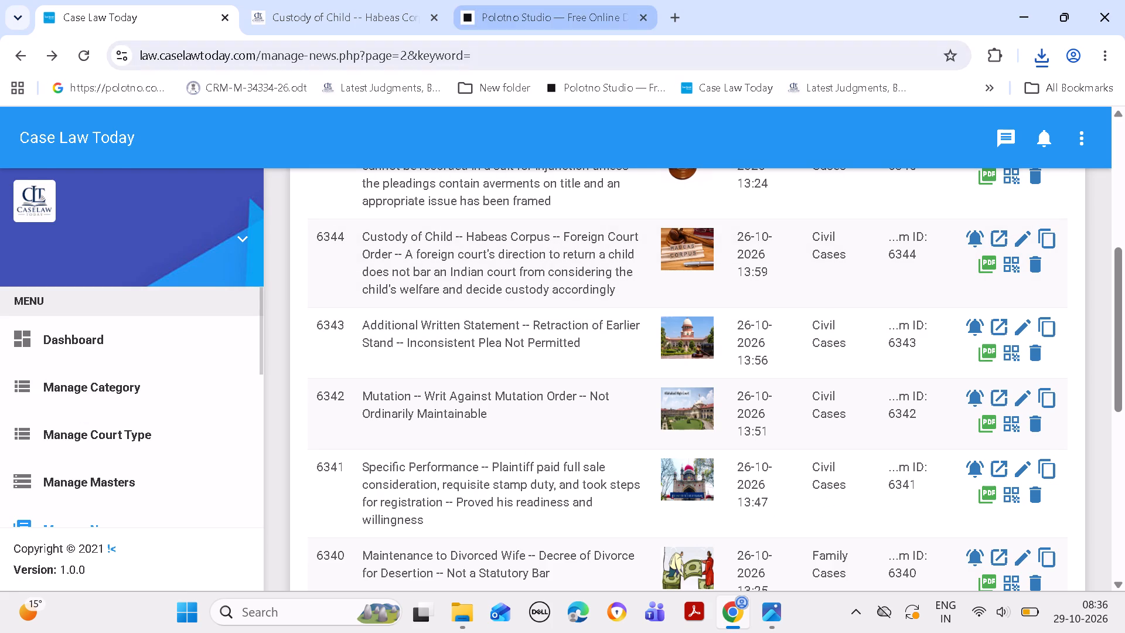
left_click(580, 13)
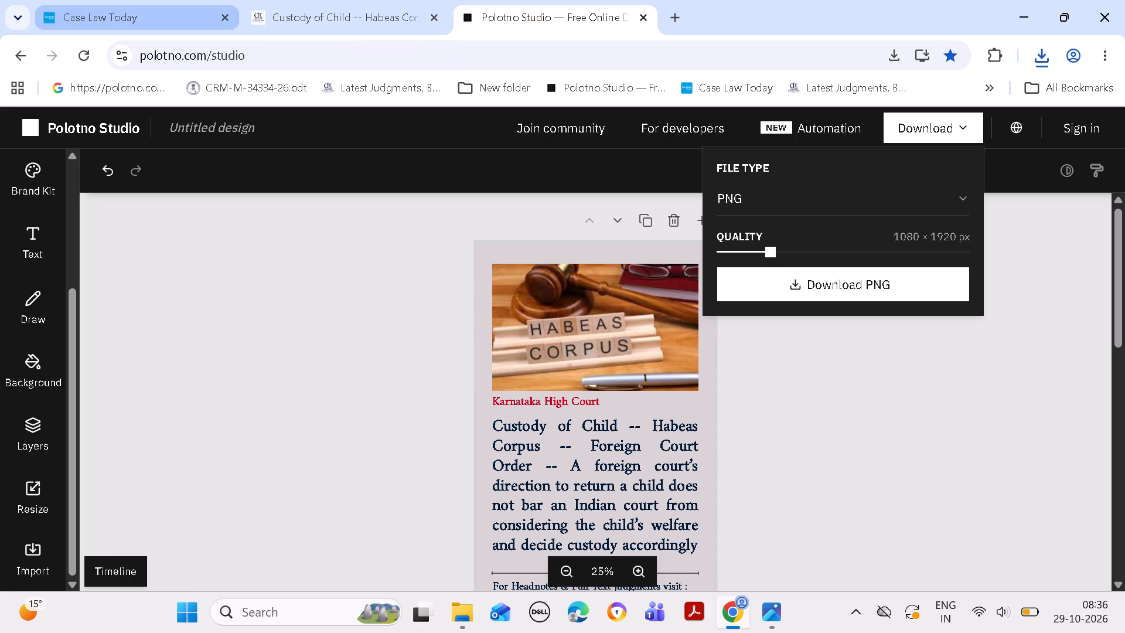
left_click(69, 14)
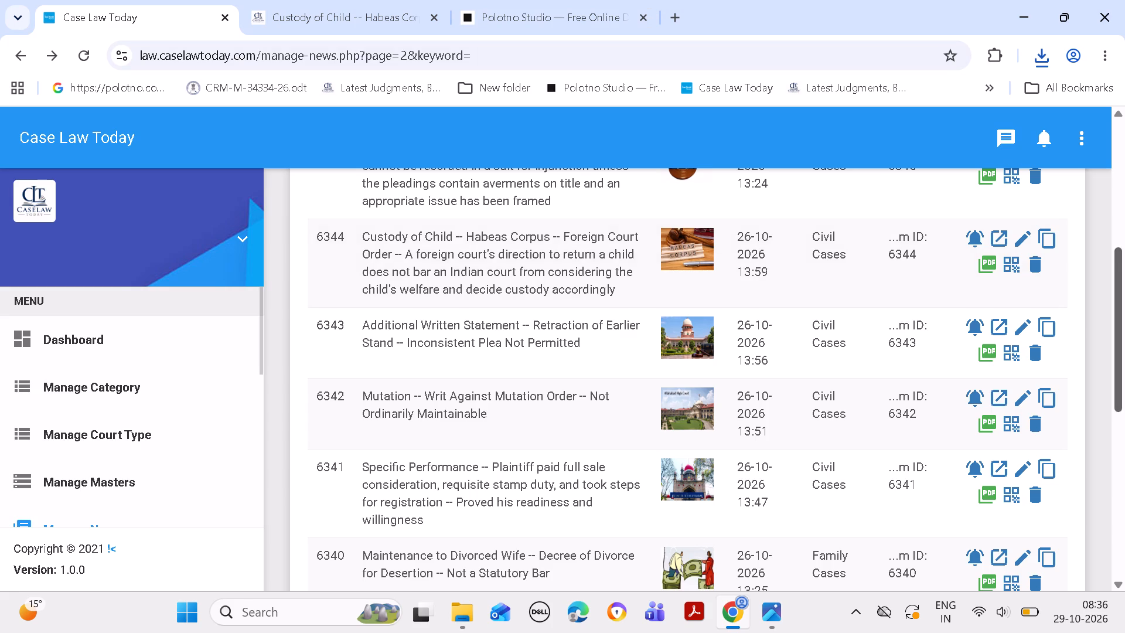
left_click_drag(1117, 390, 1117, 341)
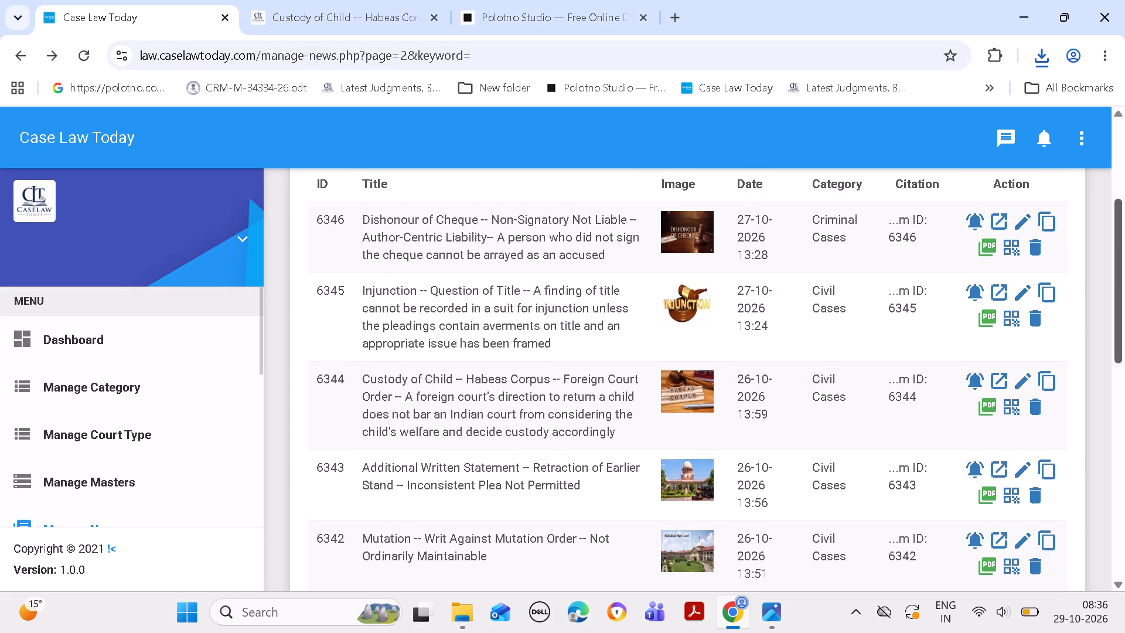
left_click_drag(1117, 341, 1116, 336)
left_click(1021, 304)
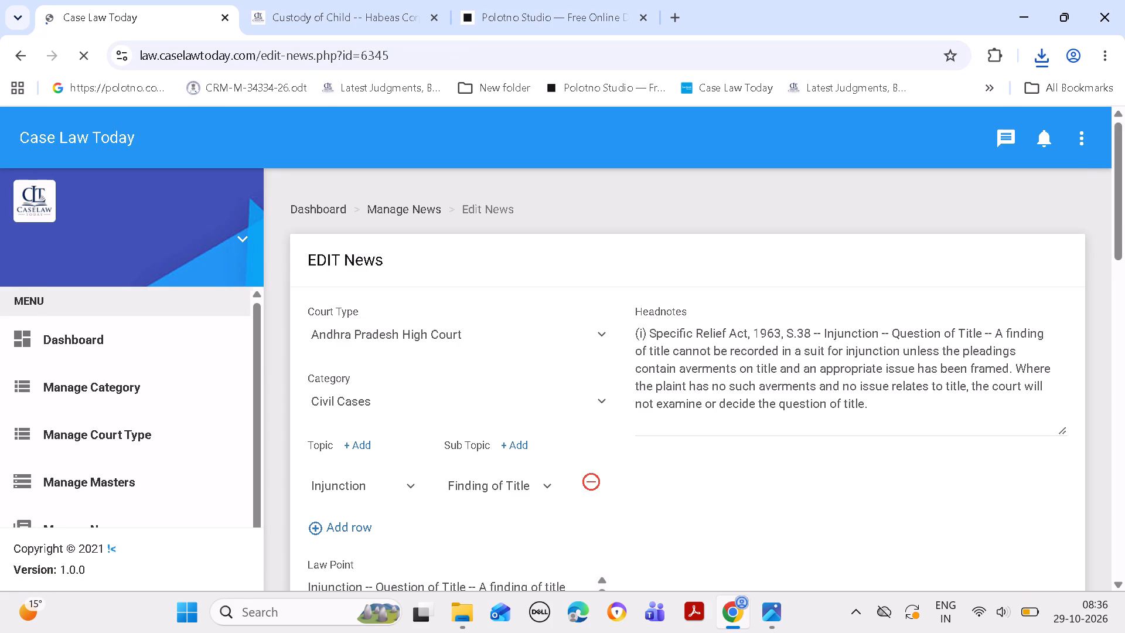
Copy the news ID 6345 from the edit page's web address.
left_click_drag(359, 57, 392, 59)
key("ctrl+c")
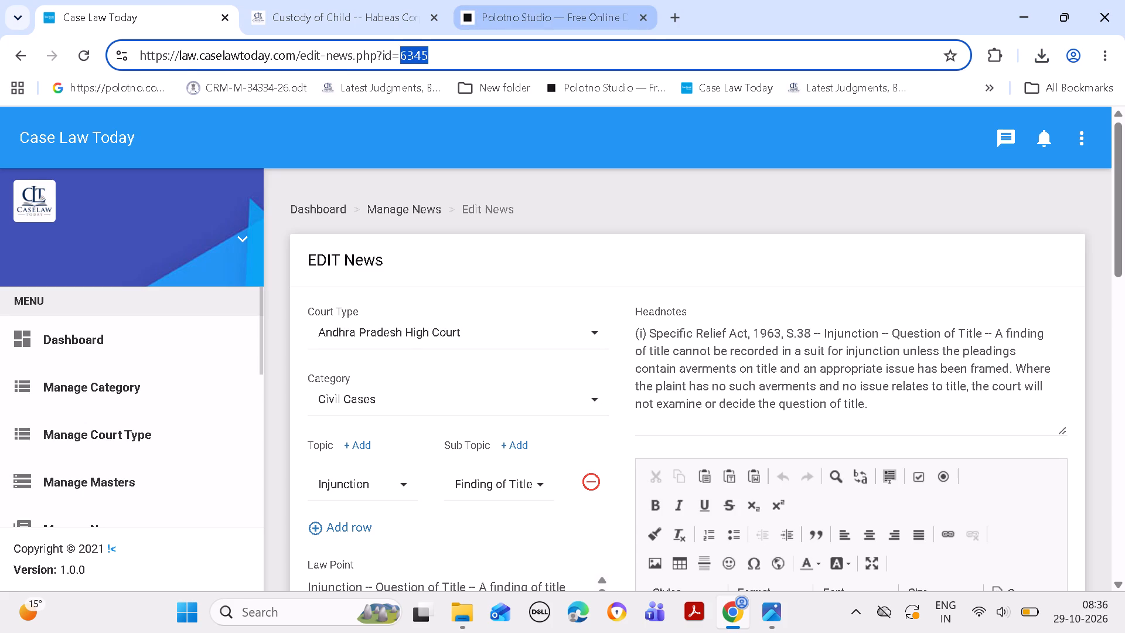
left_click(544, 11)
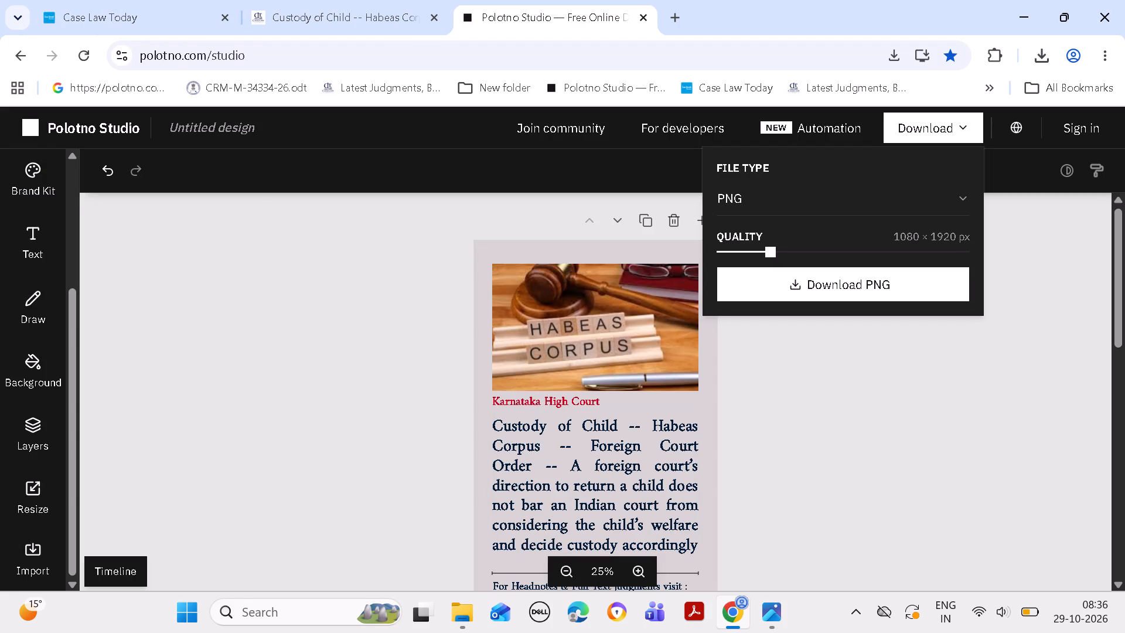
left_click(129, 13)
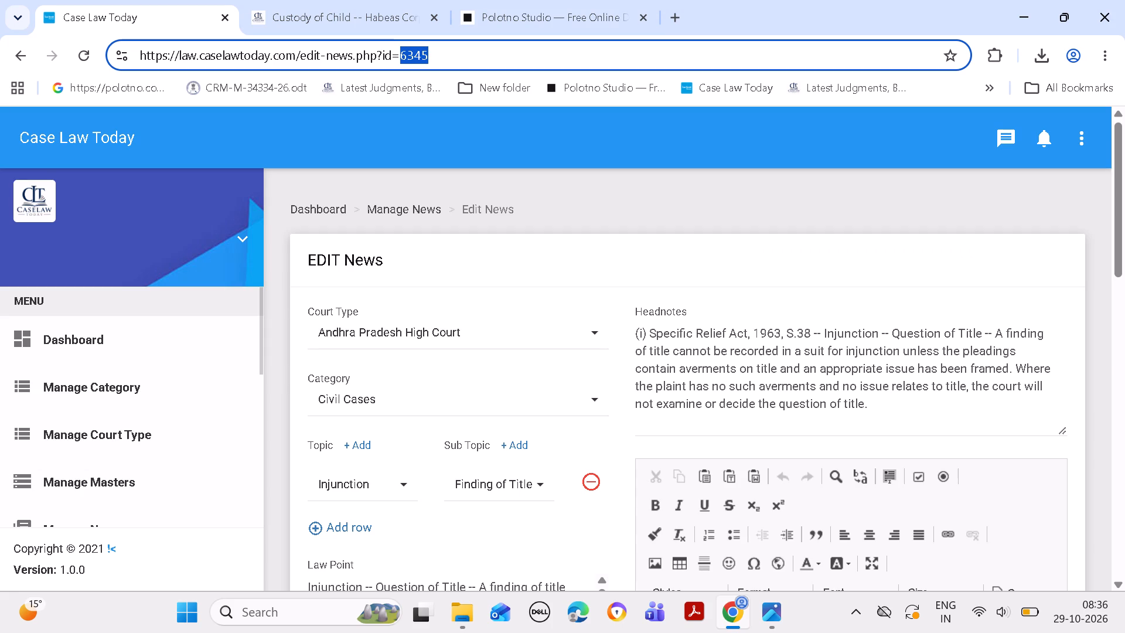
On the public CaseLawToday site, search by keyword for case 6345 and open the Injunction -- Question of Title article.
left_click(363, 8)
left_click(496, 162)
key("ctrl+v")
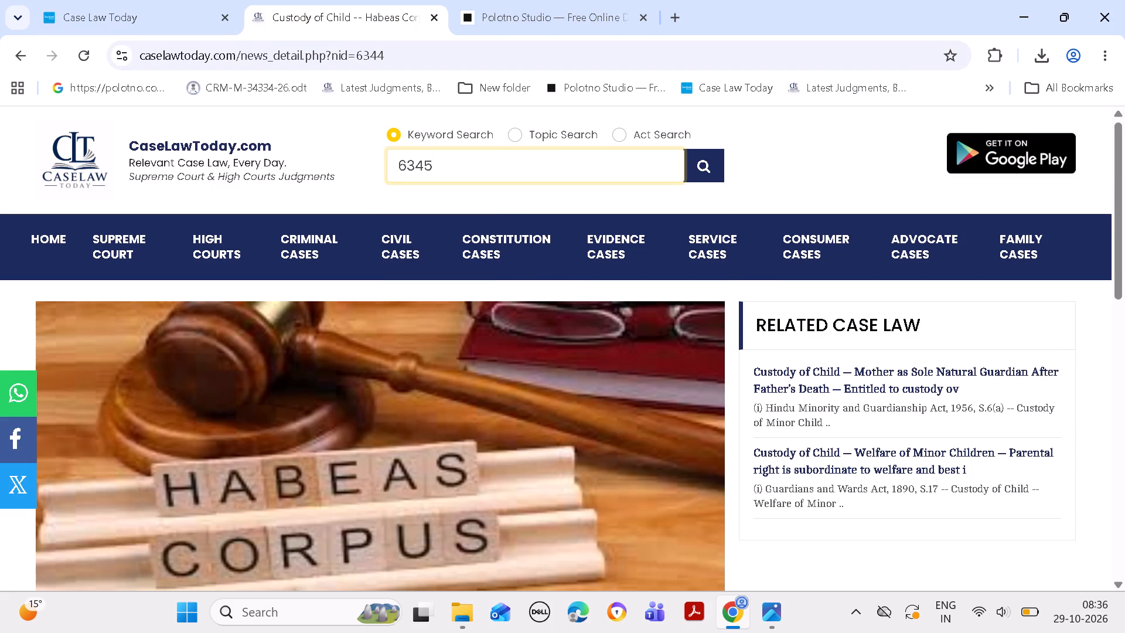
left_click(702, 167)
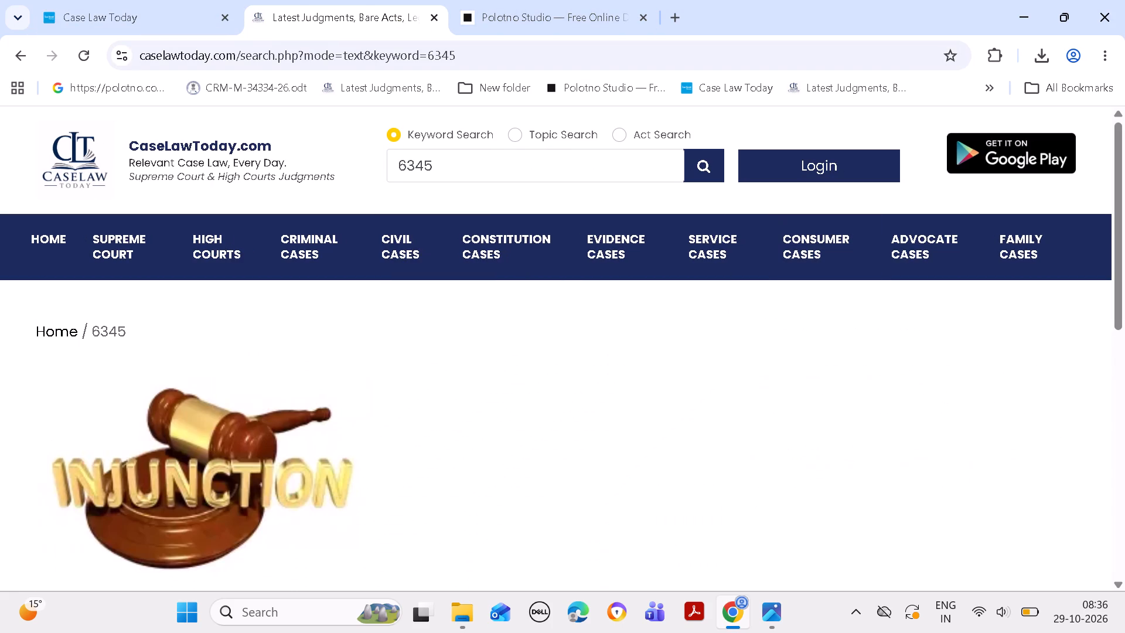
left_click_drag(1119, 294, 1124, 333)
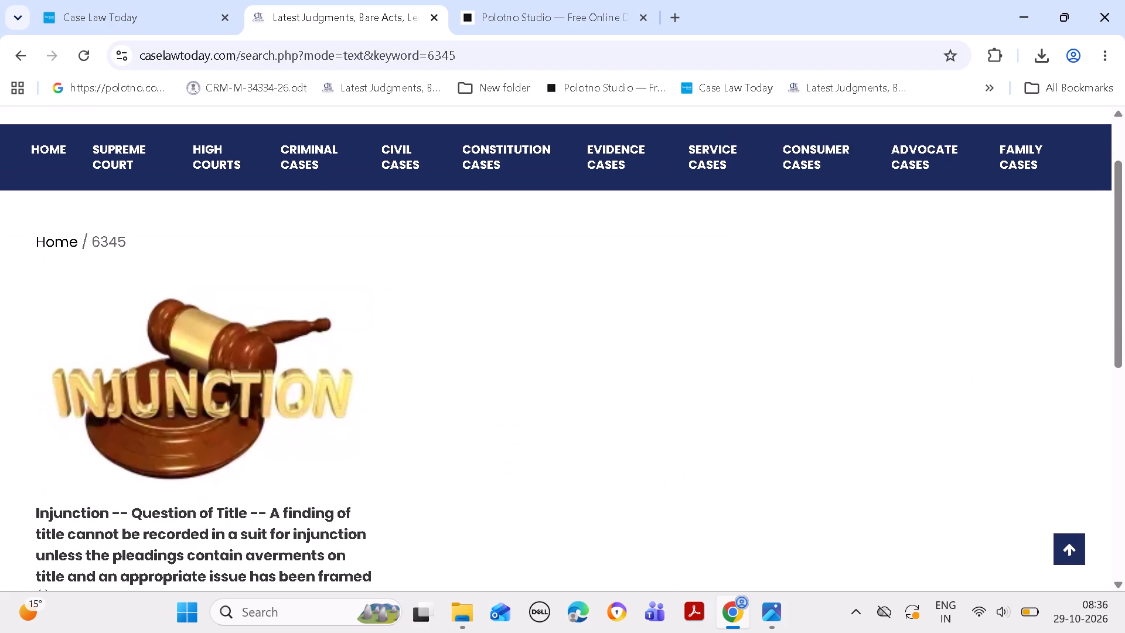
left_click(304, 518)
Copy the Injunction gavel image from the article page.
right_click(304, 472)
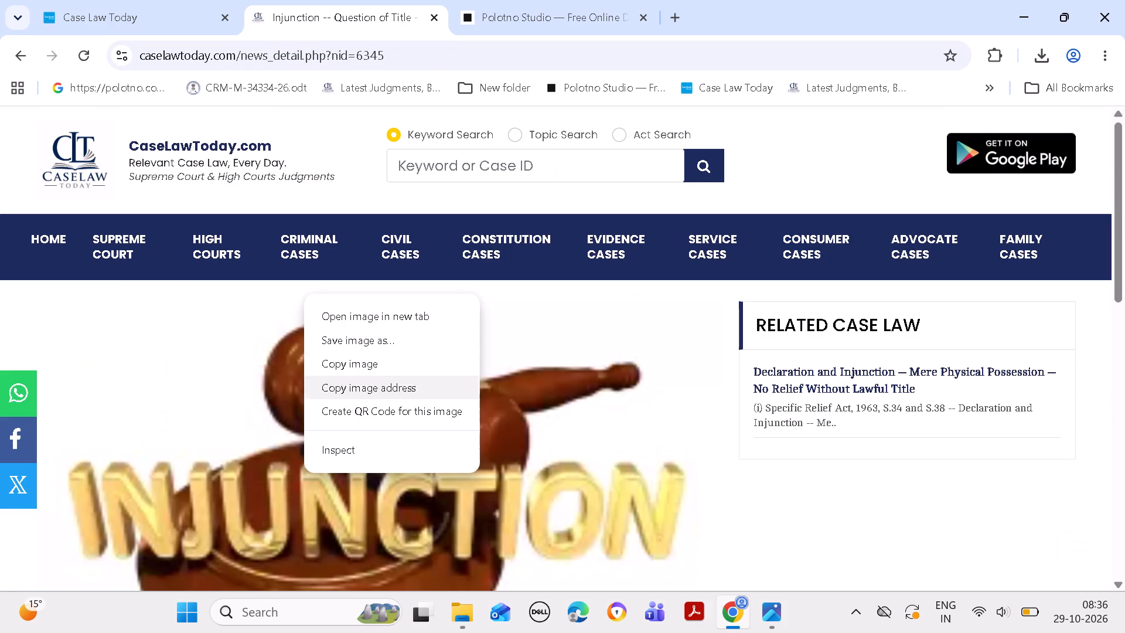
left_click(359, 359)
In the Polotno Studio design, delete the Habeas Corpus picture and paste the copied Injunction image onto the page.
left_click(535, 11)
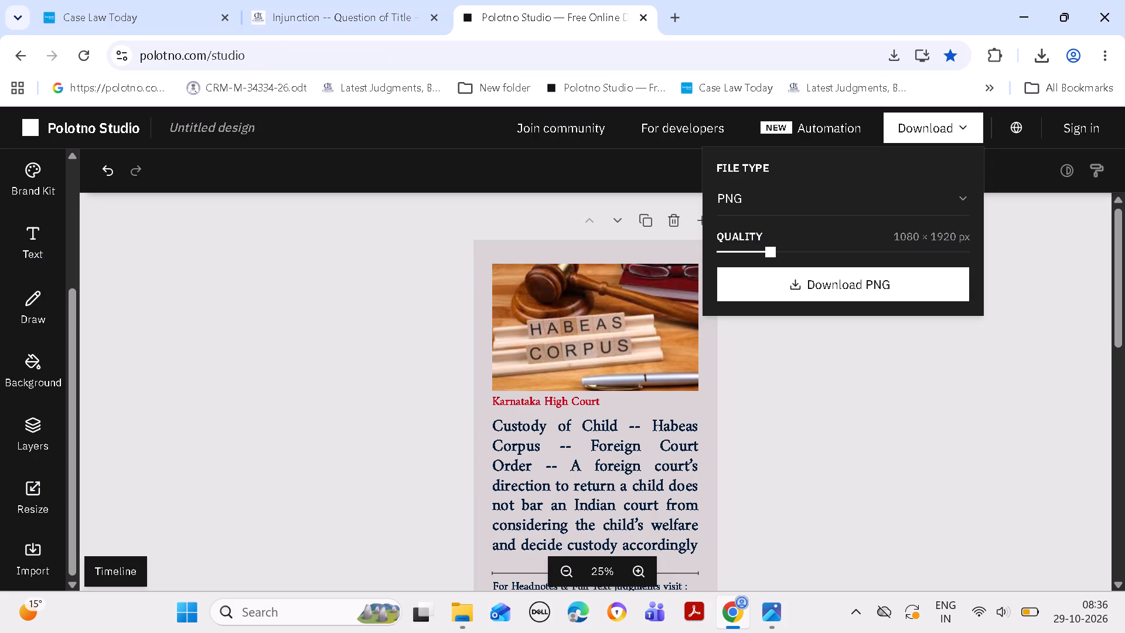
left_click(595, 321)
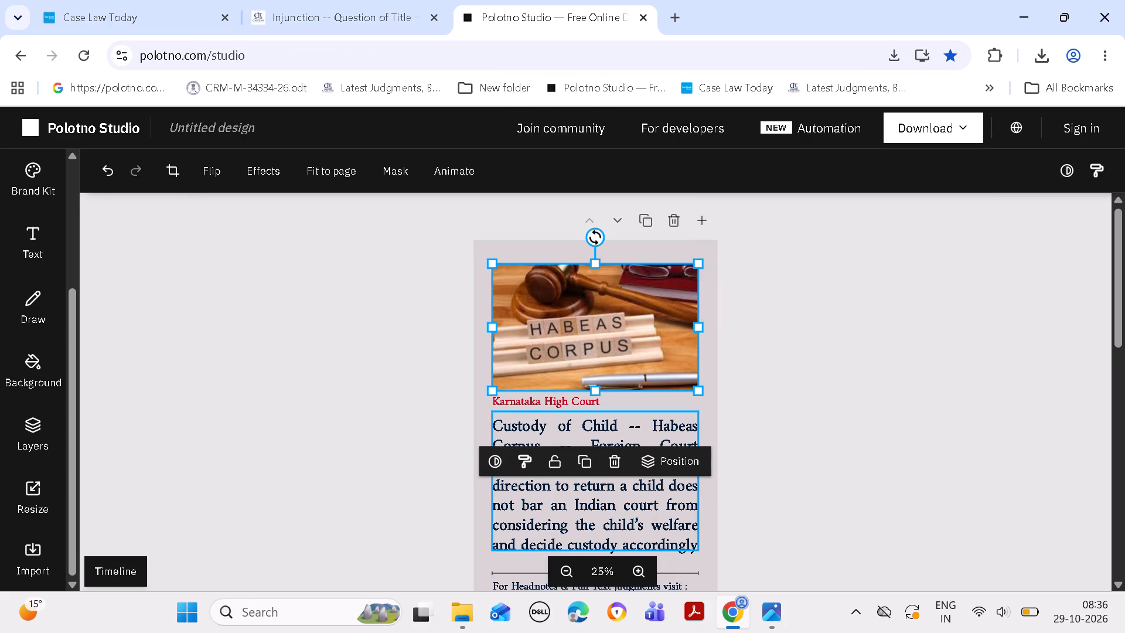
left_click(614, 454)
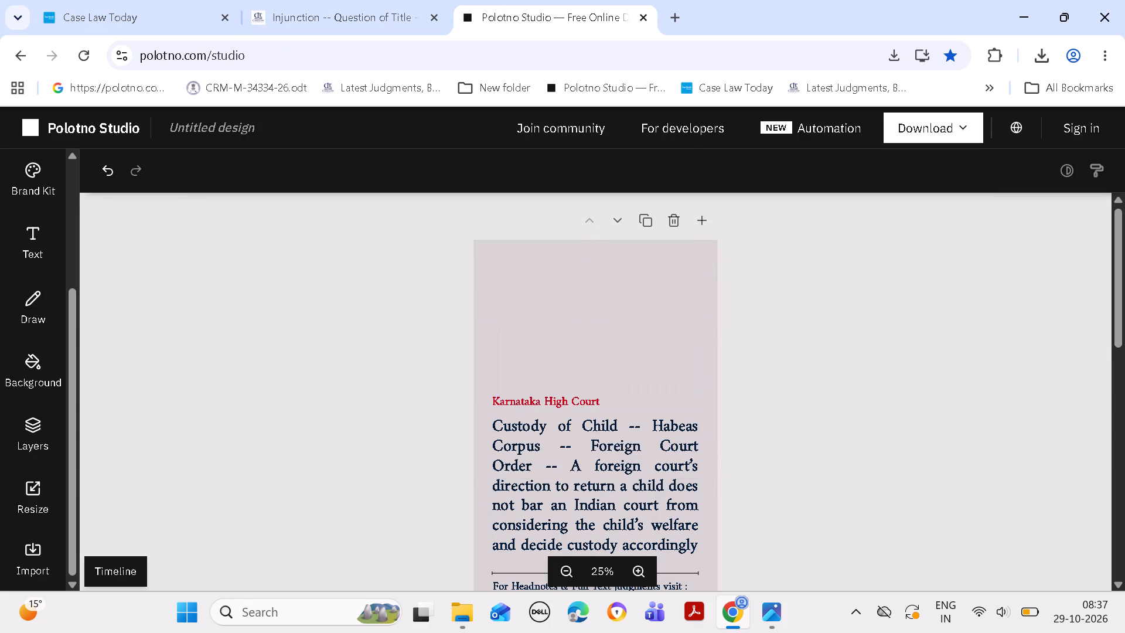
left_click(595, 307)
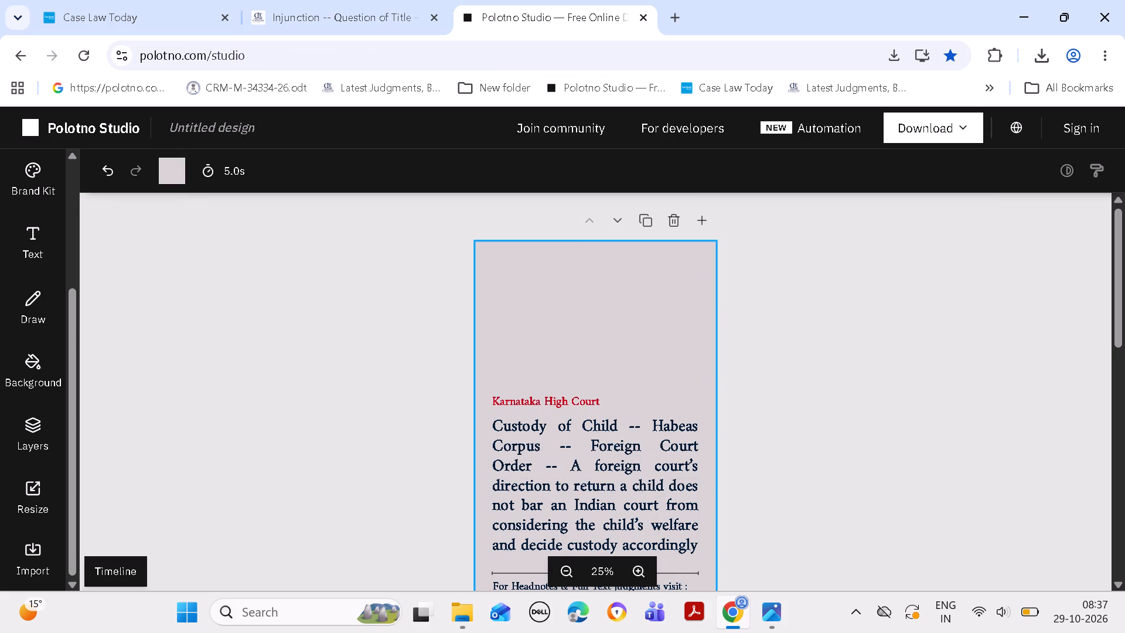
key("ctrl+v")
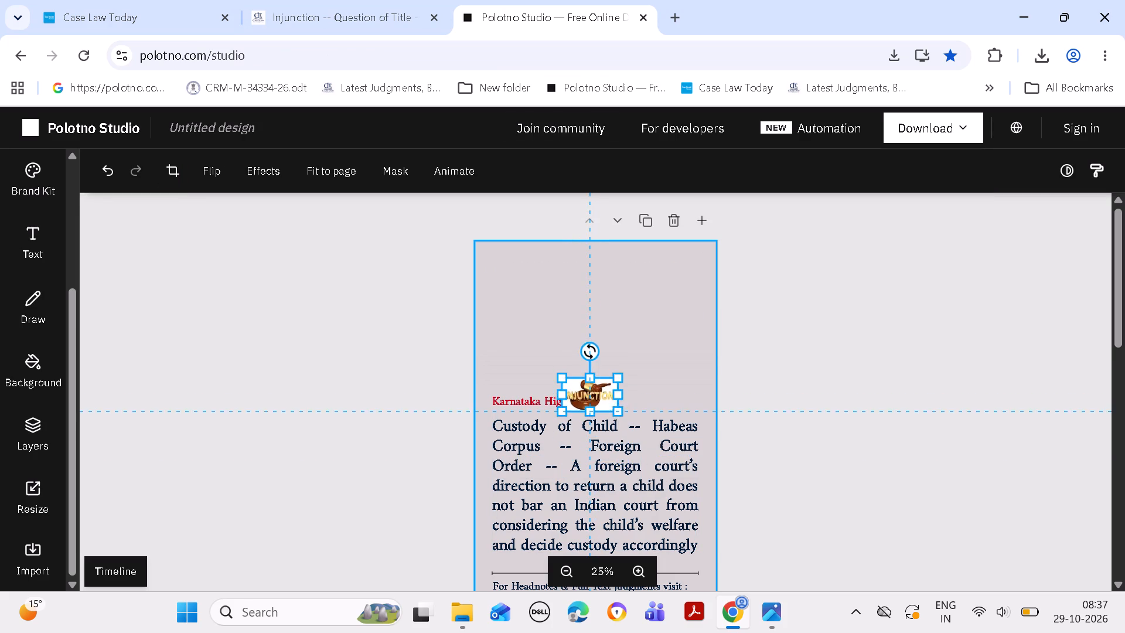
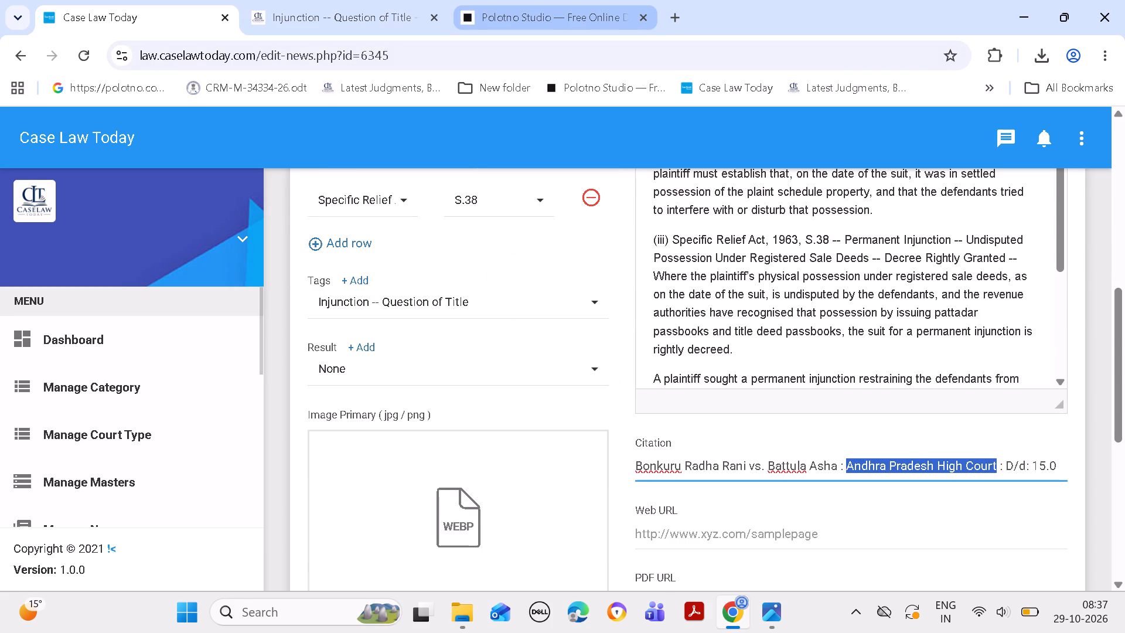
left_click(533, 19)
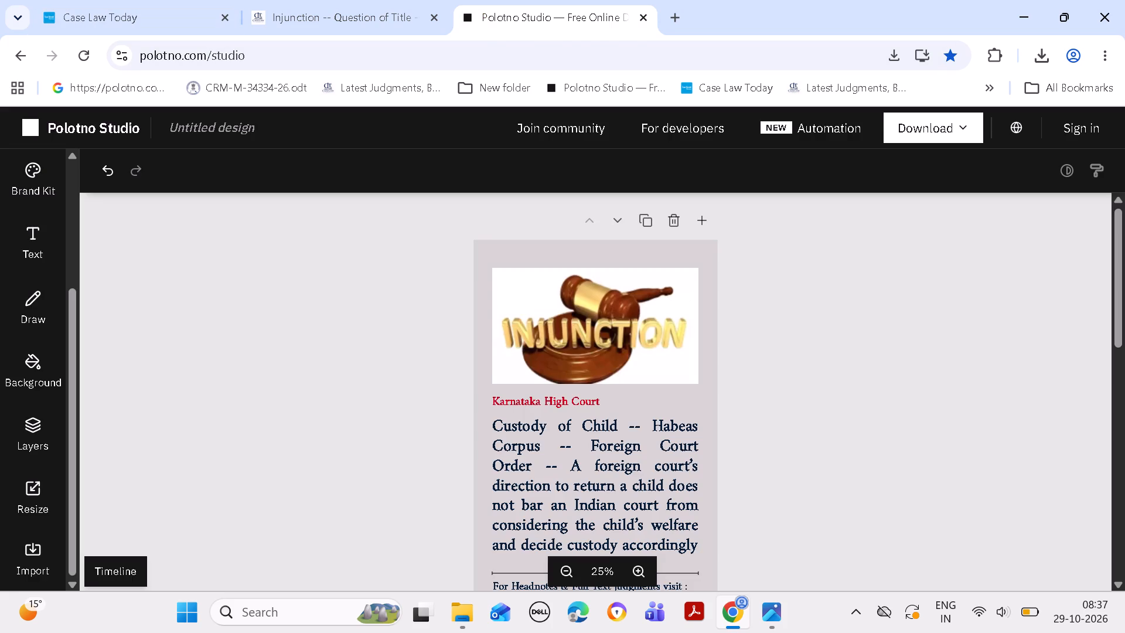
double_click(564, 395)
left_click(562, 401)
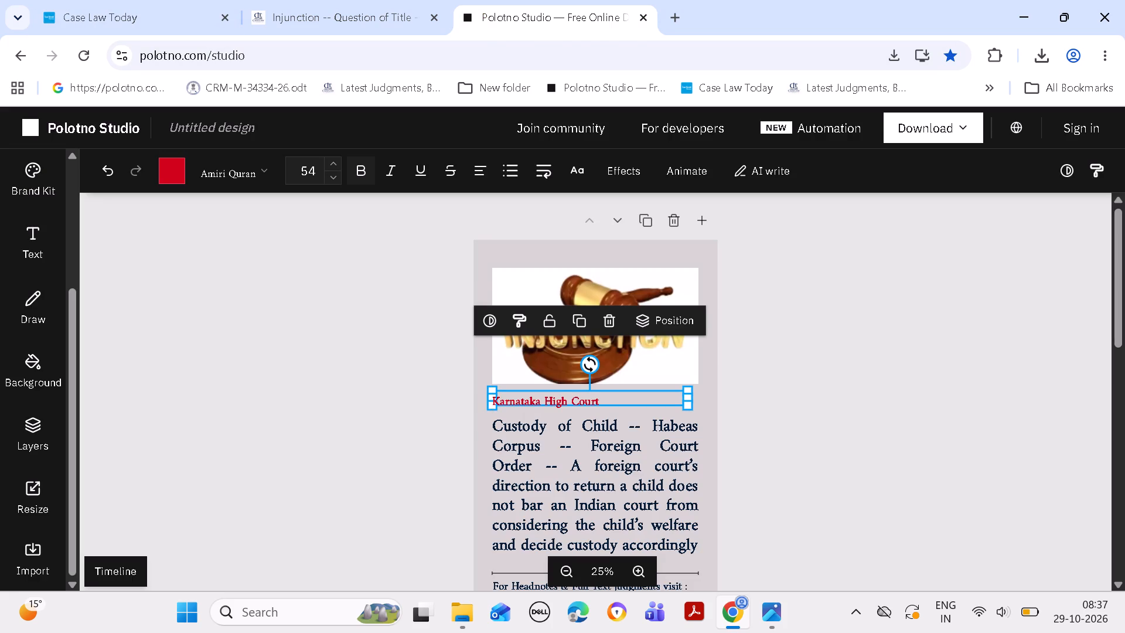
left_click(608, 399)
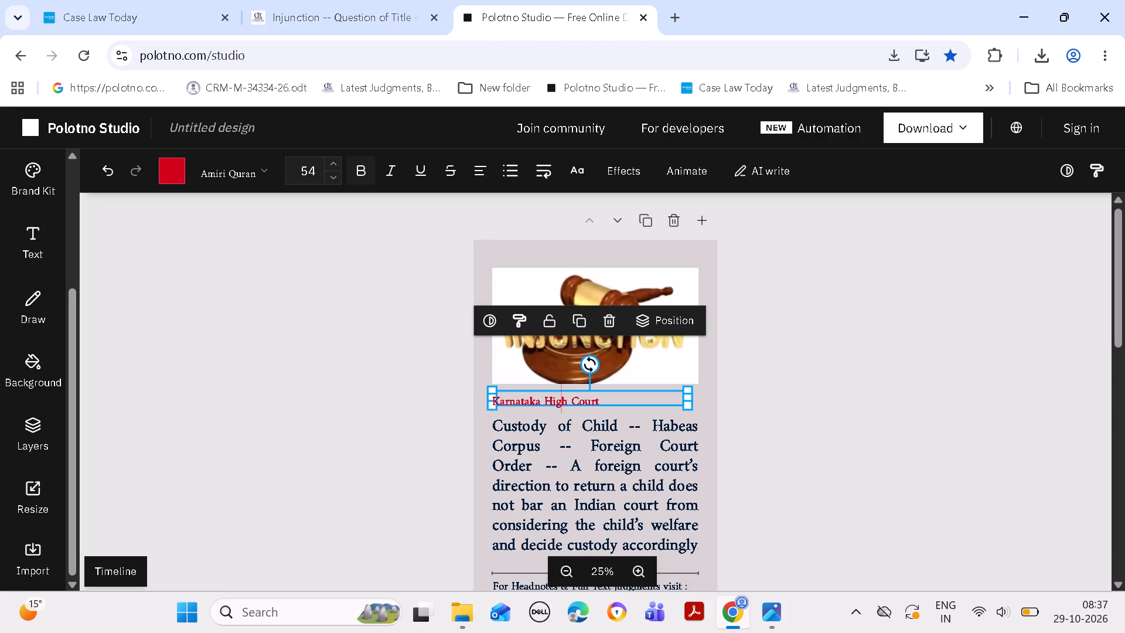
left_click(602, 399)
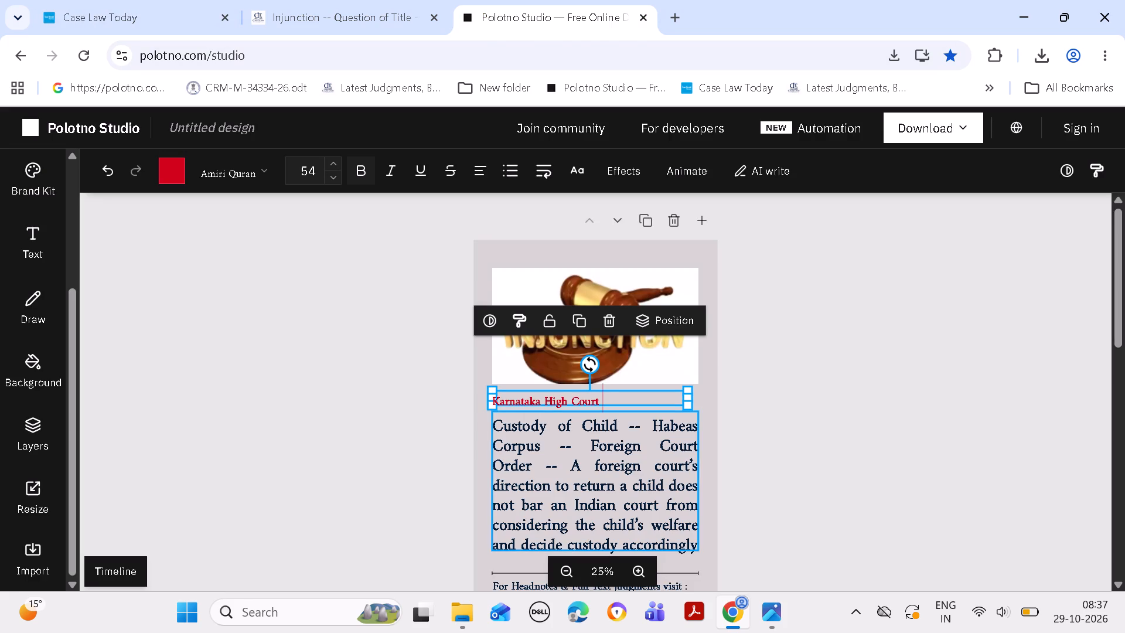
Replace the red court name below the image with the copied text Andhra Pradesh High Court.
key("BackSpace")
key("BackSpace")
key("BackSpace")
key("BackSpace")
key("BackSpace")
key("BackSpace")
key("BackSpace")
key("BackSpace")
key("BackSpace")
key("BackSpace")
key("BackSpace")
key("BackSpace")
key("BackSpace")
key("BackSpace")
key("BackSpace")
key("BackSpace")
key("BackSpace")
key("BackSpace")
key("BackSpace")
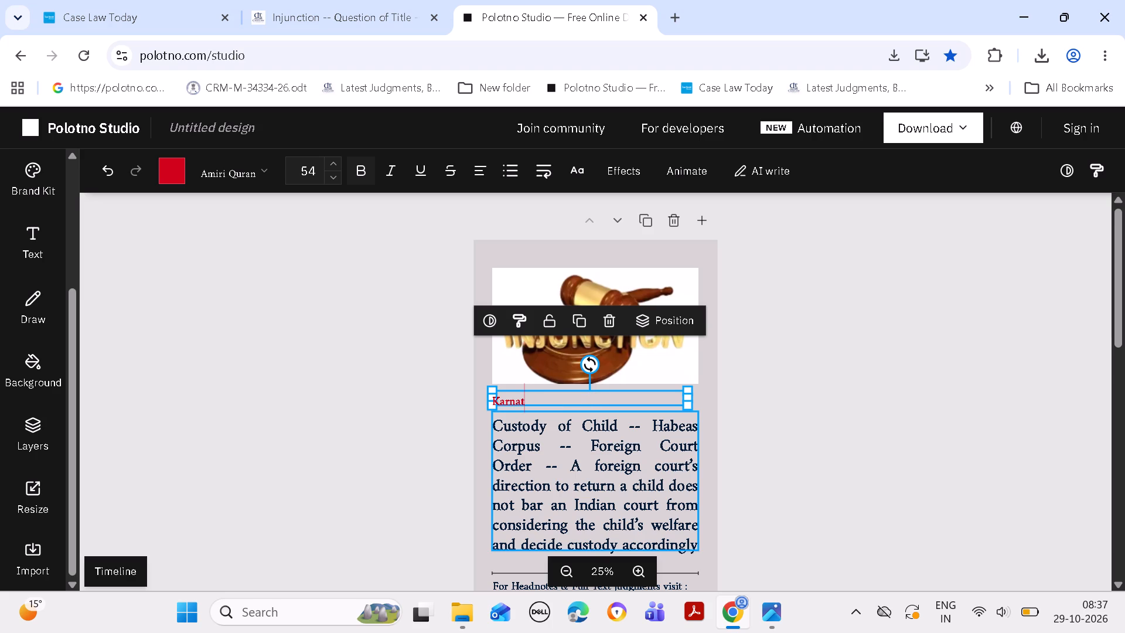
key("BackSpace")
key("BackSpace")
key("BackSpace")
key("BackSpace")
key("ctrl+v")
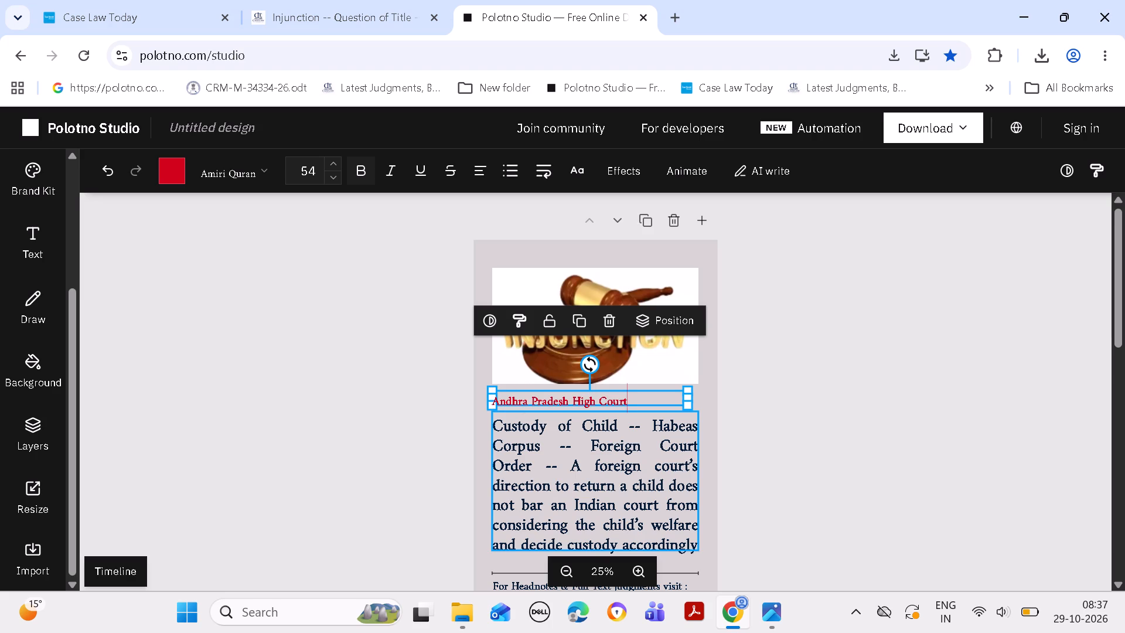
left_click(915, 443)
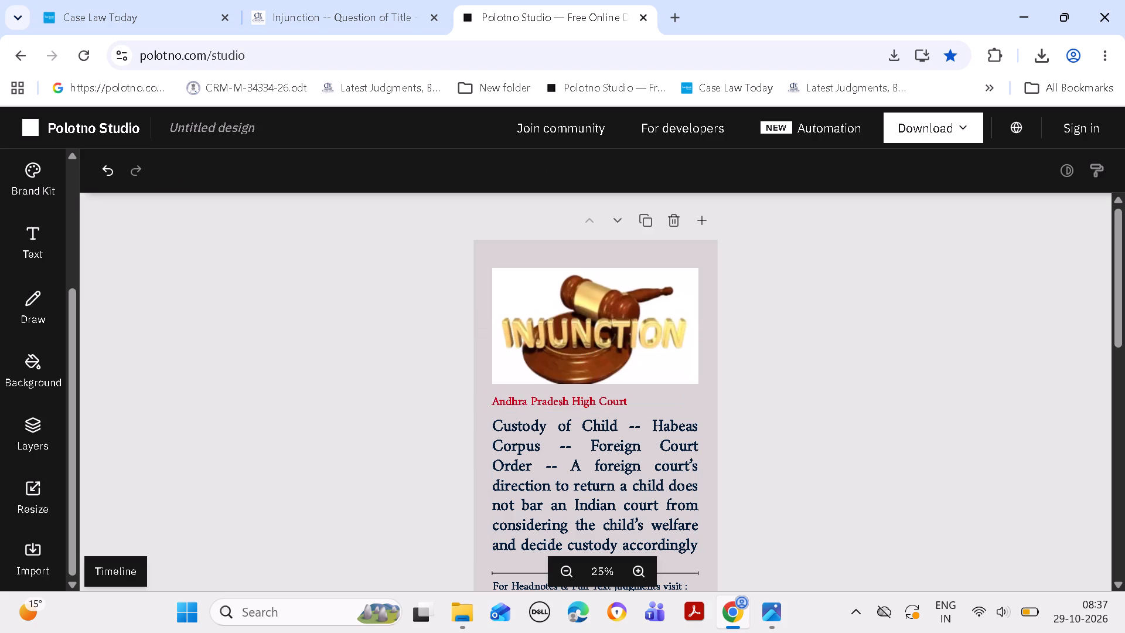
Move the Injunction image slightly up and place the Andhra Pradesh High Court line directly beneath its lower edge.
left_click_drag(544, 394, 542, 384)
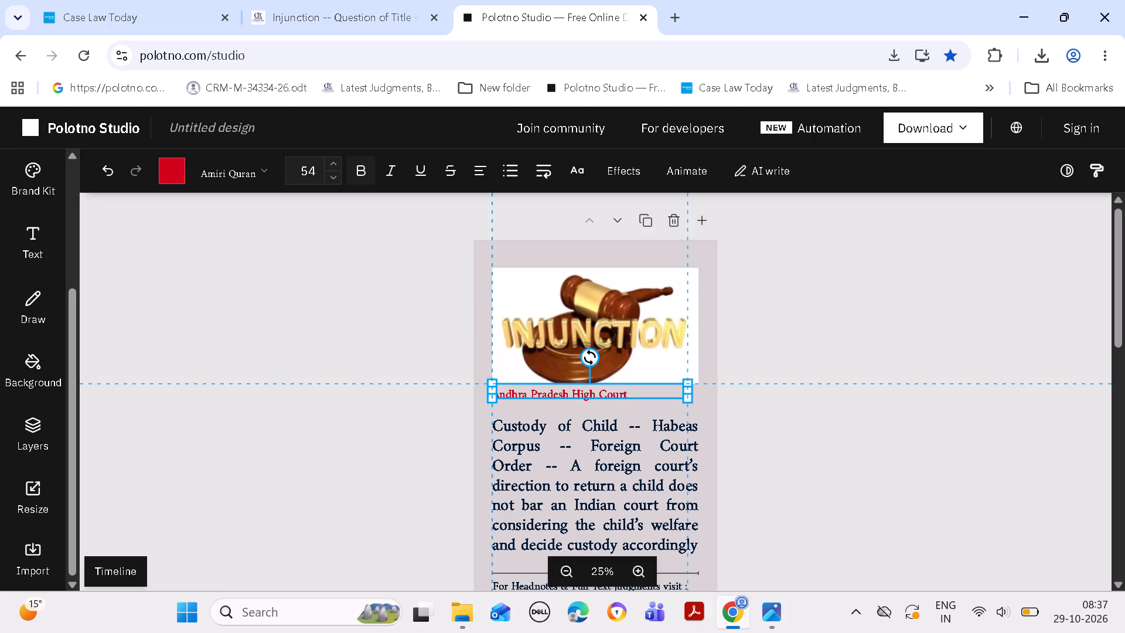
left_click_drag(542, 384, 541, 381)
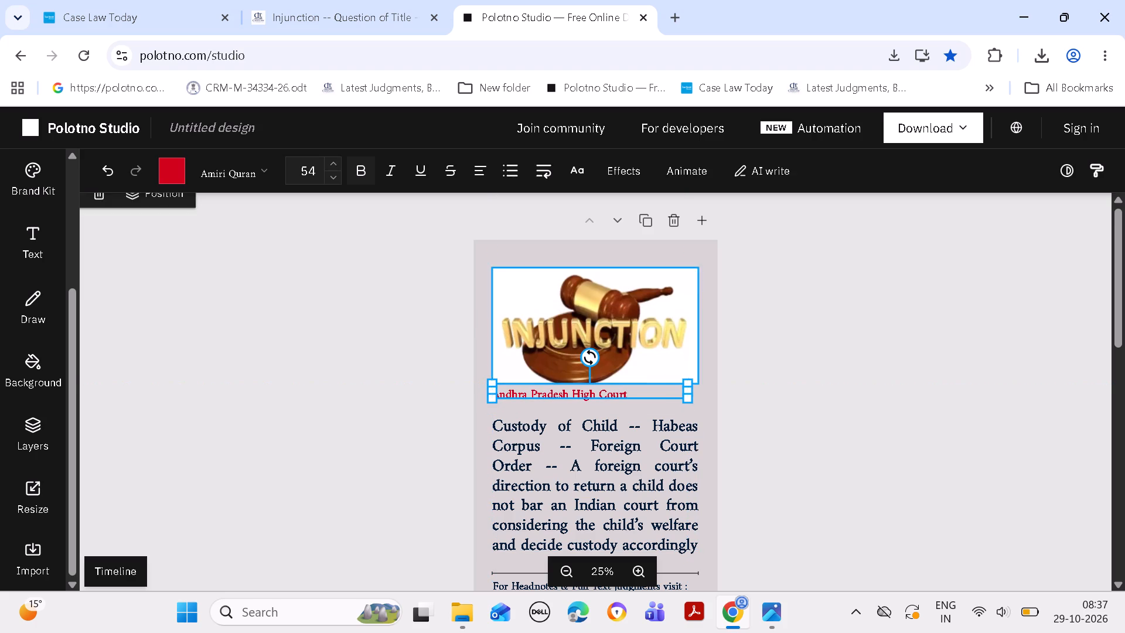
left_click(756, 360)
left_click_drag(584, 341, 584, 333)
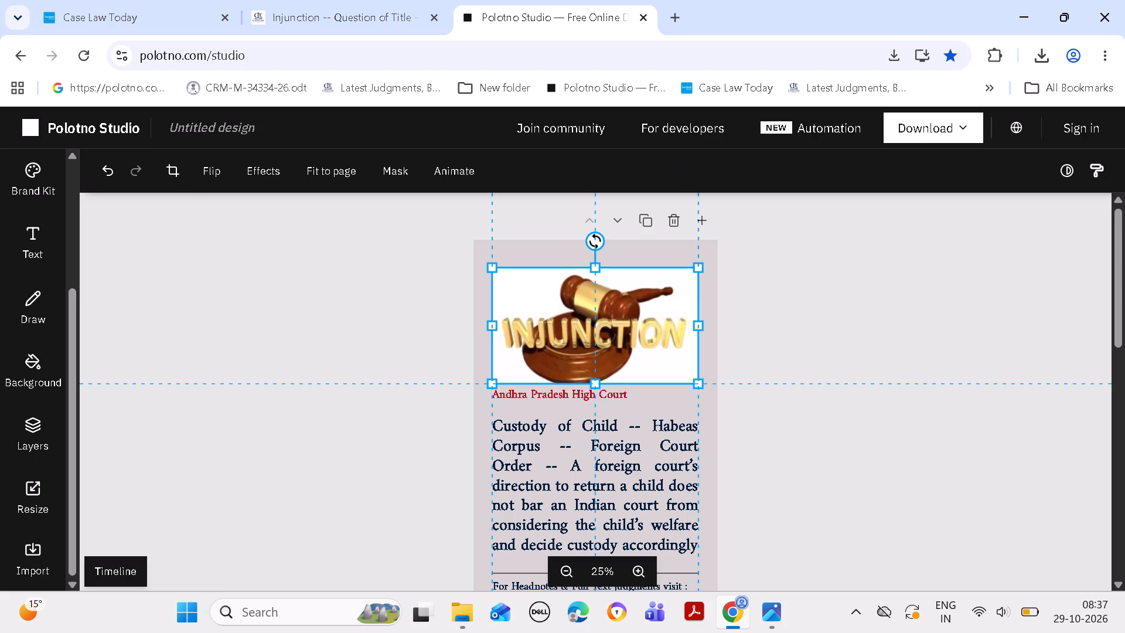
left_click_drag(584, 333, 584, 332)
left_click(781, 336)
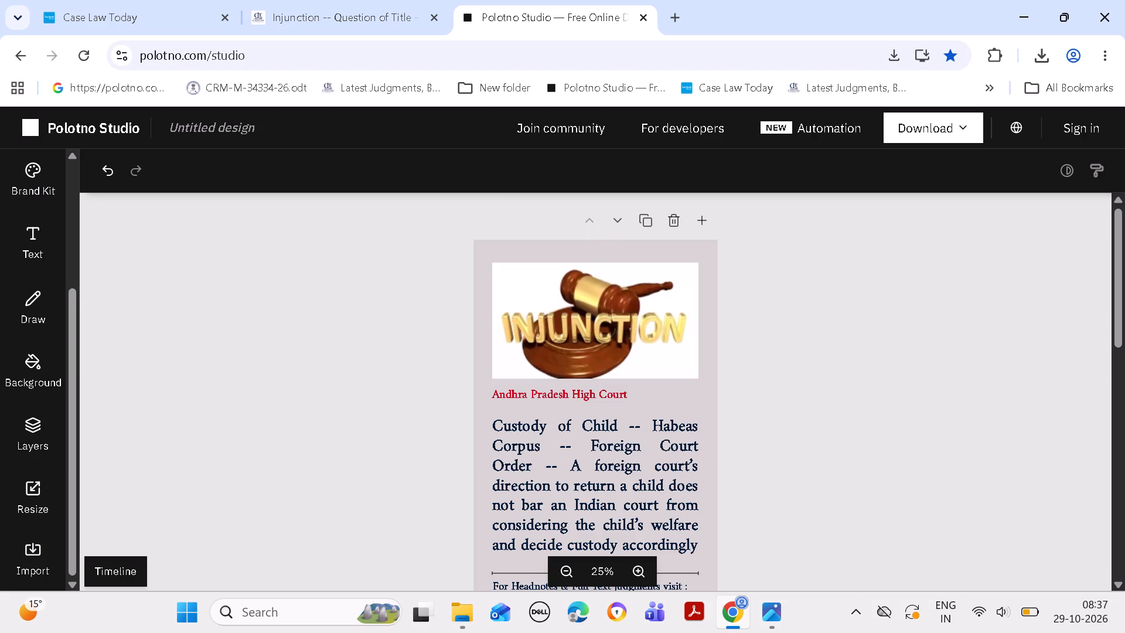
left_click_drag(554, 393, 552, 382)
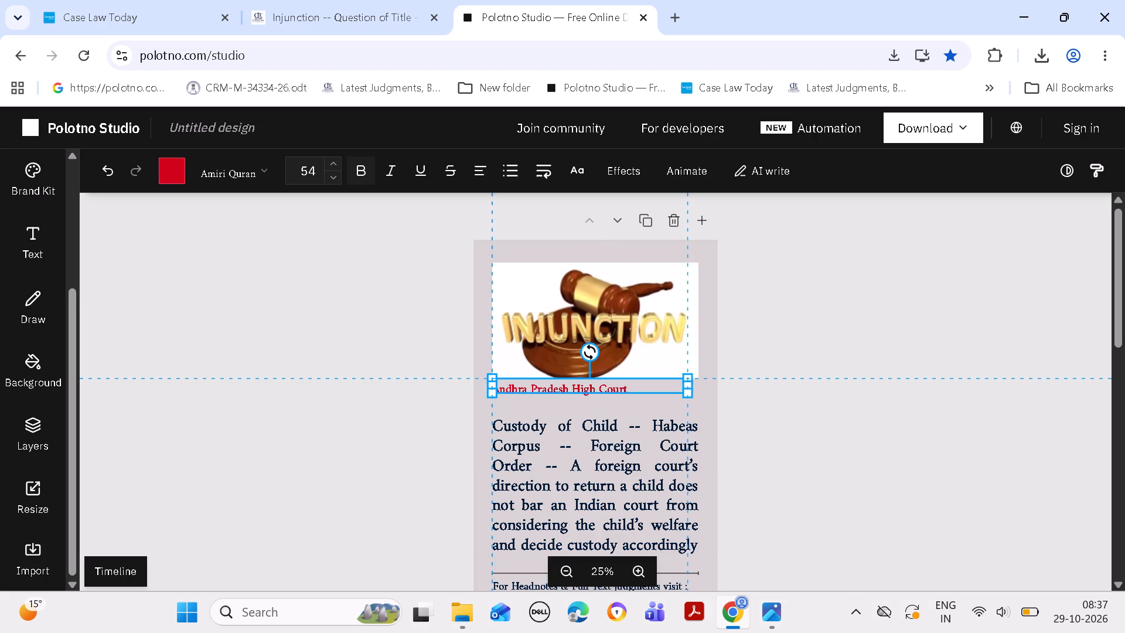
left_click_drag(552, 382, 552, 381)
left_click(838, 356)
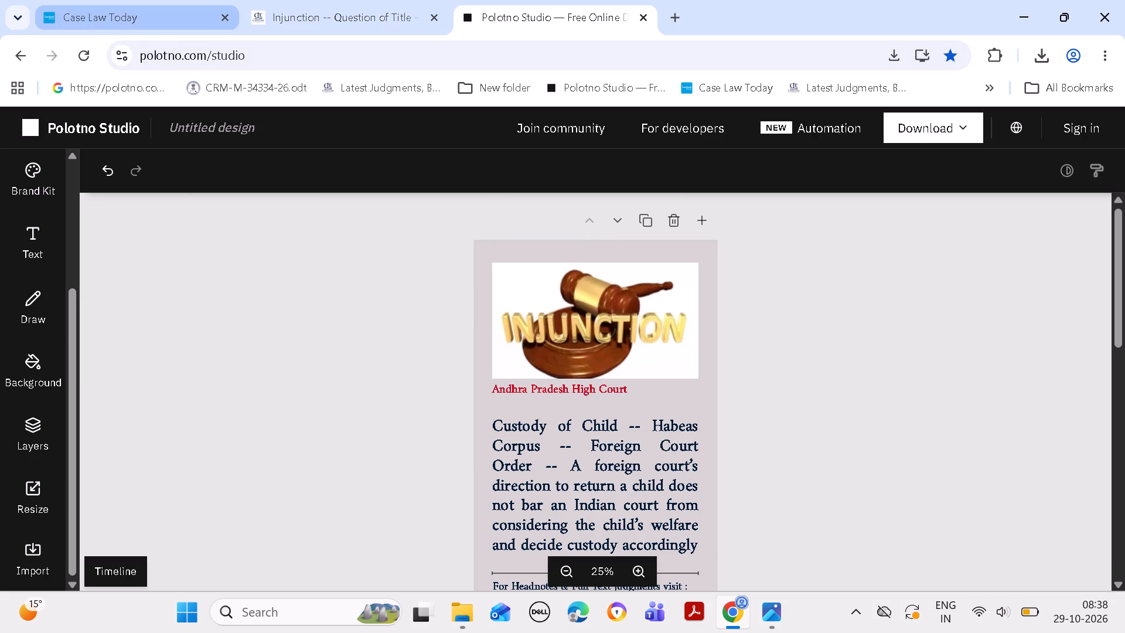
Go back to the Case Law Today edit page of news 6345 and copy the entire Law Point text.
left_click(118, 12)
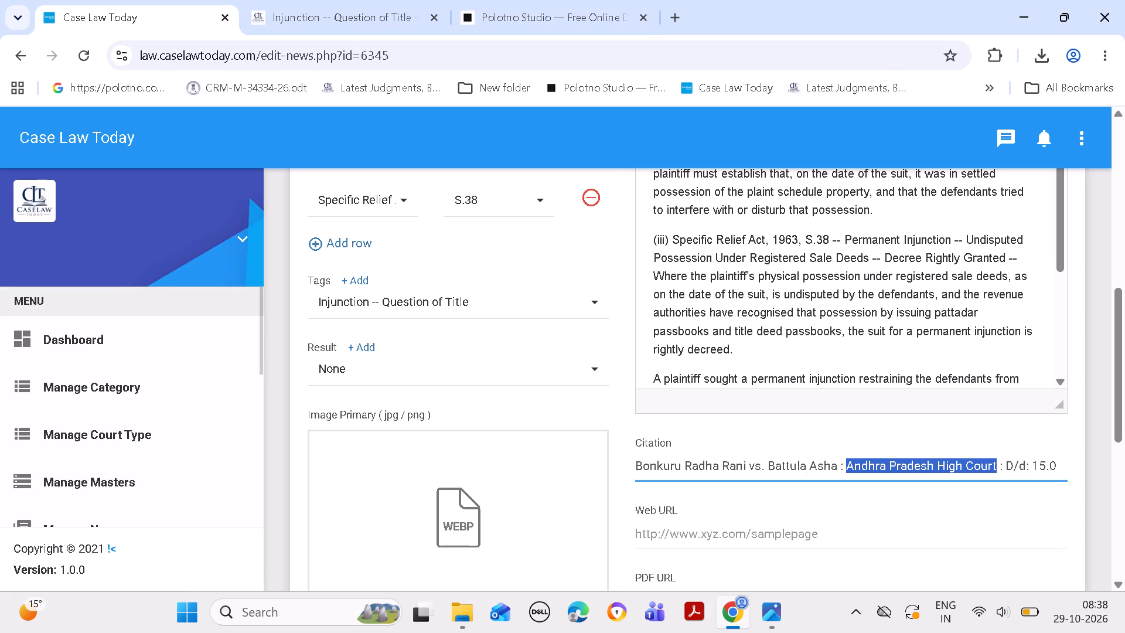
left_click_drag(1120, 373, 1102, 288)
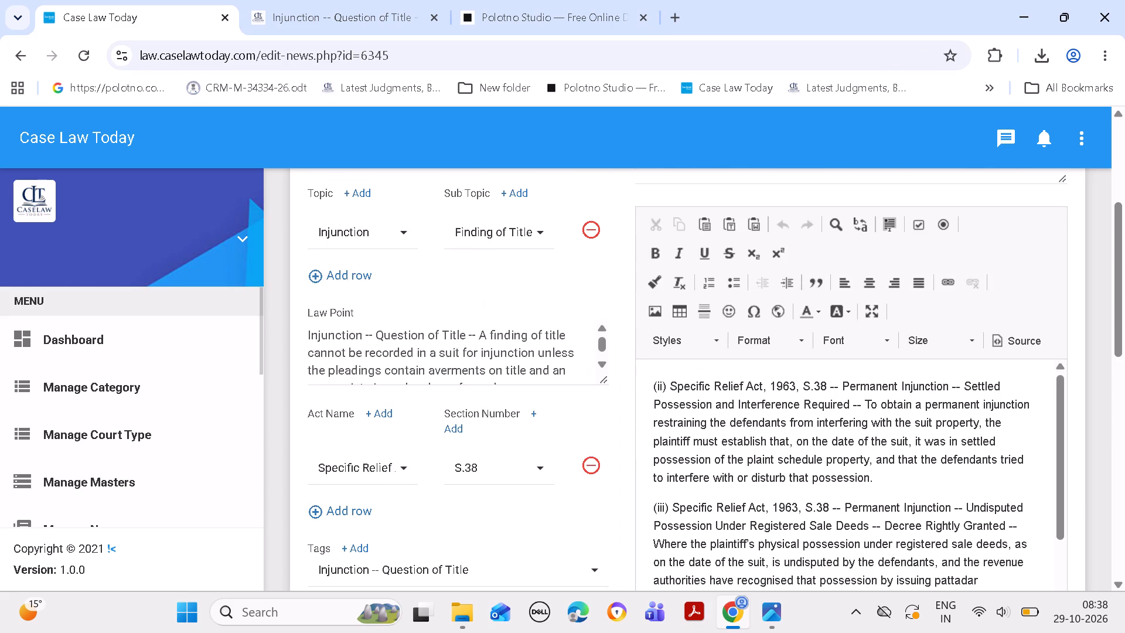
left_click(309, 338)
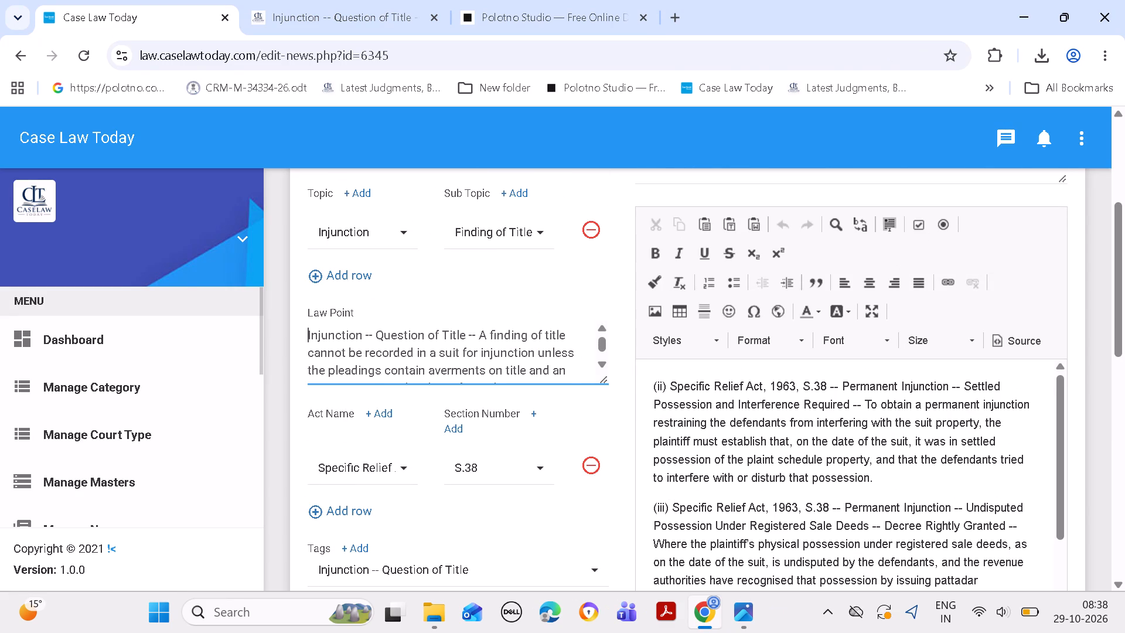
key("ctrl+a")
key("ctrl+c")
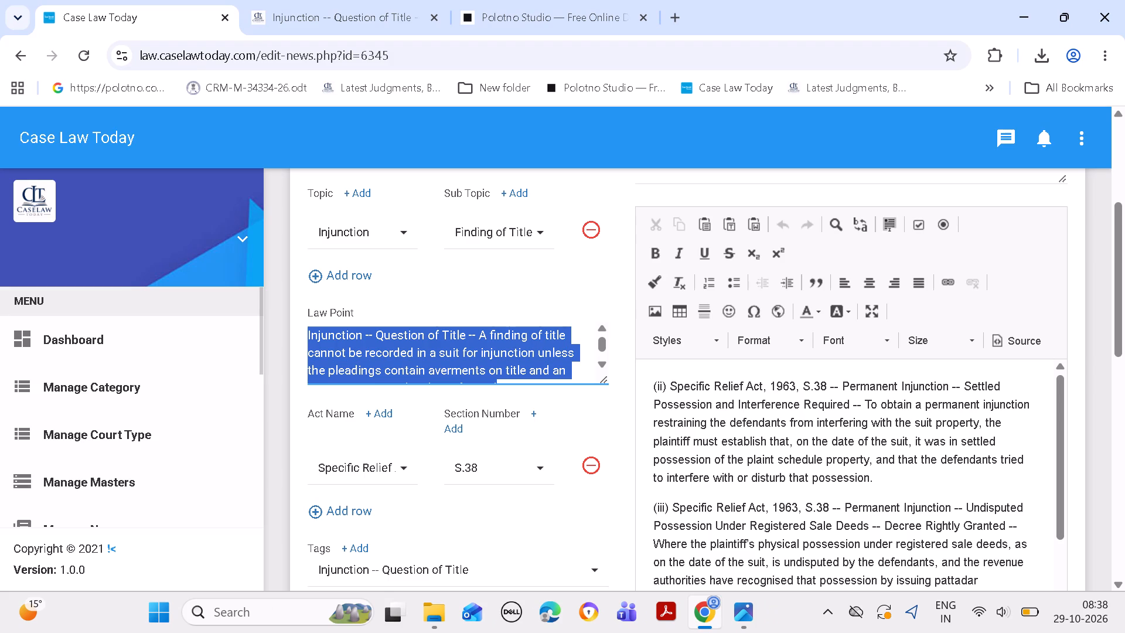
Return to the Polotno Studio design and replace the whole Custody of Child headnote with the copied Injunction law point.
left_click(529, 18)
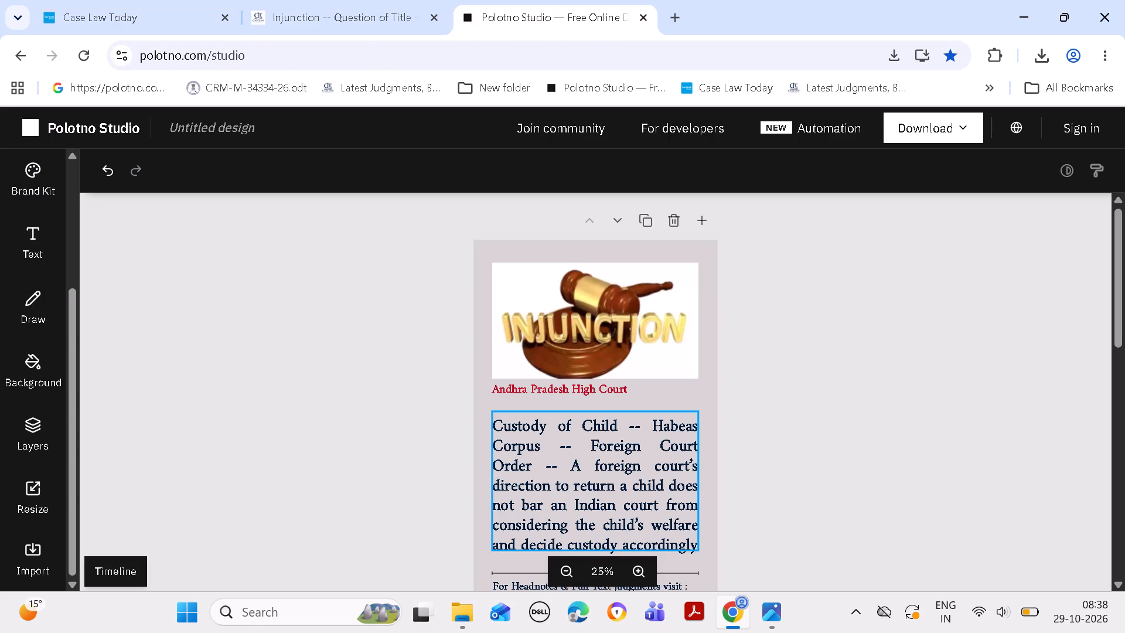
double_click(609, 491)
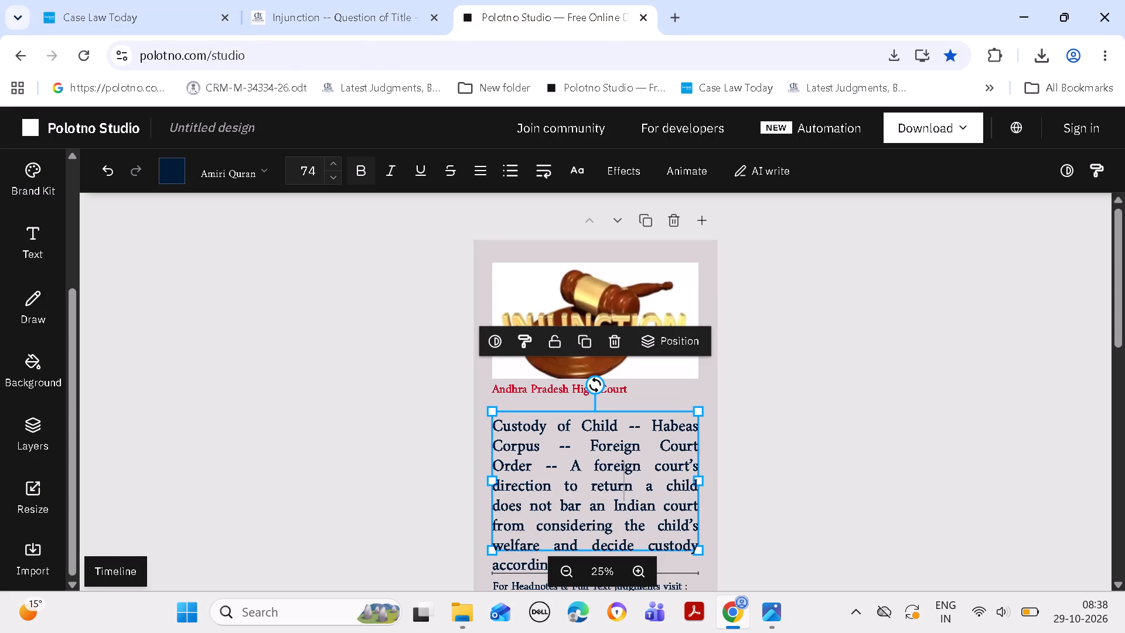
key("ctrl+a")
key("ctrl+v")
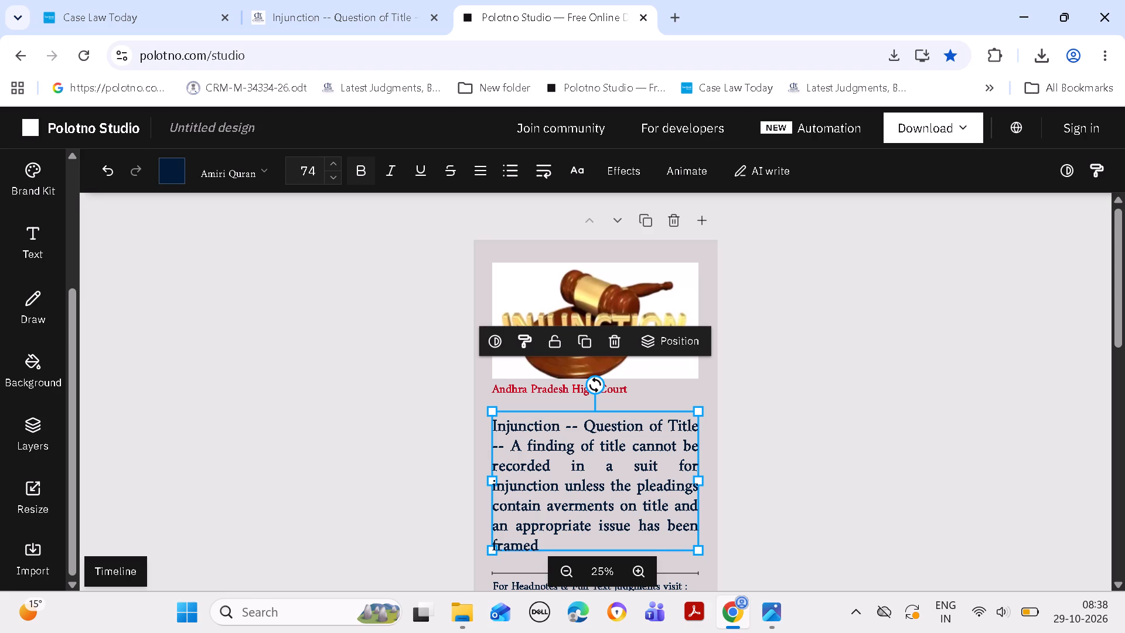
Move the Injunction law point text block up to just below the court name, keeping it aligned with the image's edges.
left_click_drag(586, 487, 585, 481)
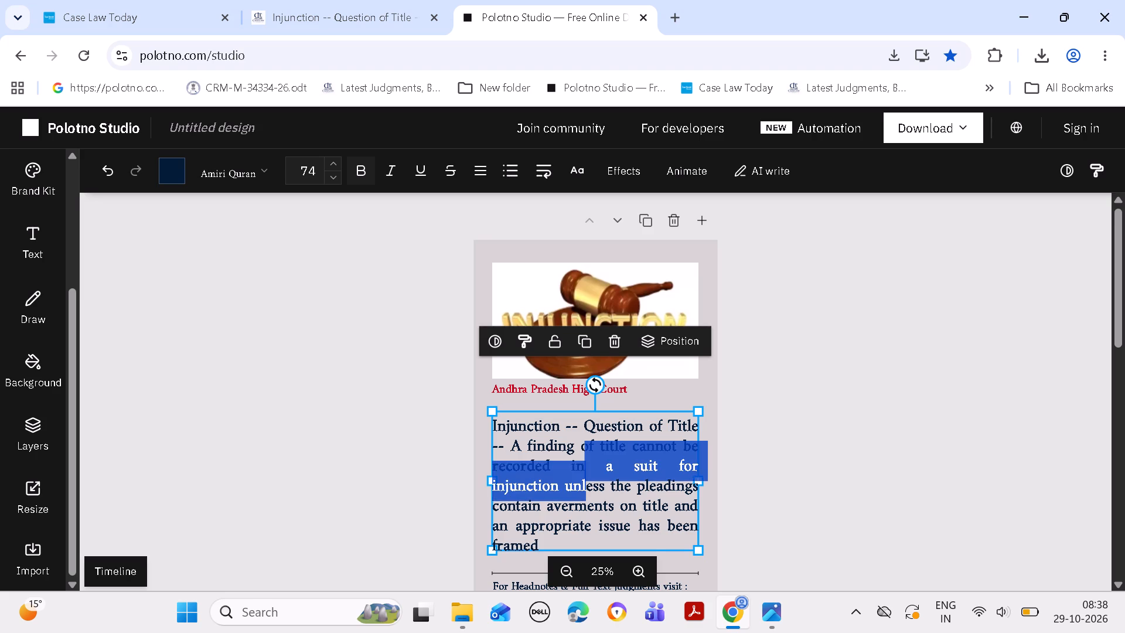
double_click(847, 447)
left_click_drag(604, 482, 604, 477)
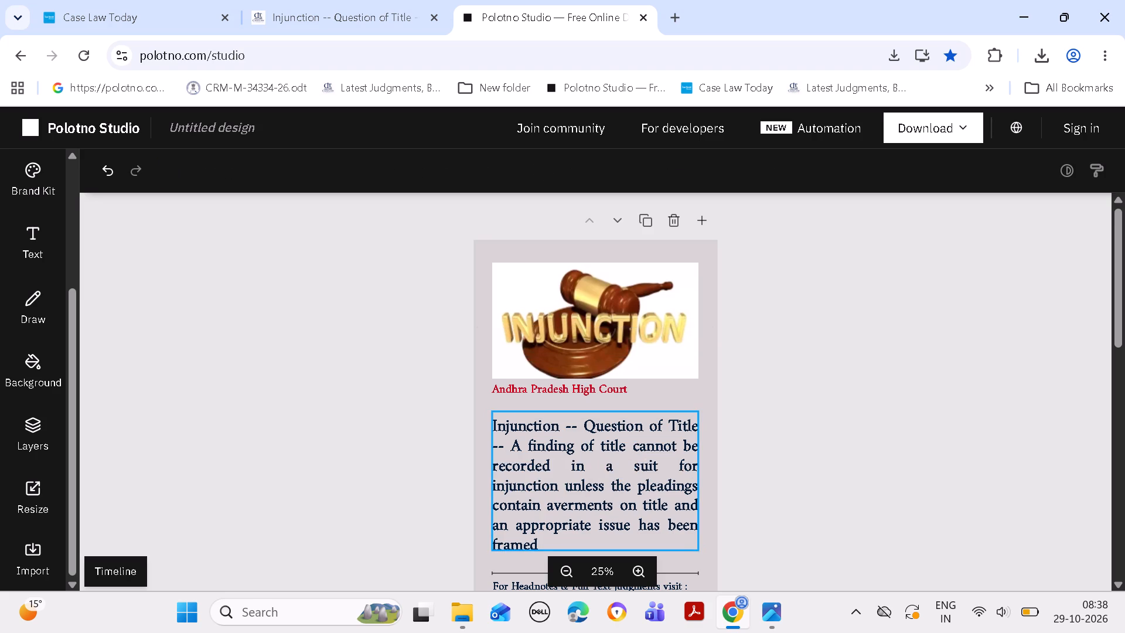
left_click_drag(604, 477, 600, 461)
left_click(825, 407)
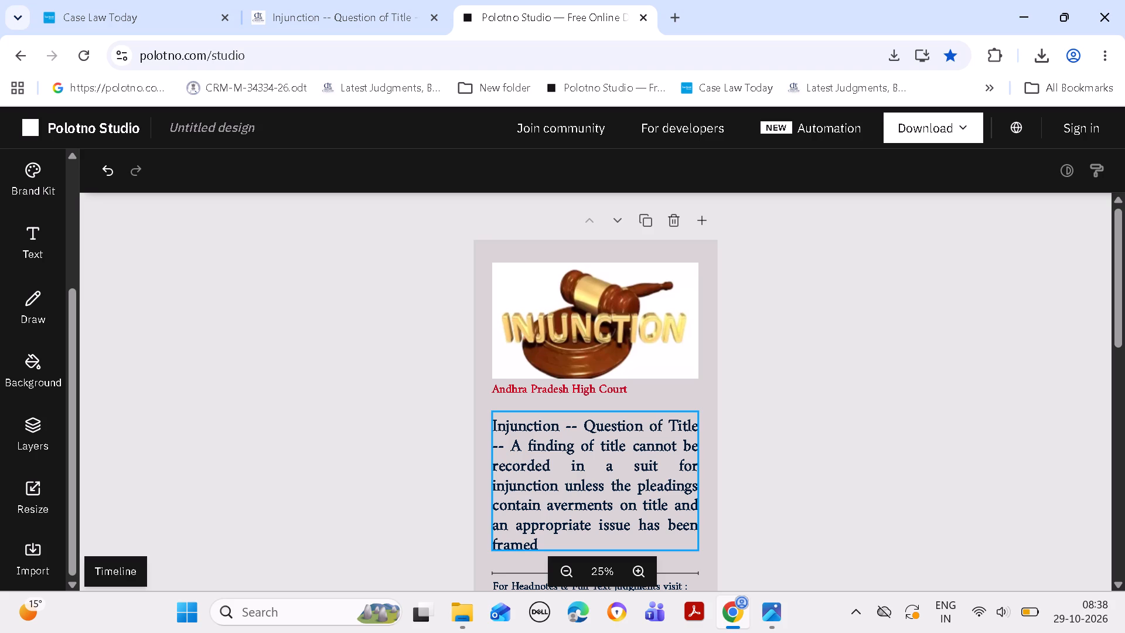
double_click(837, 413)
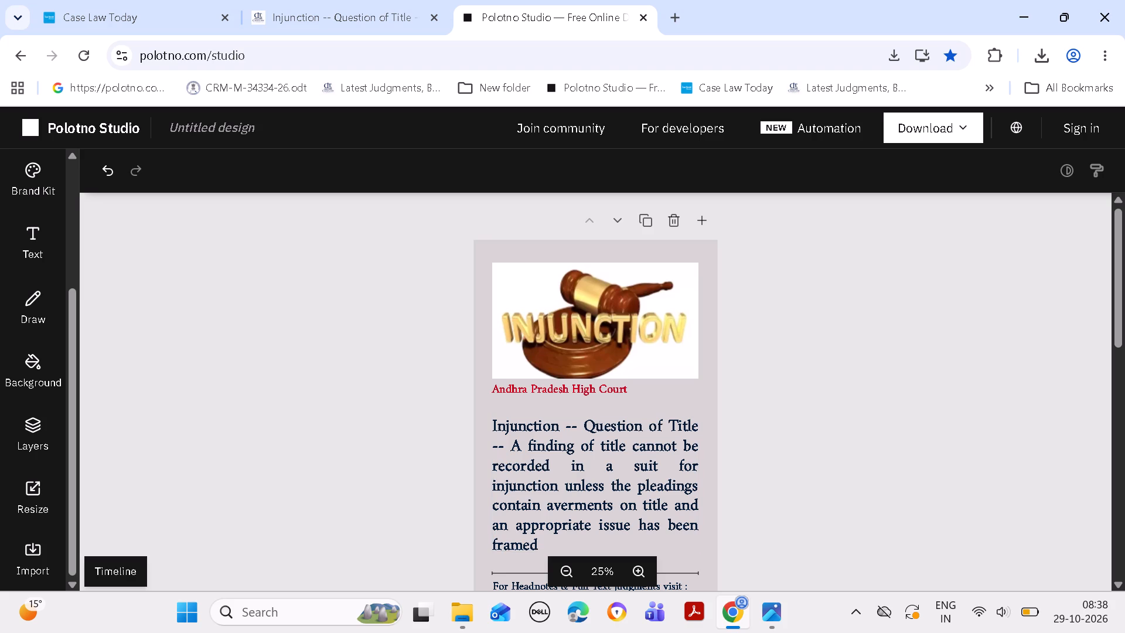
left_click_drag(616, 485, 613, 475)
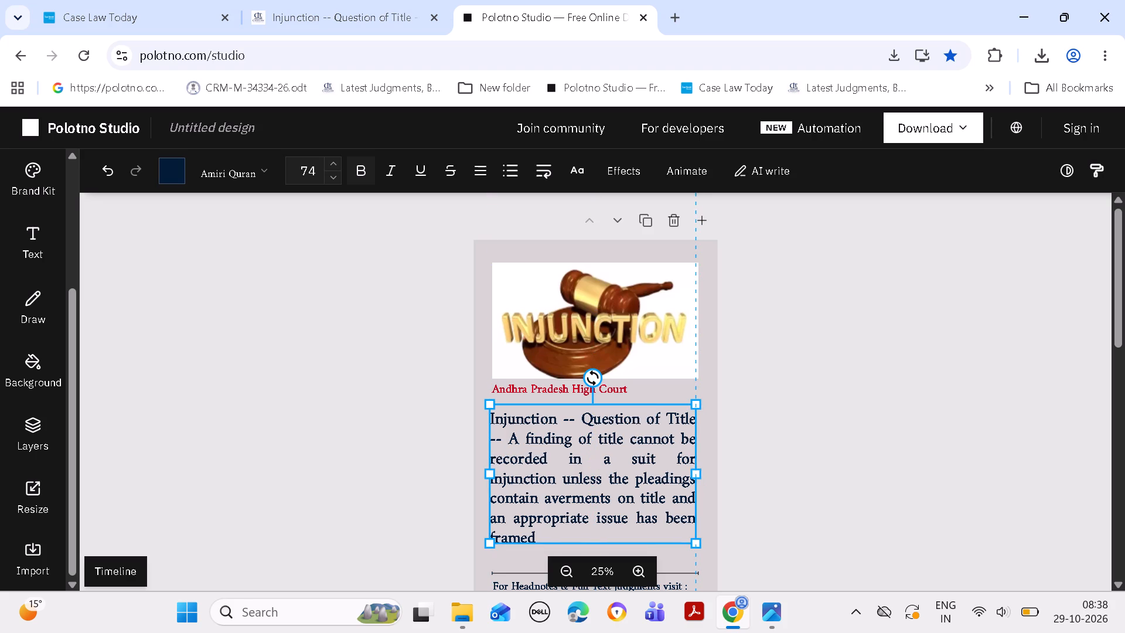
left_click_drag(613, 475, 616, 475)
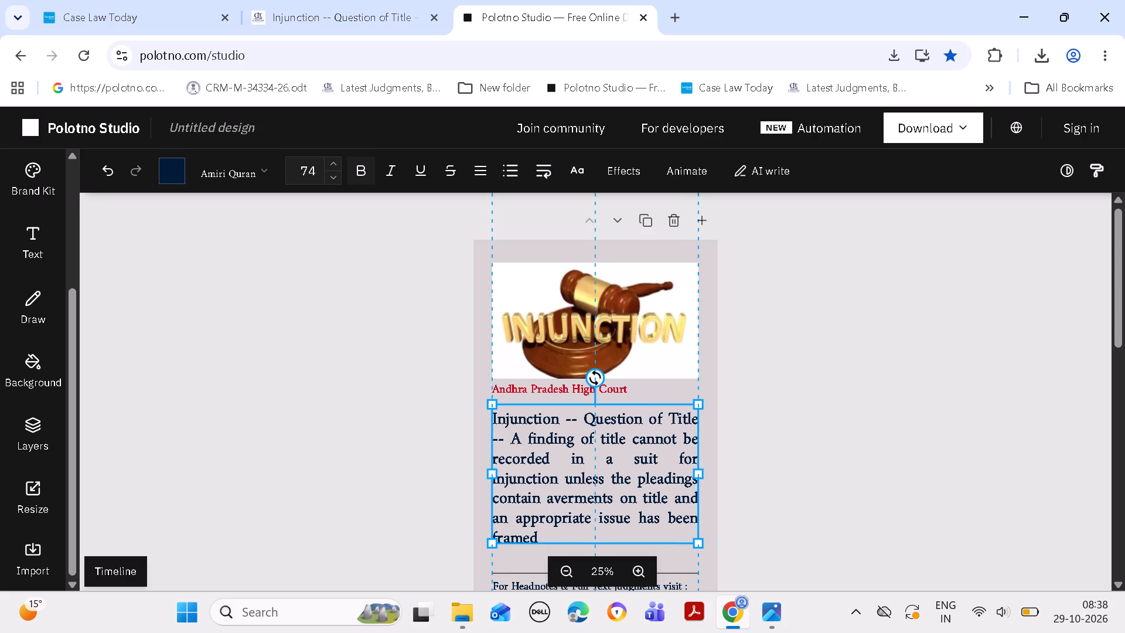
left_click_drag(616, 475, 616, 473)
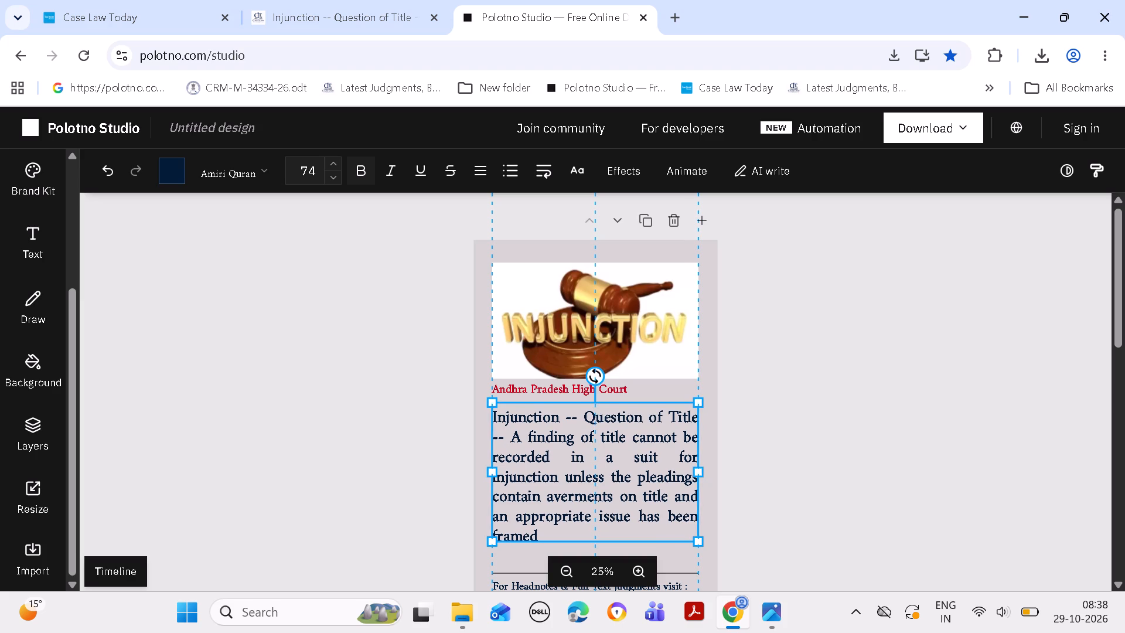
left_click_drag(616, 473, 616, 471)
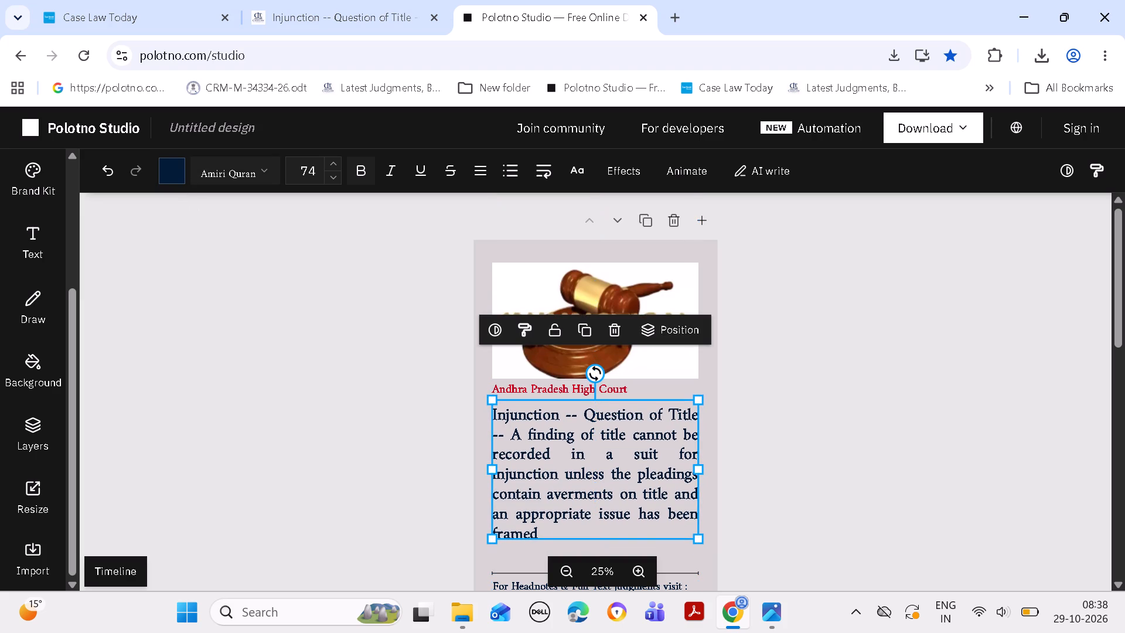
Increase the font size of the law point text to 80.
double_click(326, 163)
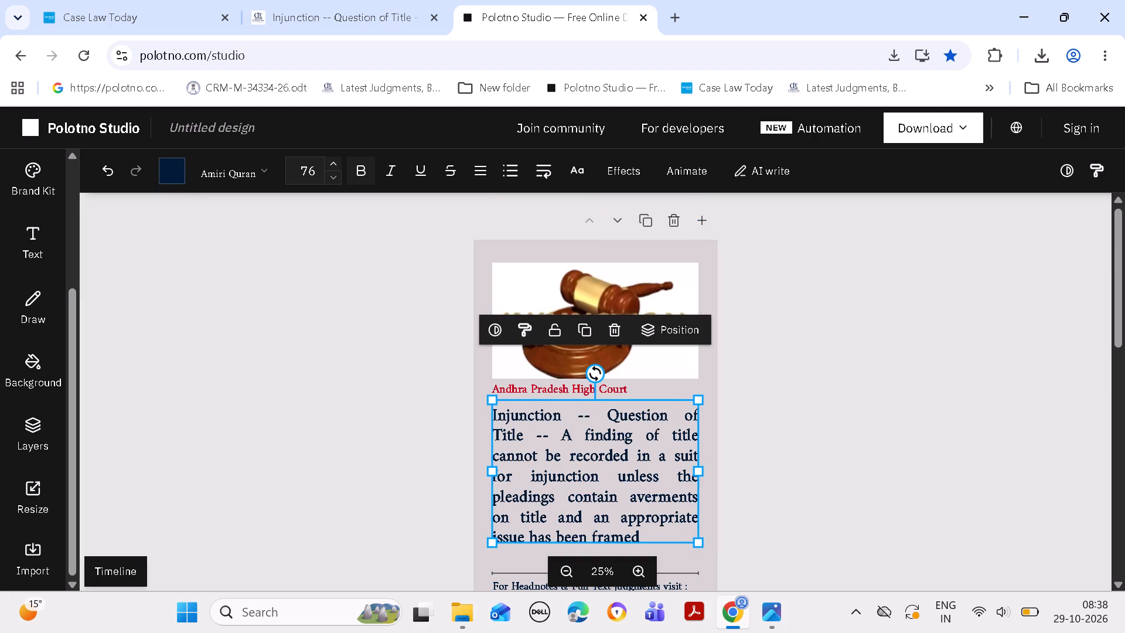
left_click(326, 162)
triple_click(326, 161)
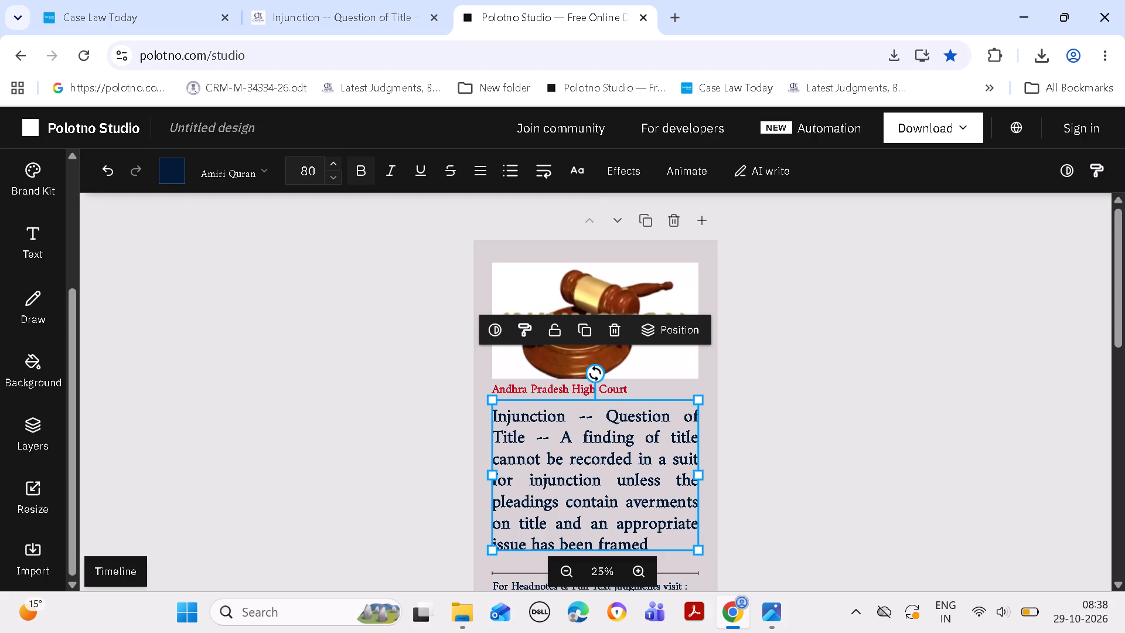
left_click(848, 406)
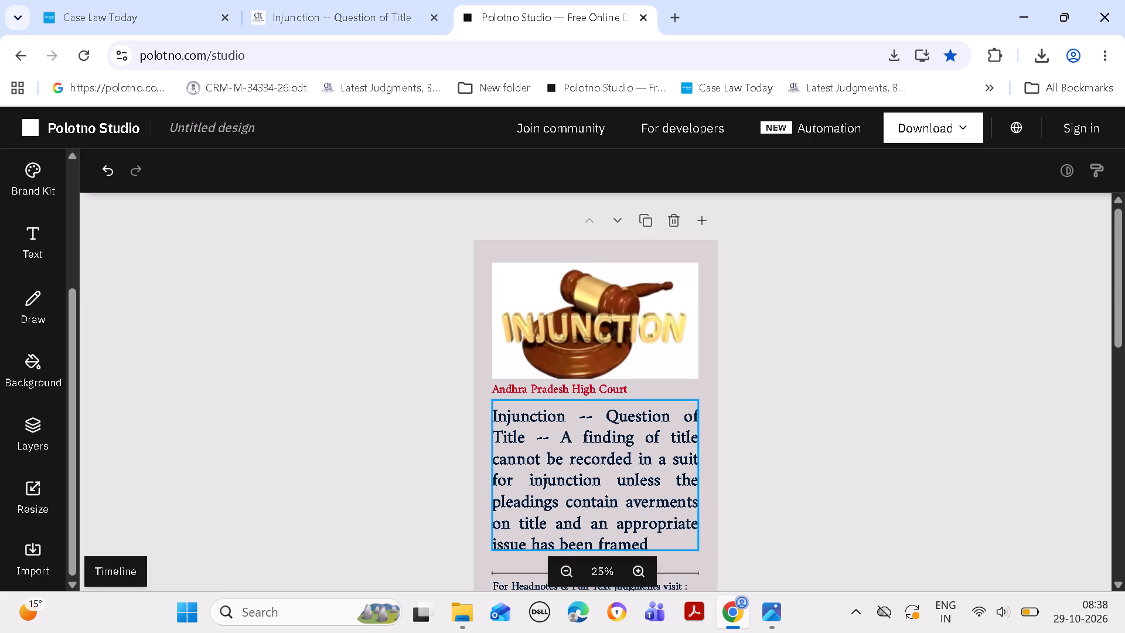
left_click(821, 454)
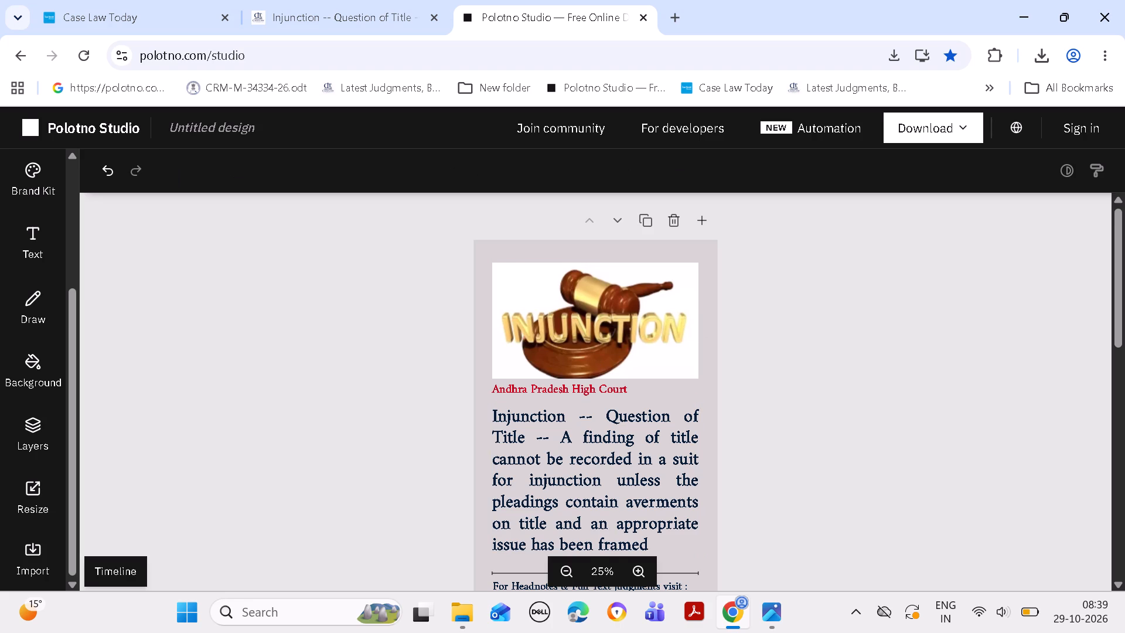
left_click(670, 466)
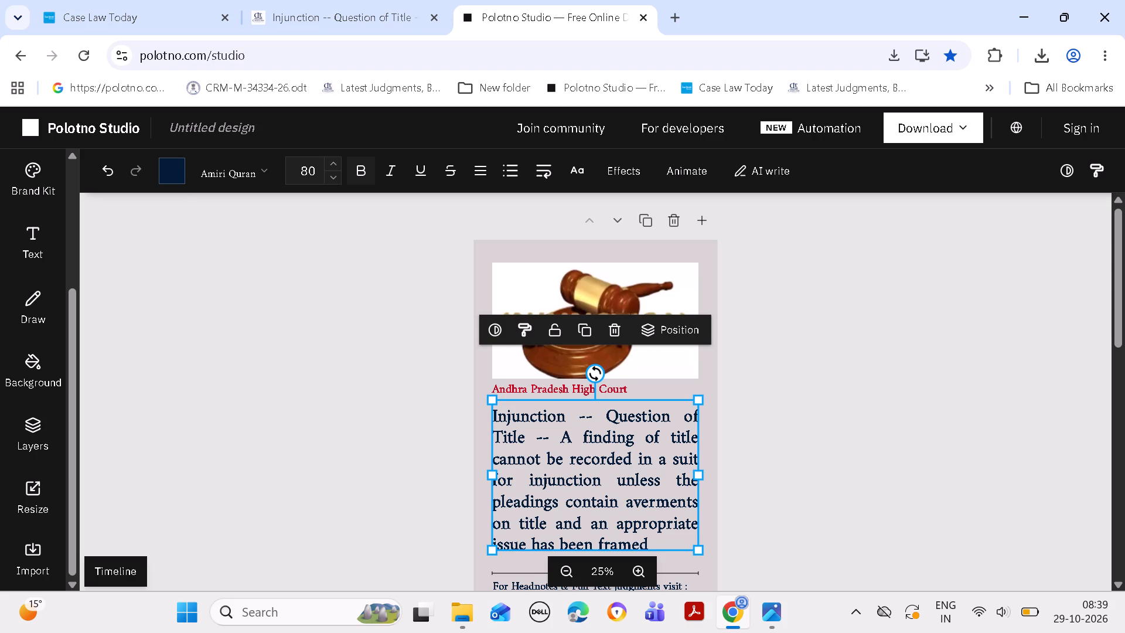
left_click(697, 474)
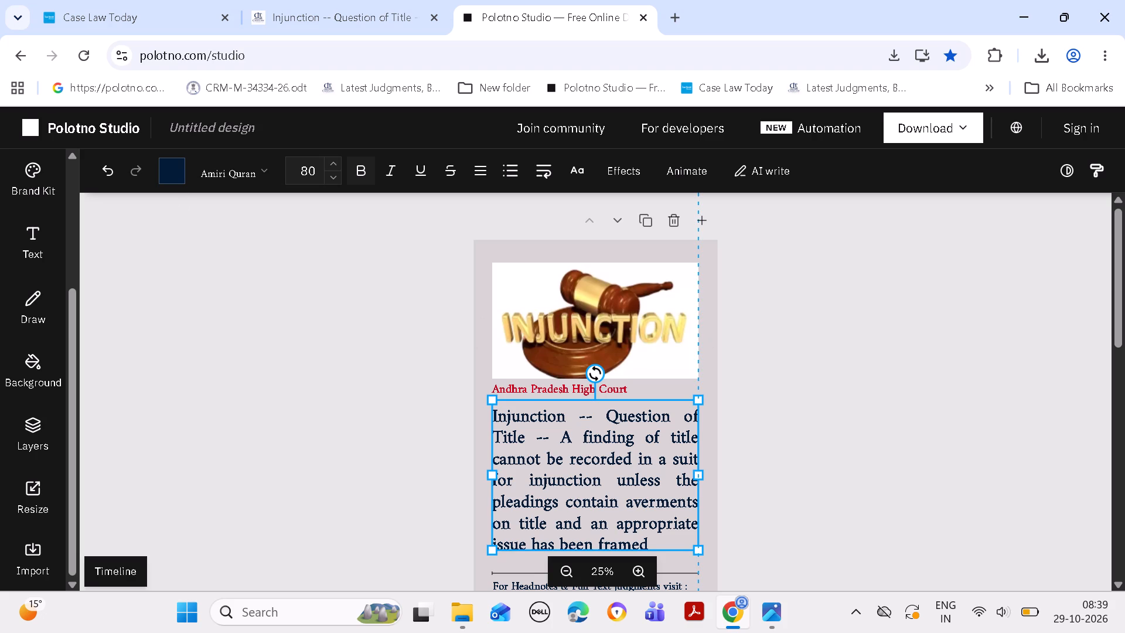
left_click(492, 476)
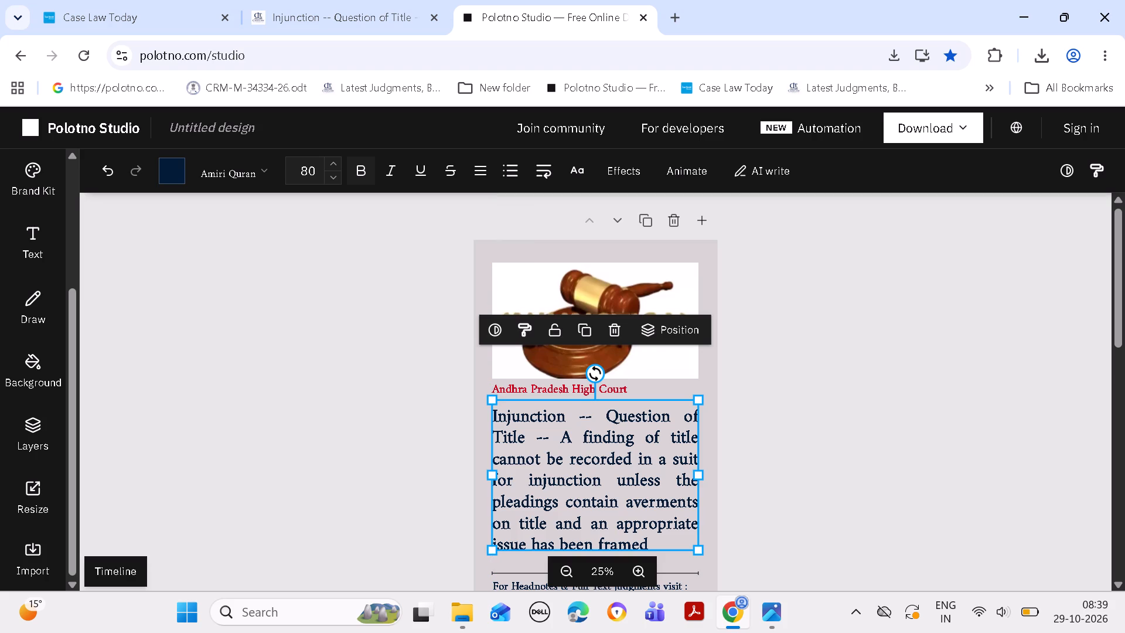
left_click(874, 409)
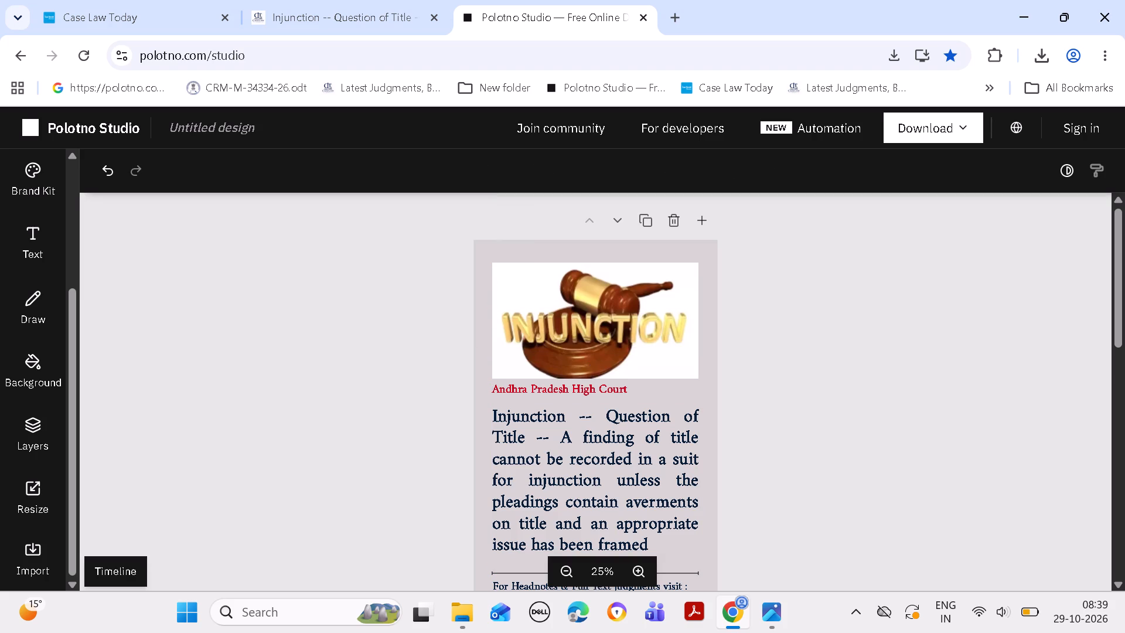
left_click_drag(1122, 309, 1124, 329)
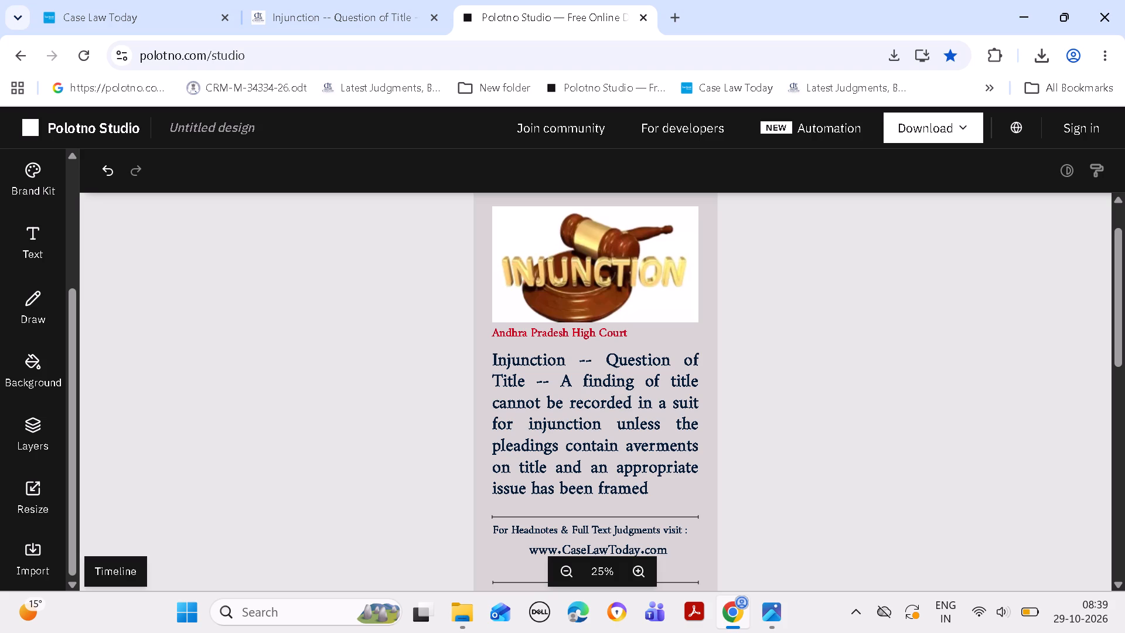
Download the finished Injunction design as a PNG.
left_click(926, 124)
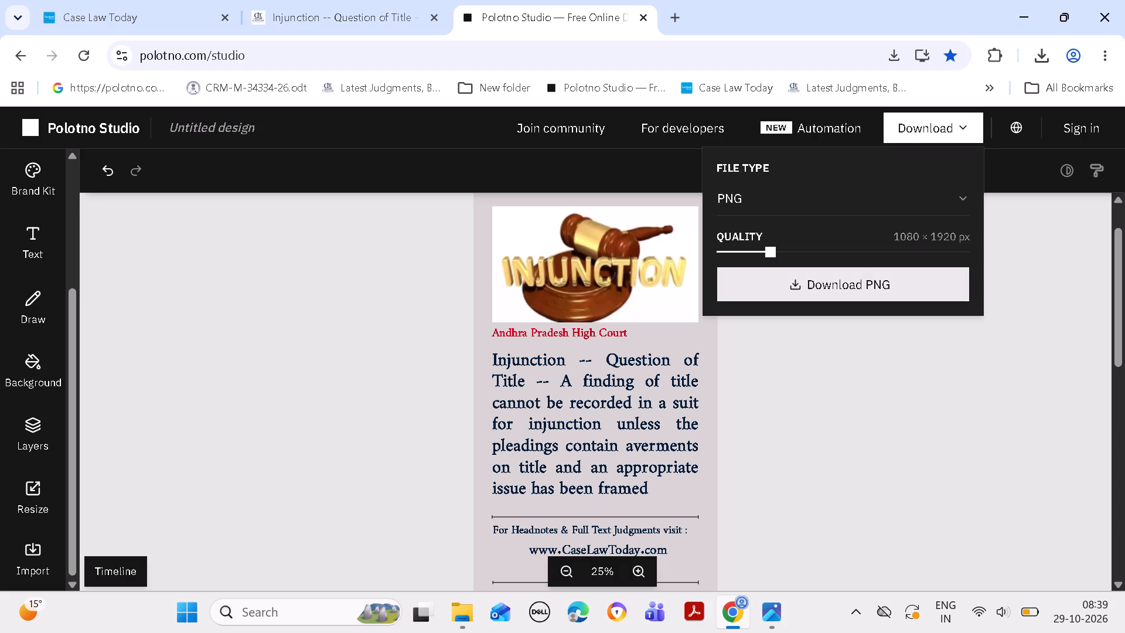
left_click(881, 274)
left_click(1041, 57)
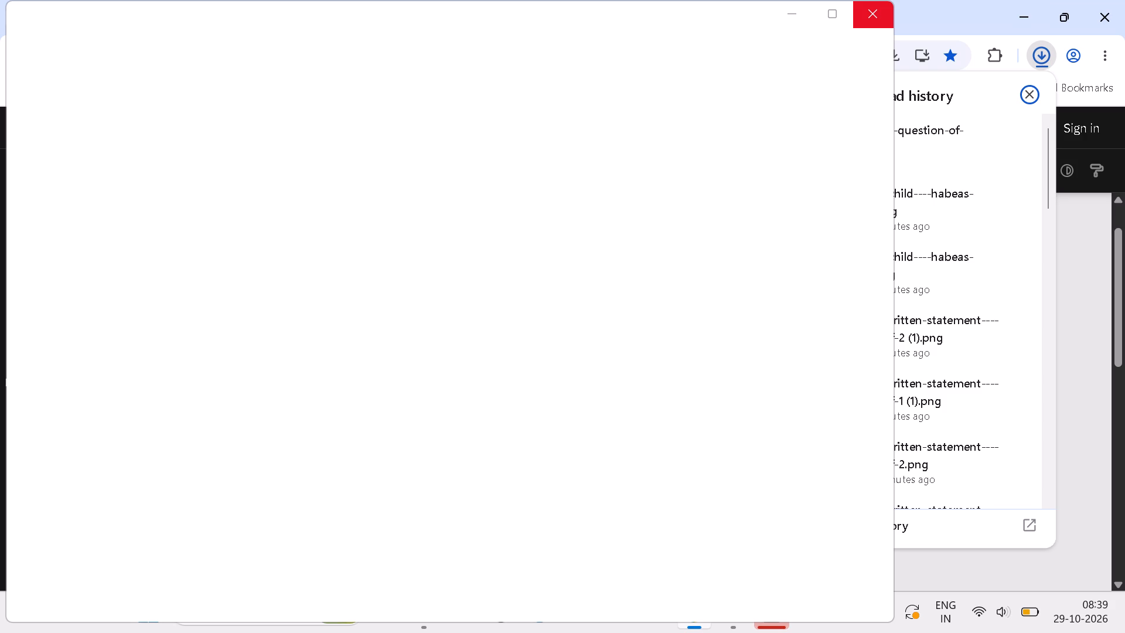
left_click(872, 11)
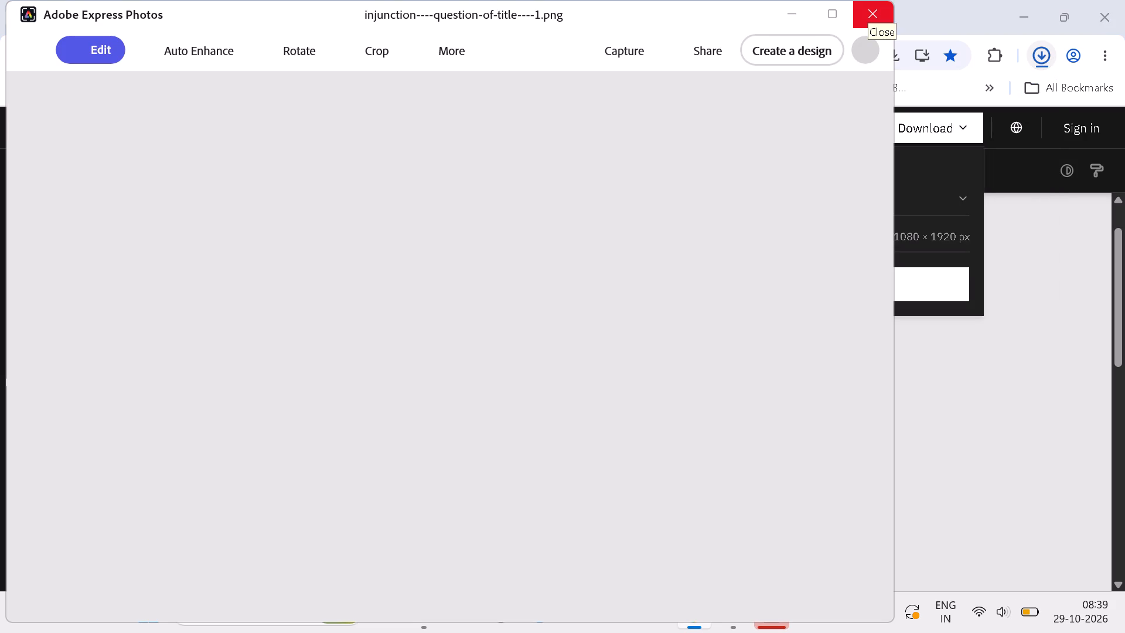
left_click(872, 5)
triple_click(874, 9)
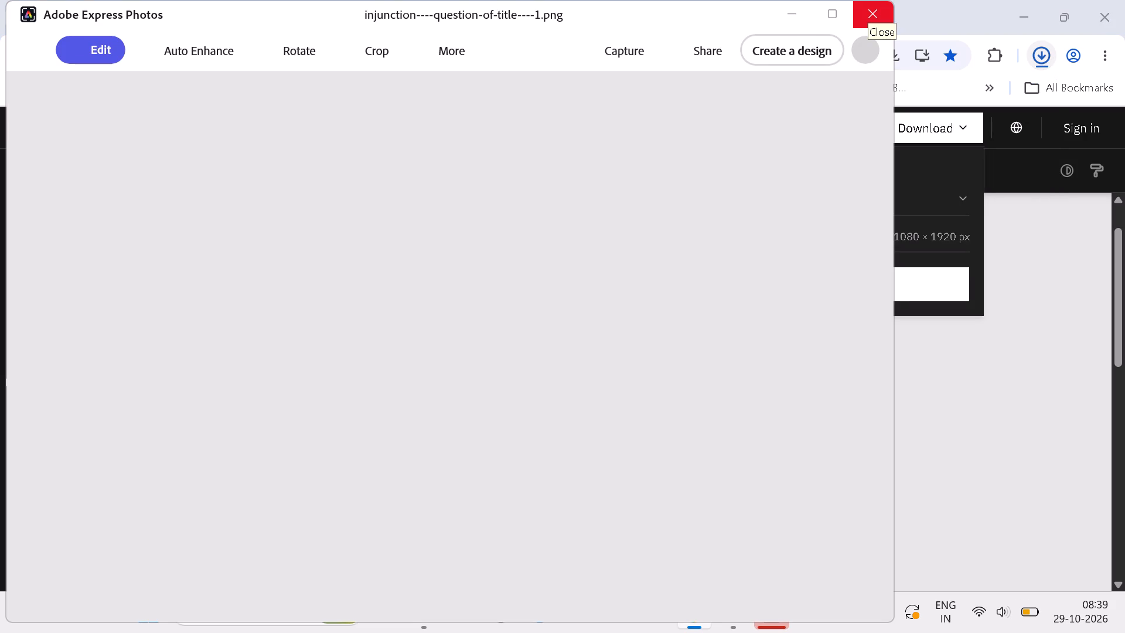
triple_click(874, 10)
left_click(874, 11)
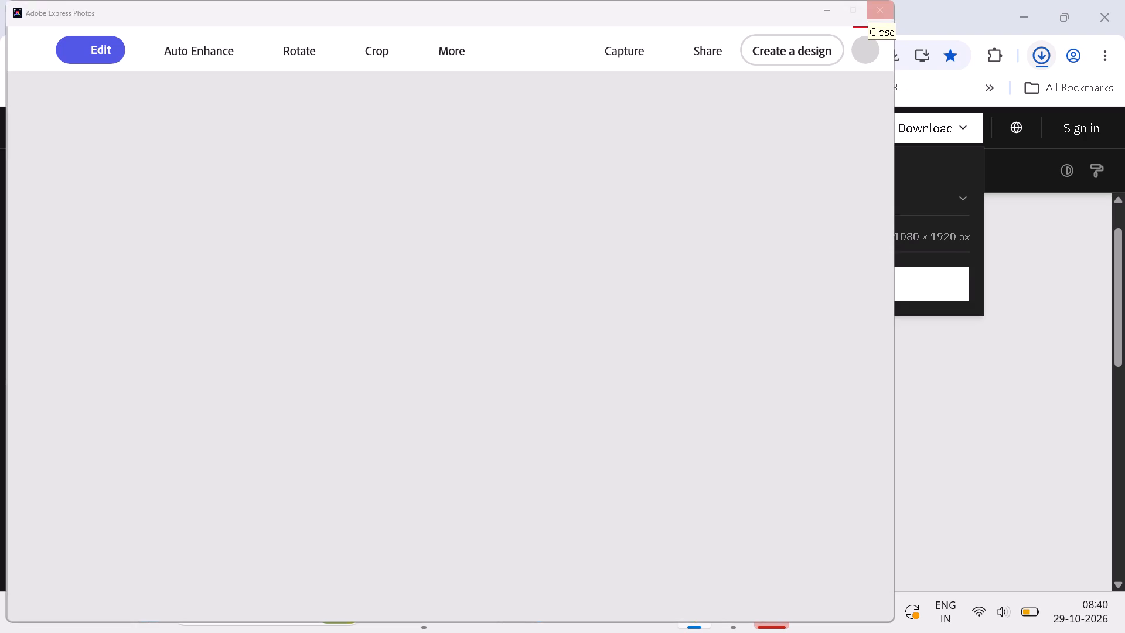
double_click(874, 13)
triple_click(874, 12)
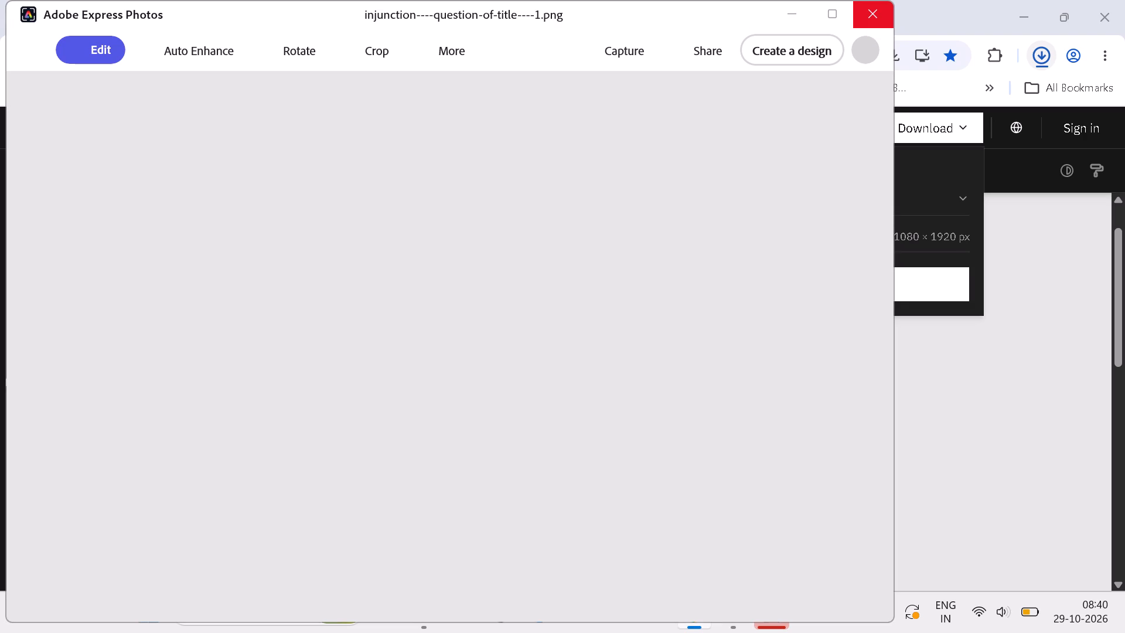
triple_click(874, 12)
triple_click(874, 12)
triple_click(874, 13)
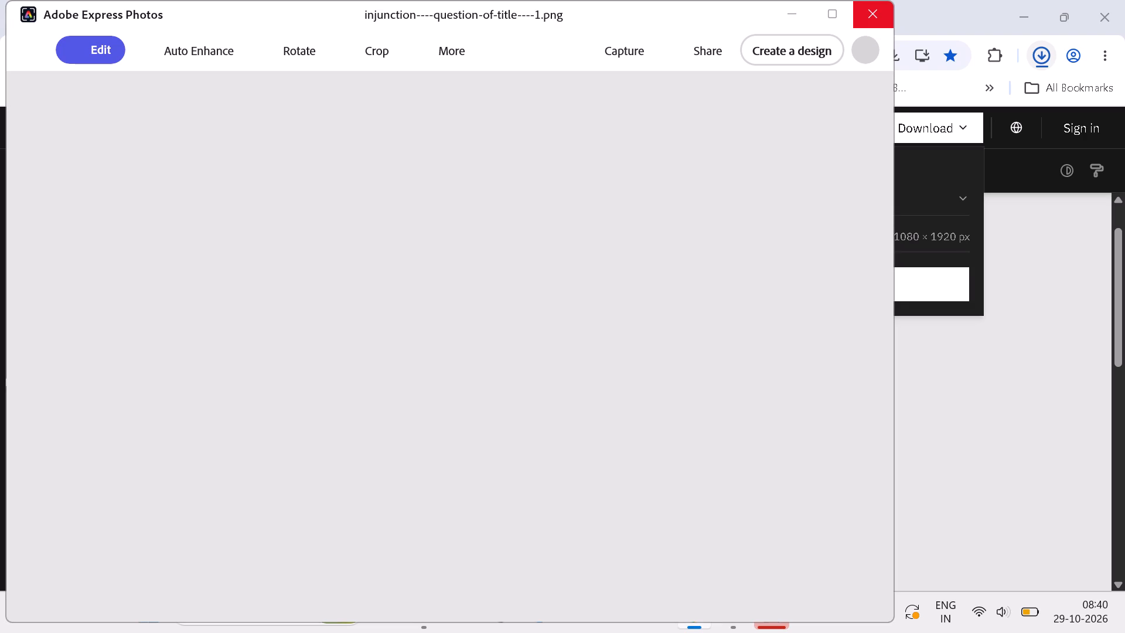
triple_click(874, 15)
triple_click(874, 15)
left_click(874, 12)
Copy the downloaded injunction----question-of-title----1 image from the Downloads folder into the FB NEWS POST---29 OCT folder.
left_click(1045, 52)
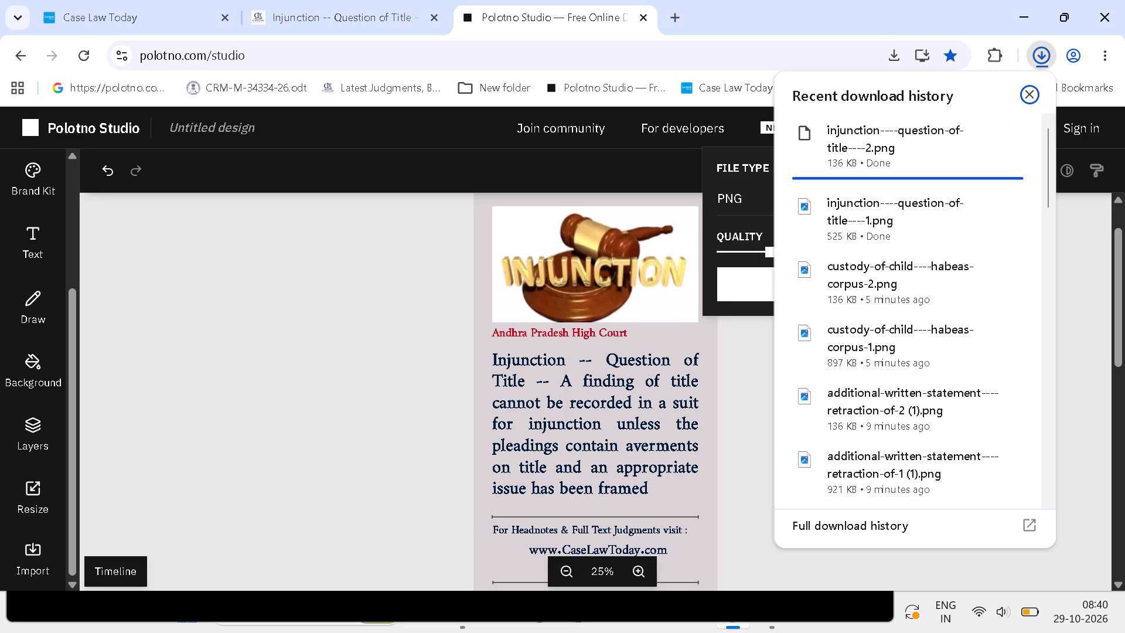
left_click(949, 220)
double_click(971, 213)
key("ctrl+c")
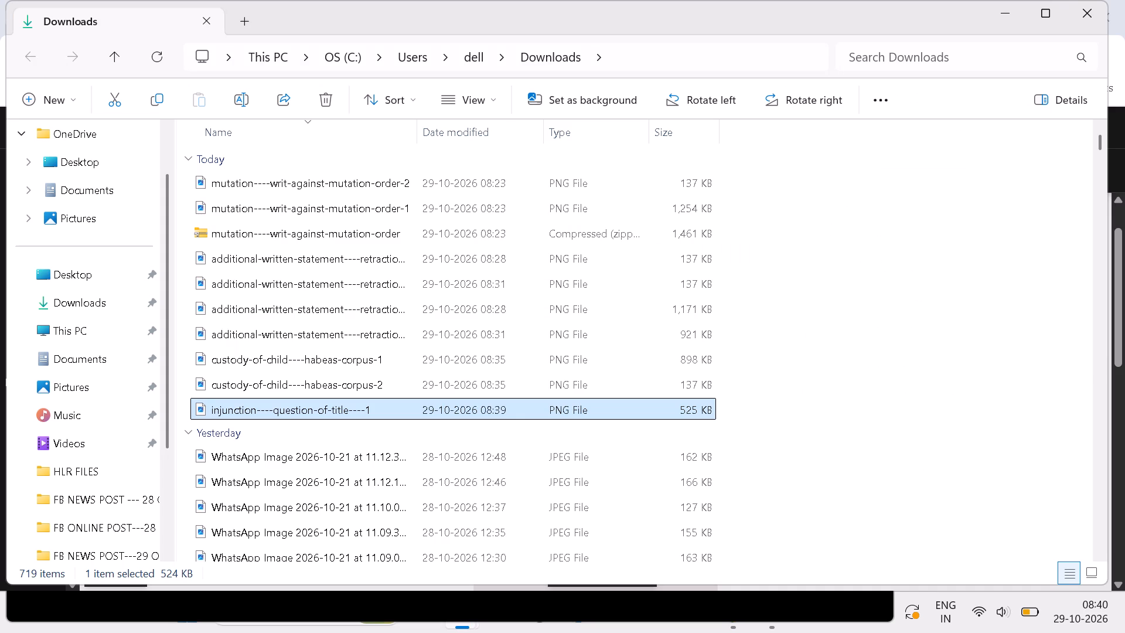
left_click(1003, 14, "ctrl")
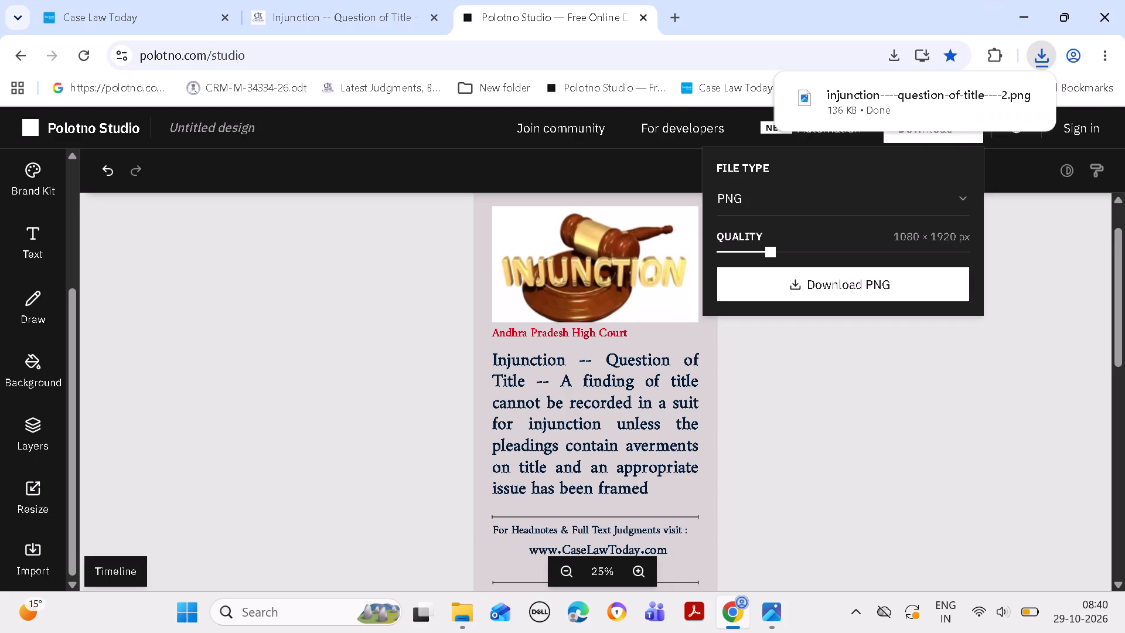
left_click(1029, 14, "ctrl")
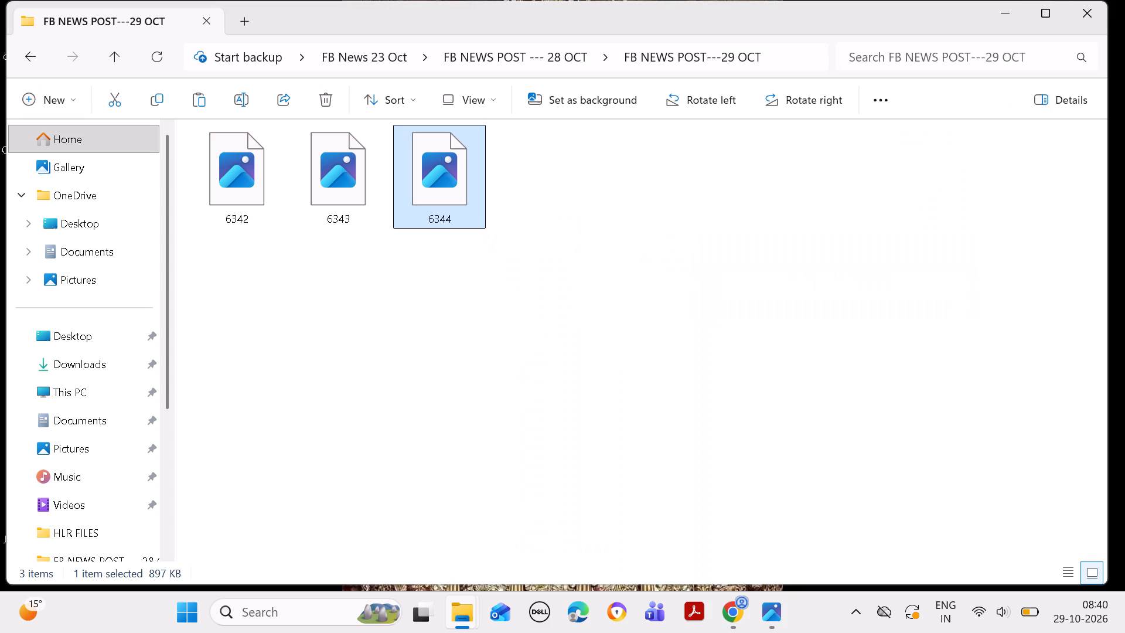
key("ctrl+v")
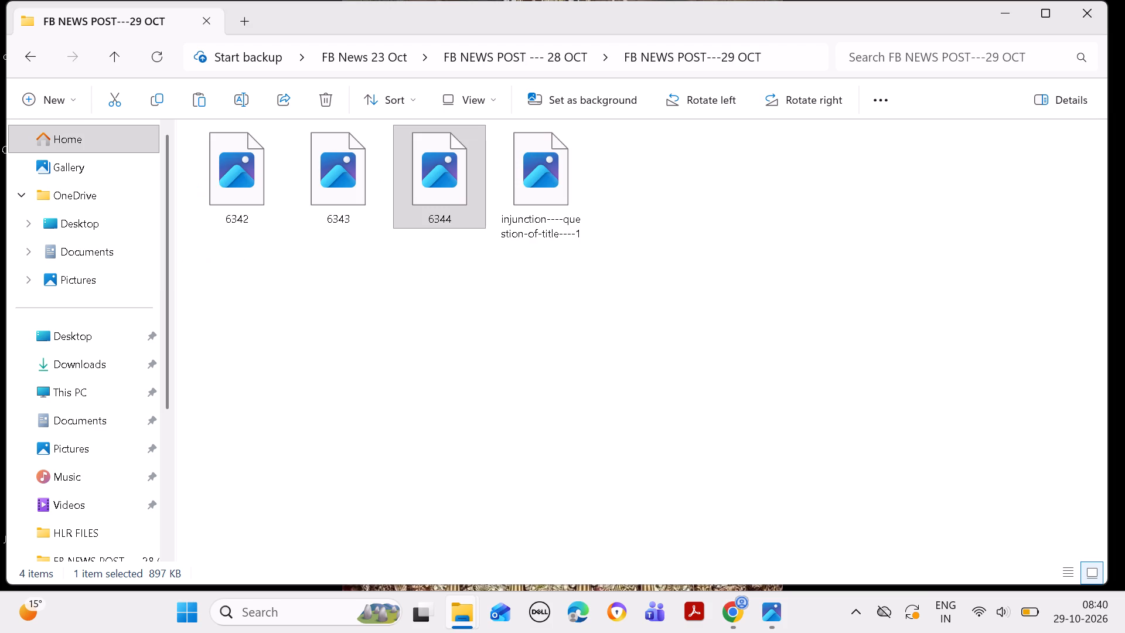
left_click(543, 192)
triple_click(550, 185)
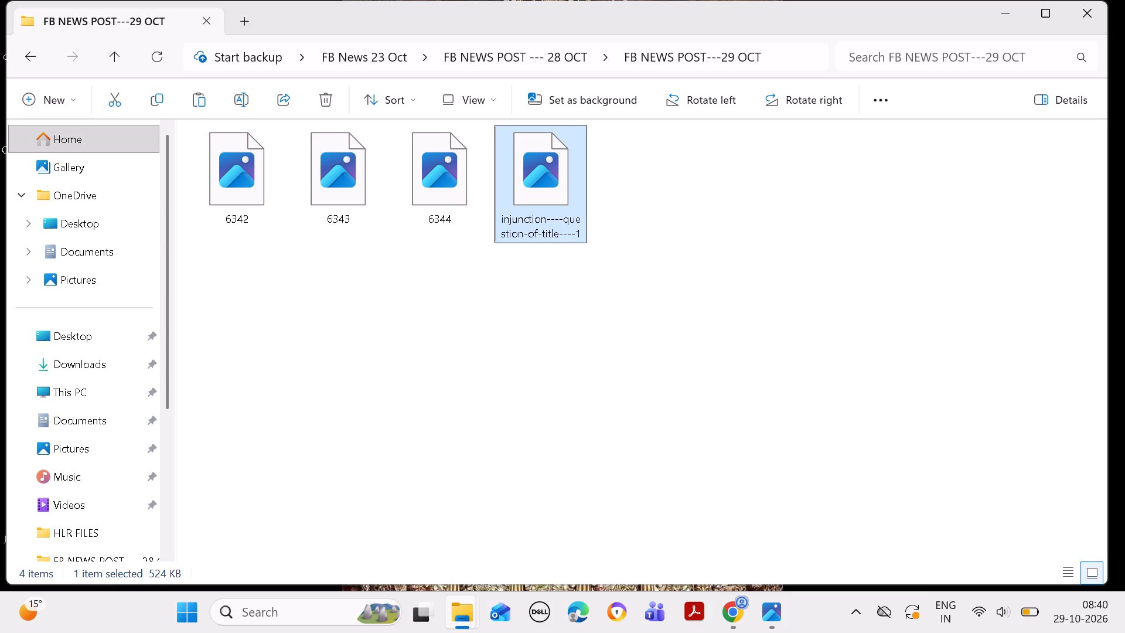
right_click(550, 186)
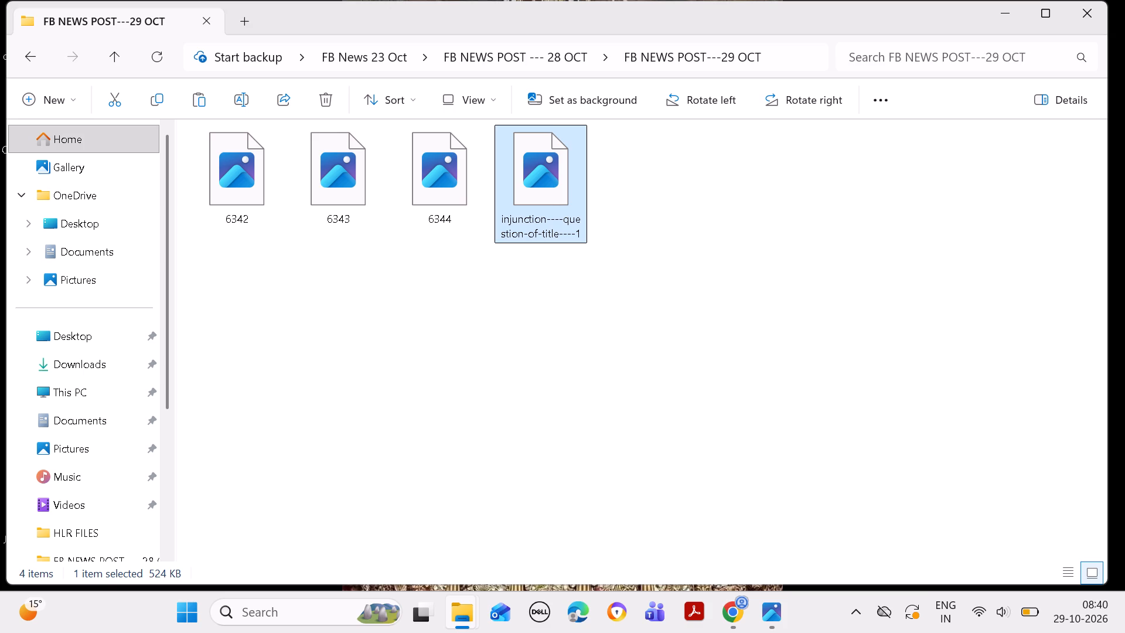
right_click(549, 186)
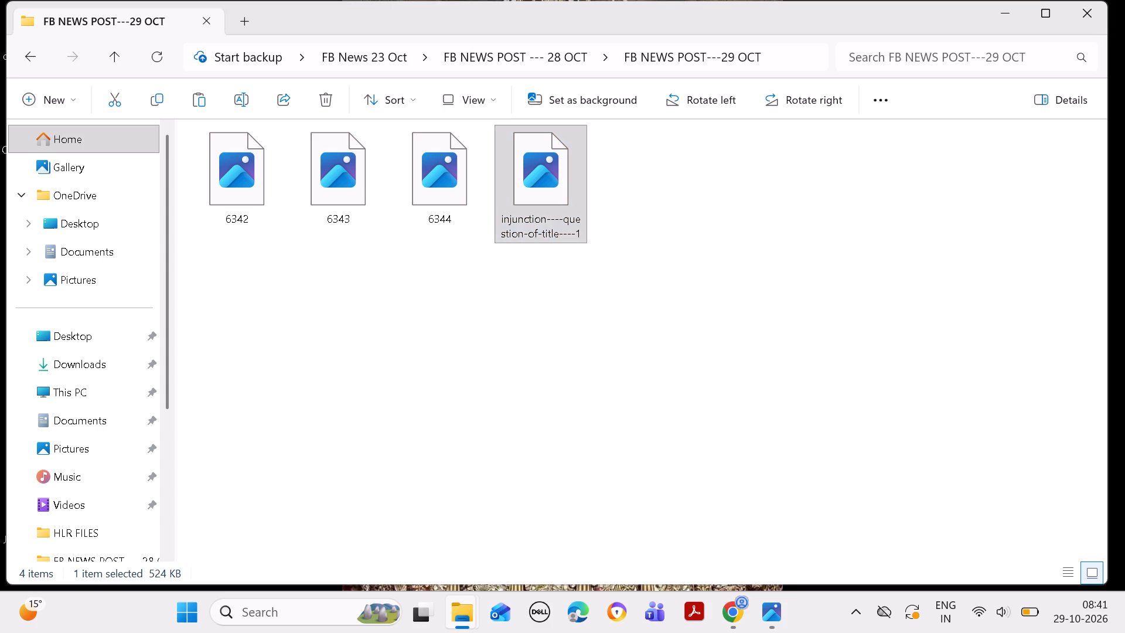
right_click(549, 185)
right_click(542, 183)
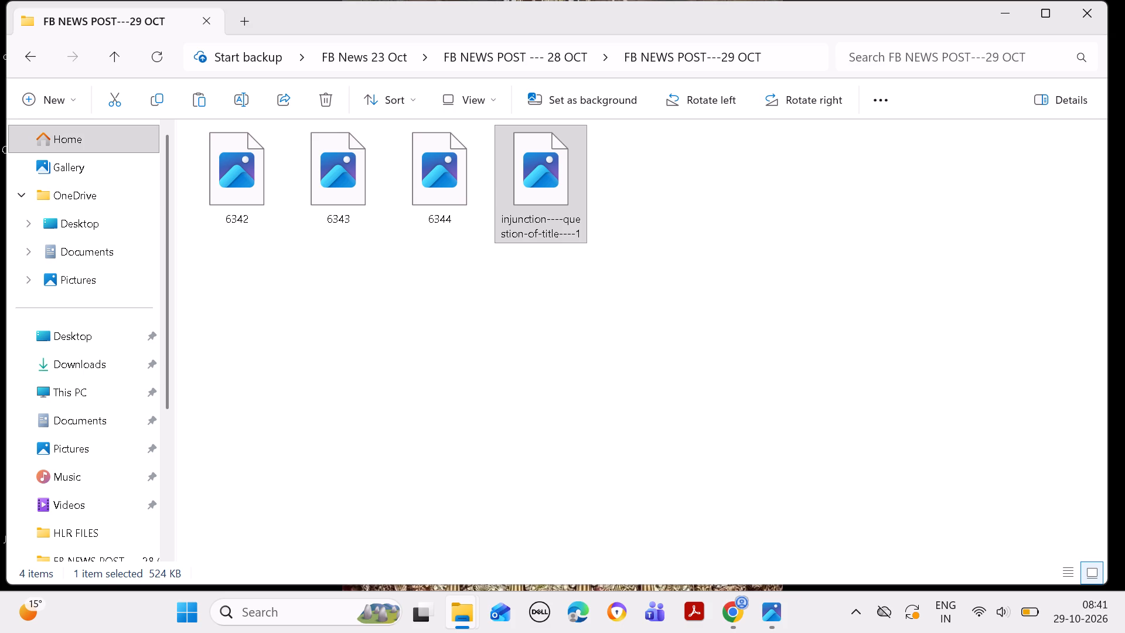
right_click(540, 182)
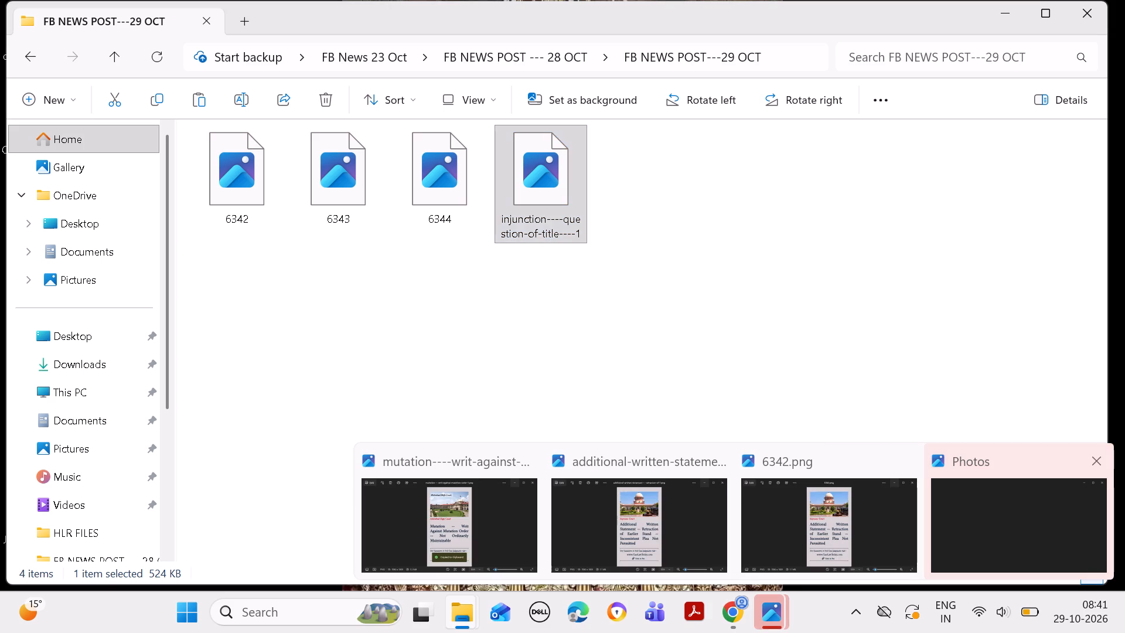
Close all the open Photos windows, including the mutation, additional written statement and 6342 previews.
left_click(1099, 457)
triple_click(1099, 460)
triple_click(1097, 460)
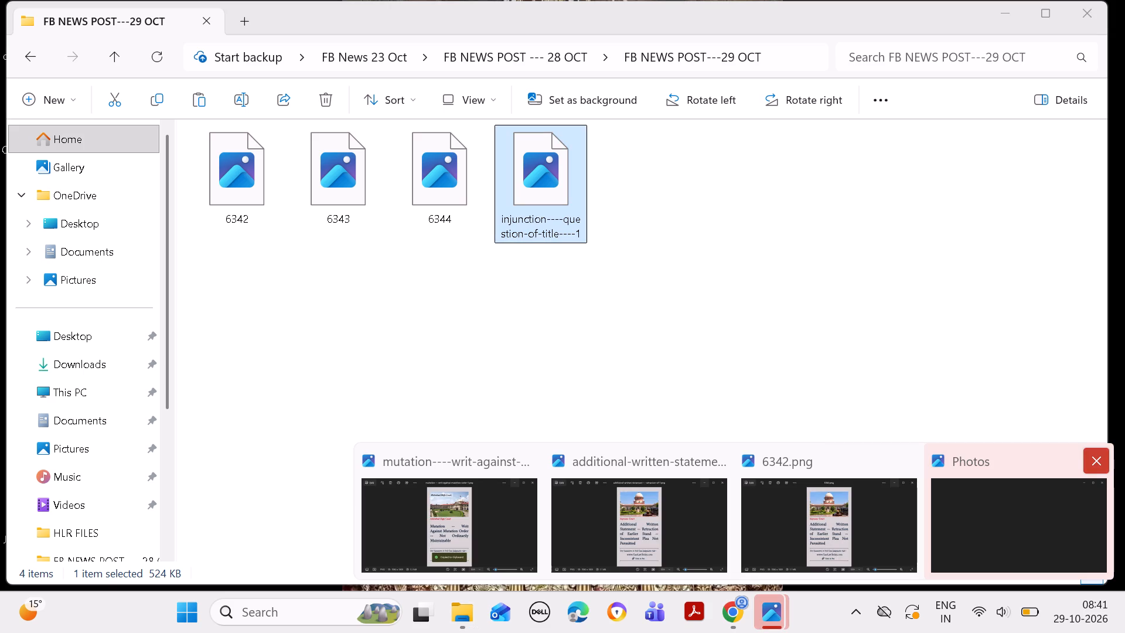
triple_click(1097, 460)
left_click(1095, 461)
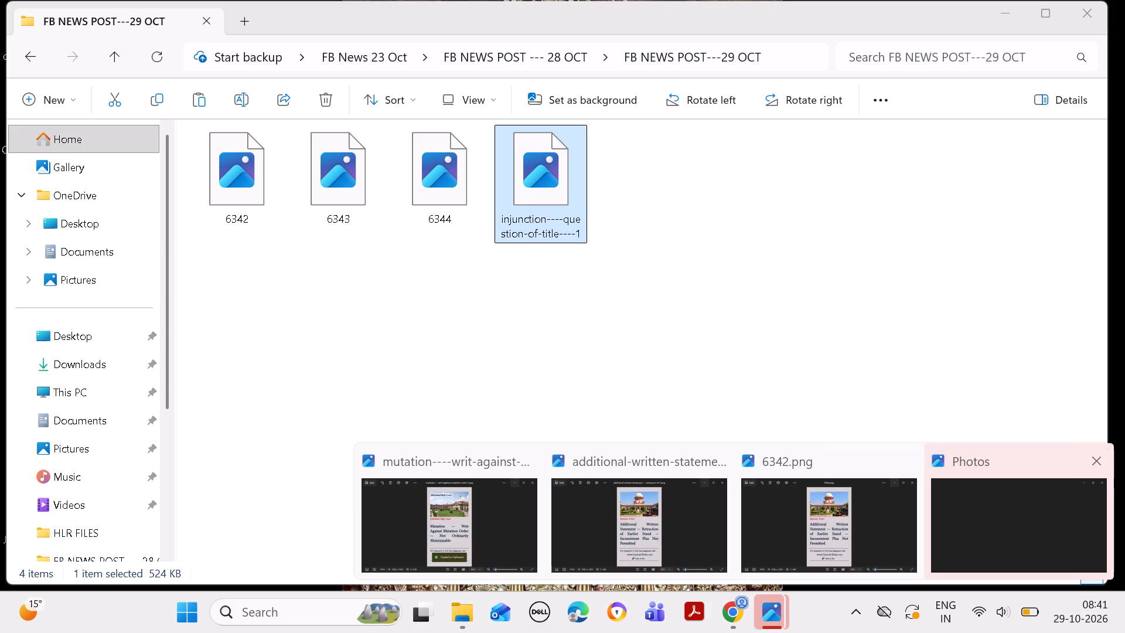
left_click(905, 461)
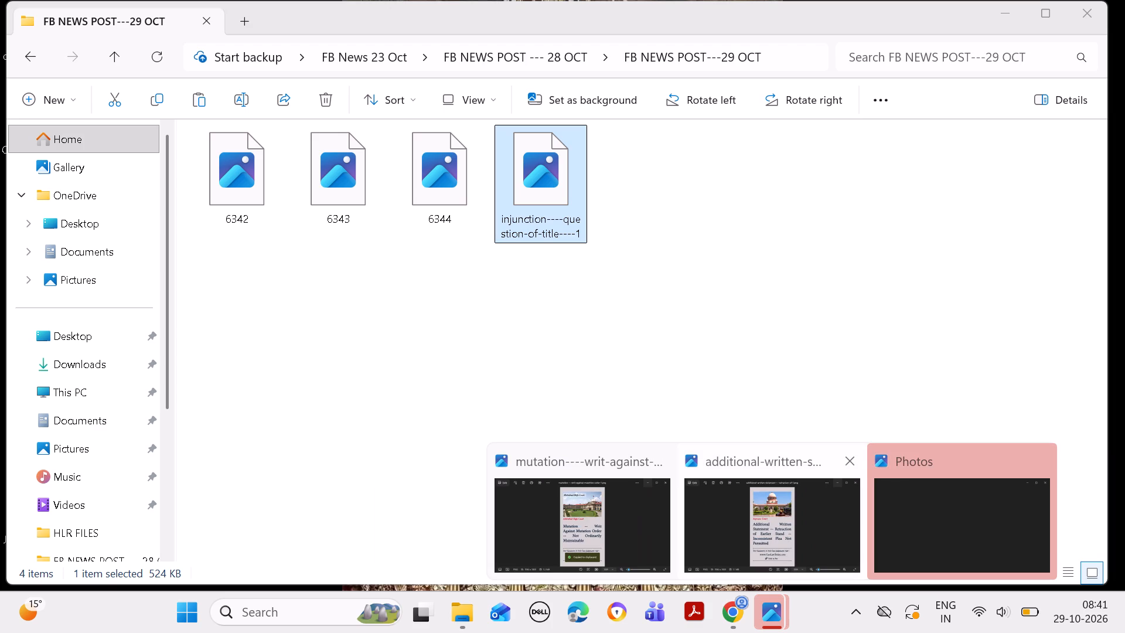
left_click(853, 462)
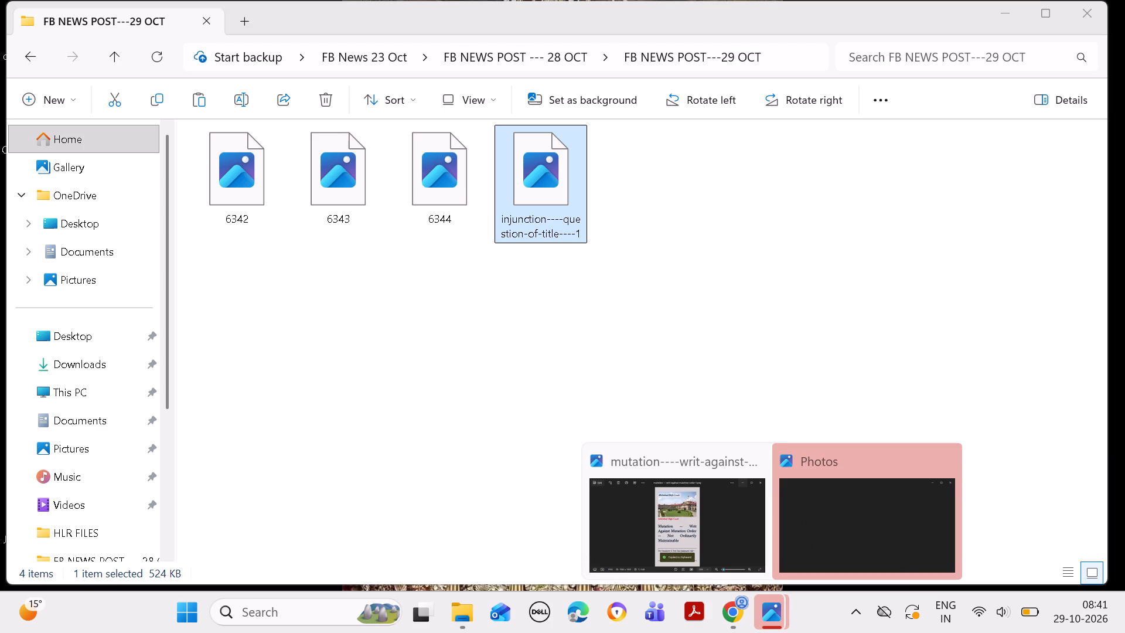
left_click(746, 460)
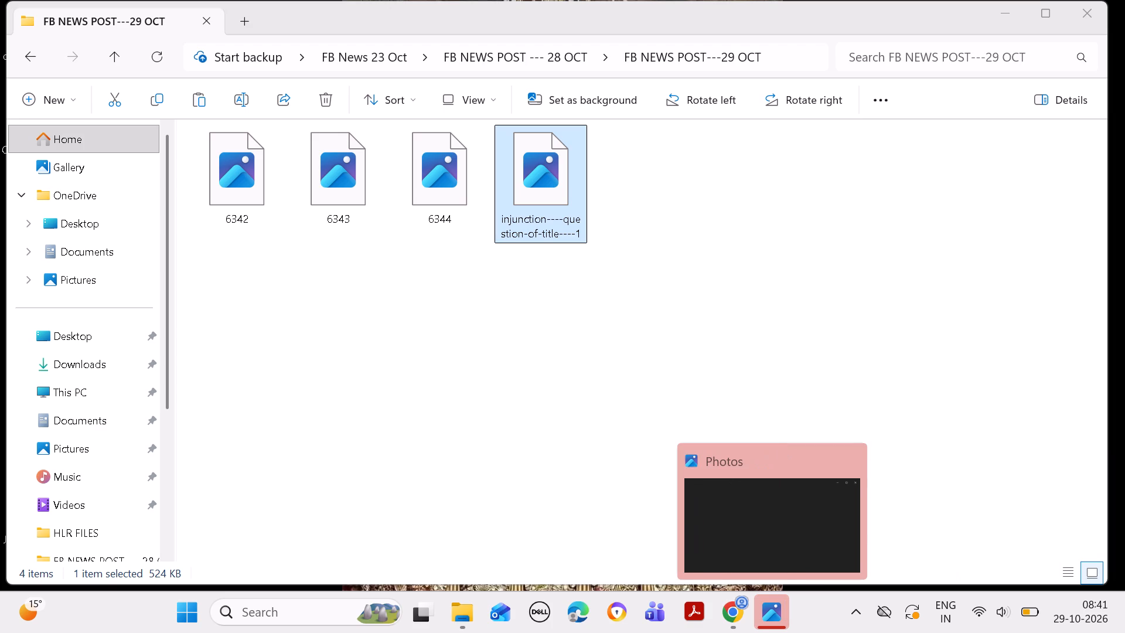
Rename the pasted Injunction image in the FB NEWS POST---29 OCT folder as 6345.
right_click(557, 183)
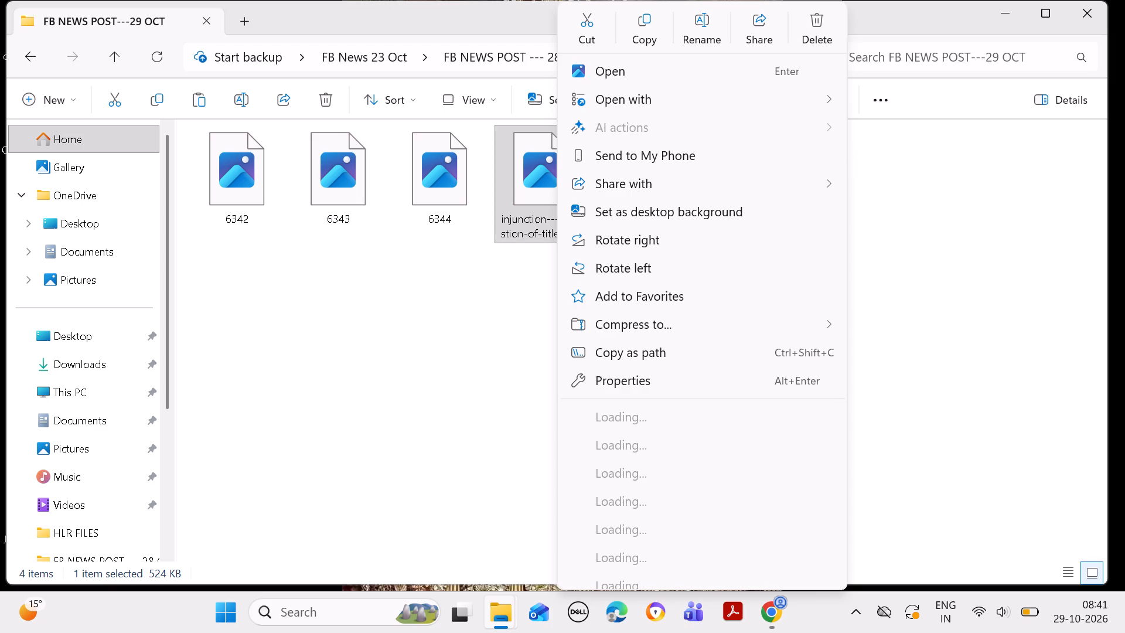
left_click(700, 21)
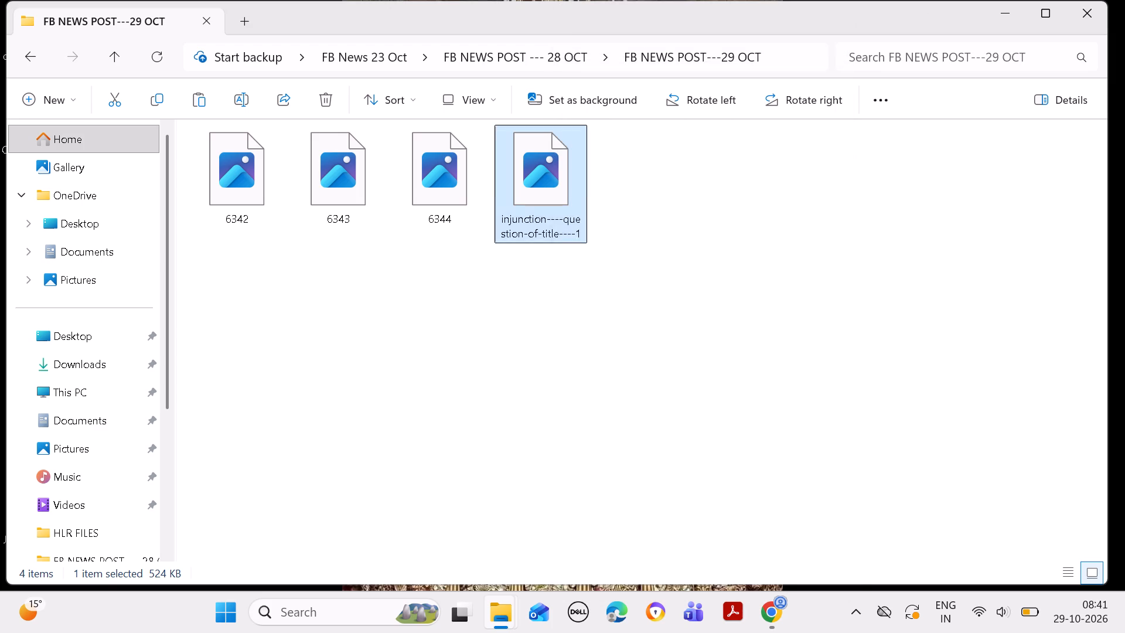
key("BackSpace")
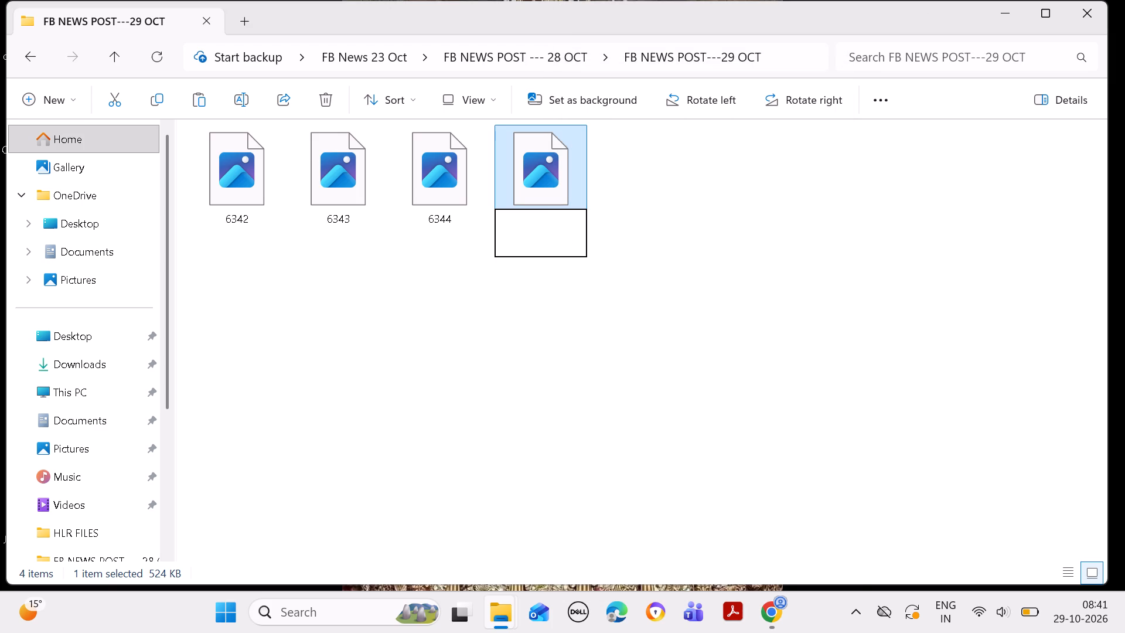
key("6")
type("345")
key("Return")
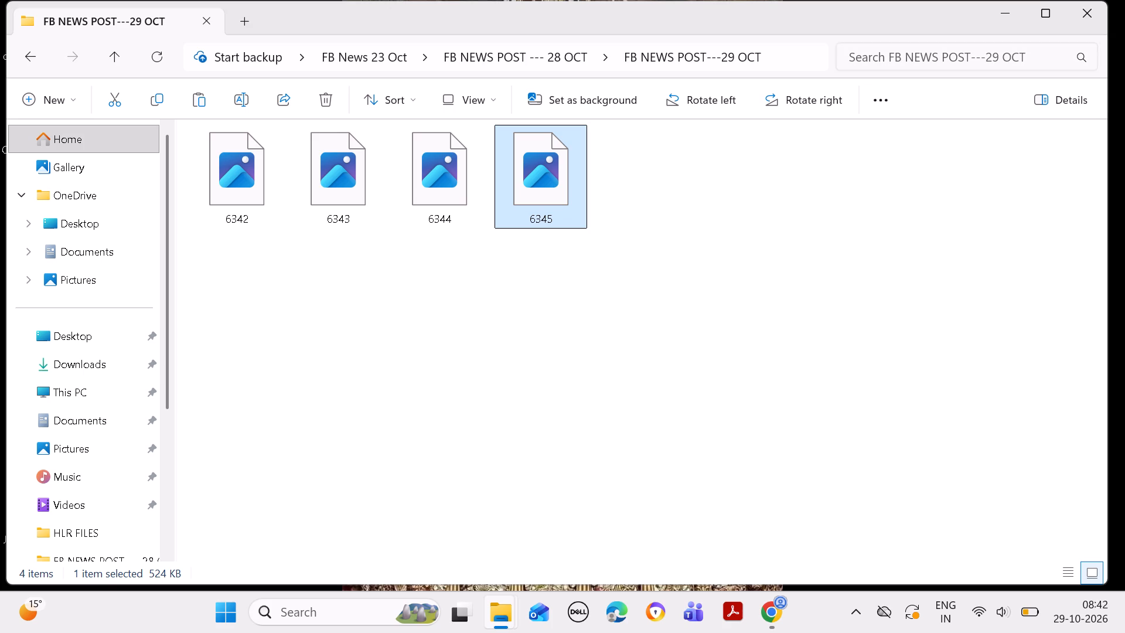
Return to the Polotno Studio design and move the law point text block slightly up, closer to the court name.
left_click(1011, 13)
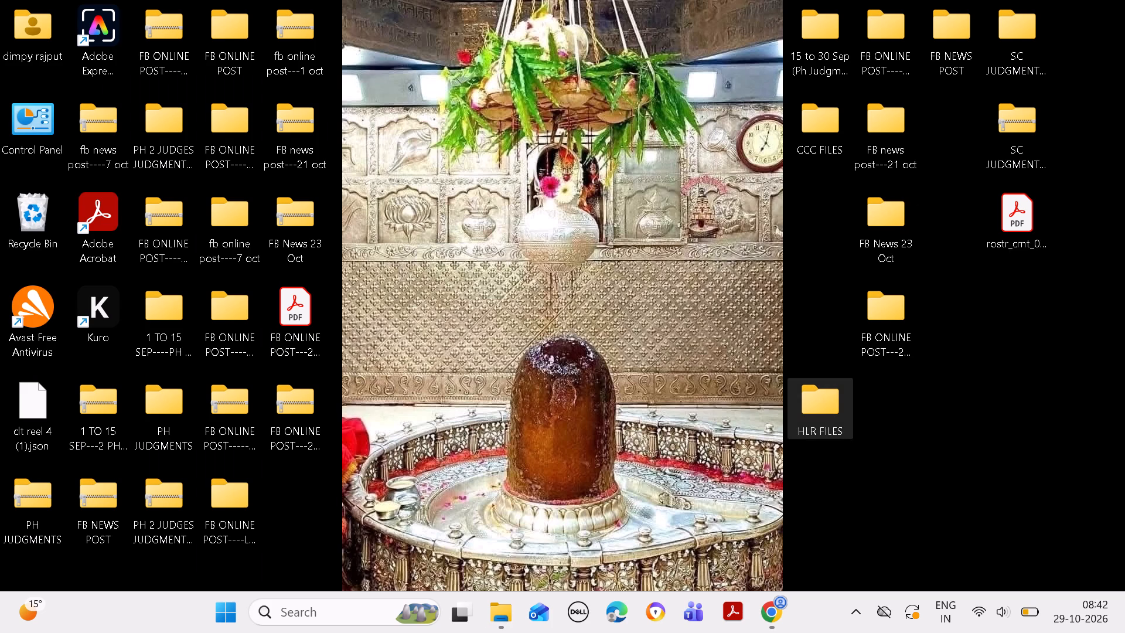
left_click(765, 613)
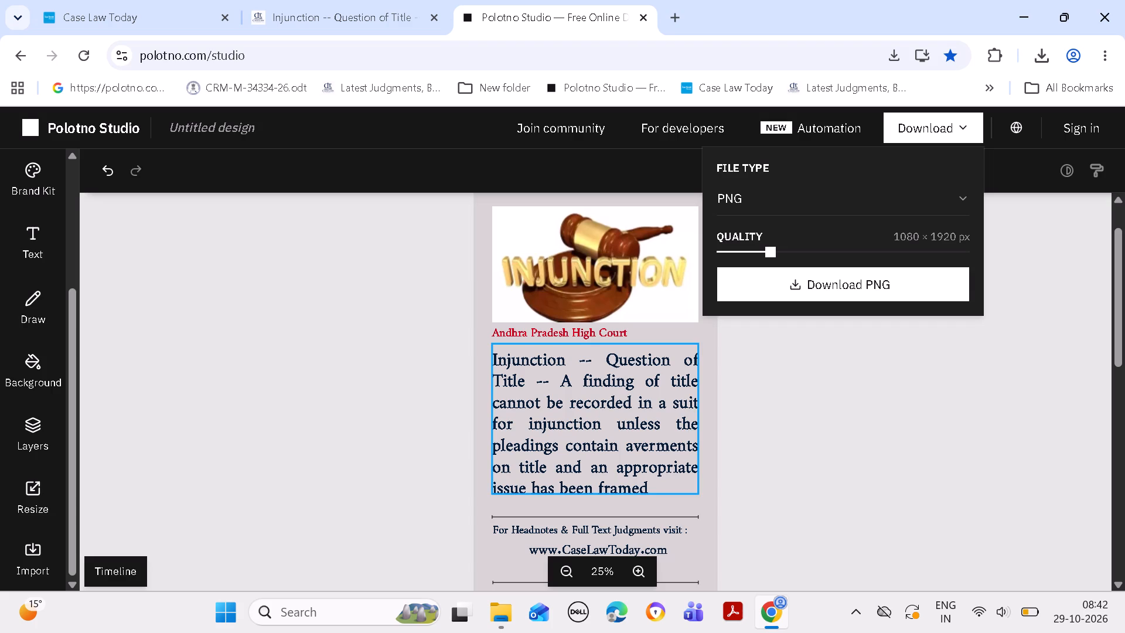
left_click_drag(570, 400, 568, 386)
left_click(782, 386)
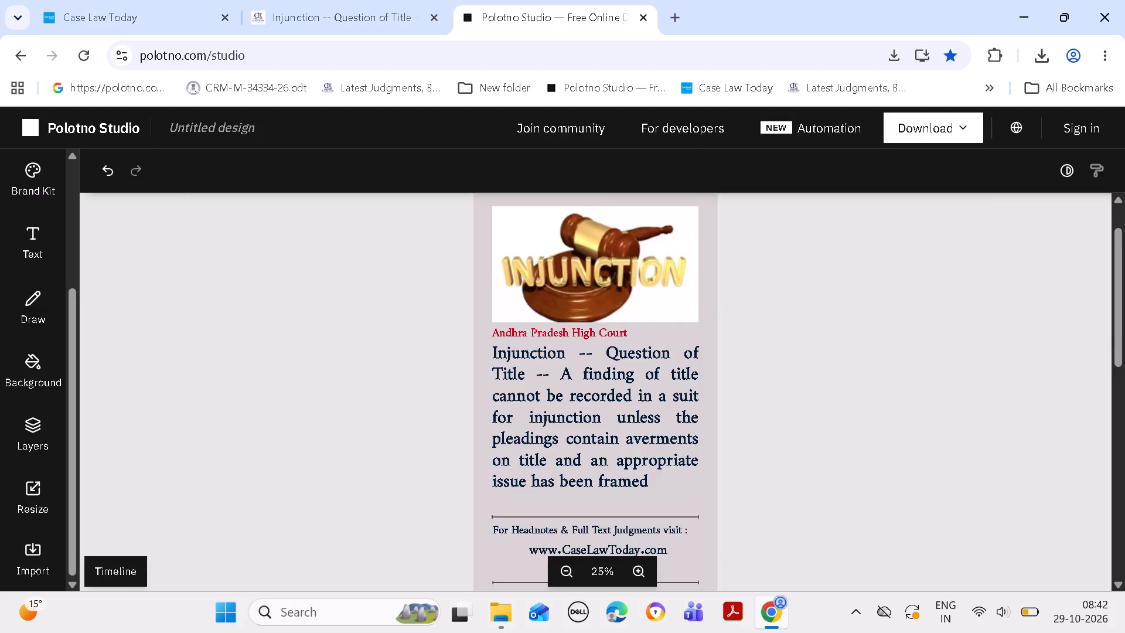
Increase the Injunction law point text's font size to 82.
left_click(630, 417)
triple_click(333, 162)
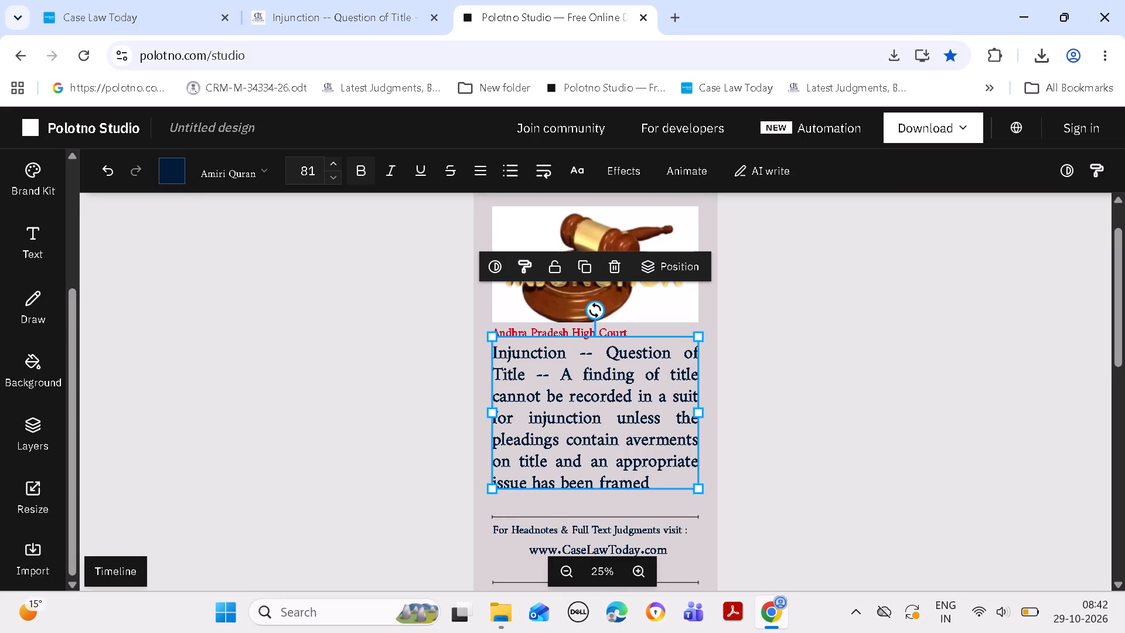
left_click(335, 183)
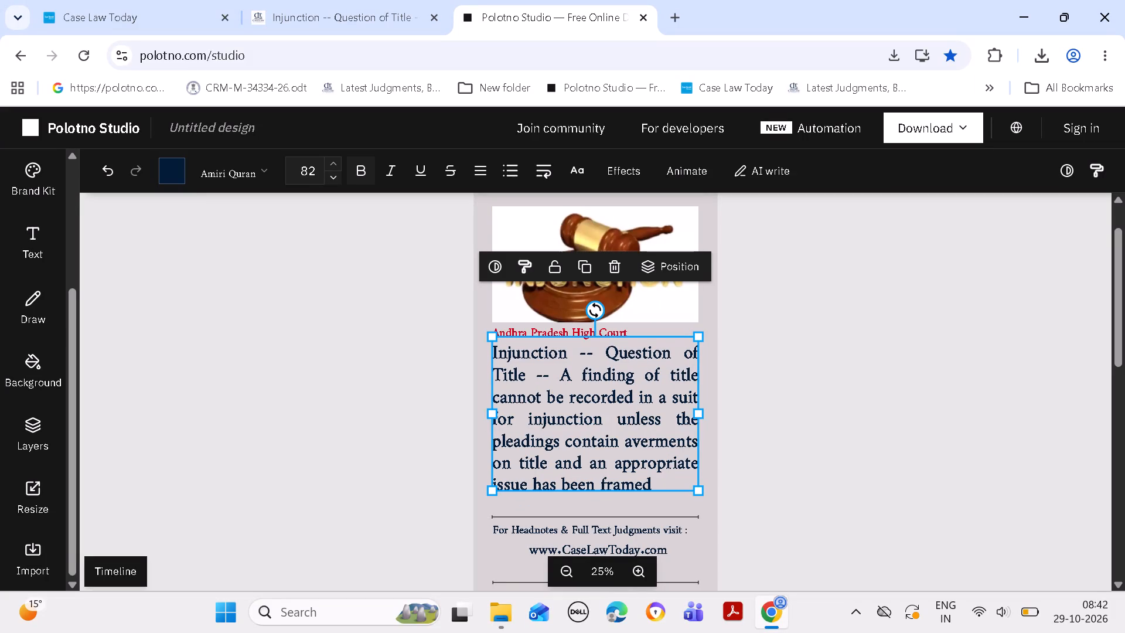
left_click(330, 165)
left_click(336, 177)
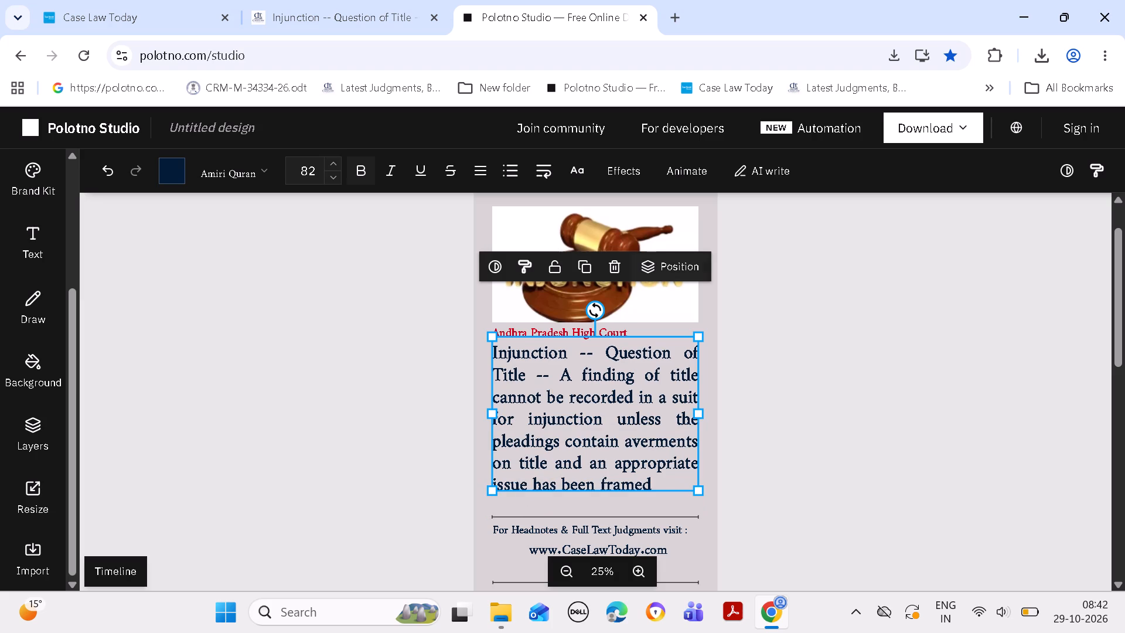
left_click(808, 290)
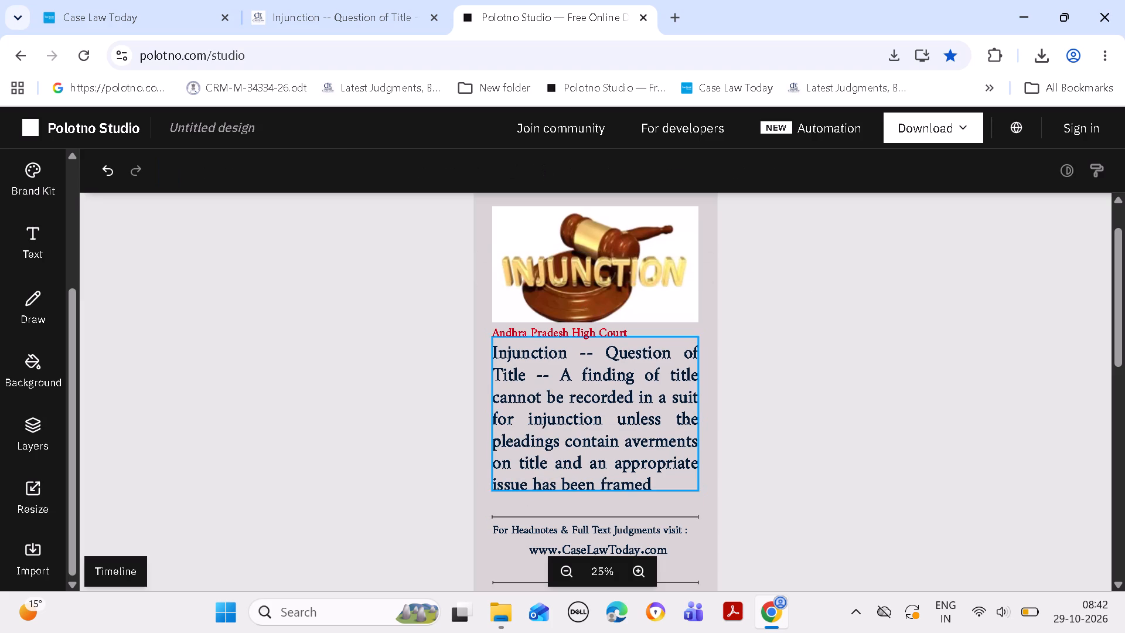
Move the Injunction law point text block slightly down, leaving a small gap below the court name.
left_click_drag(620, 395, 620, 409)
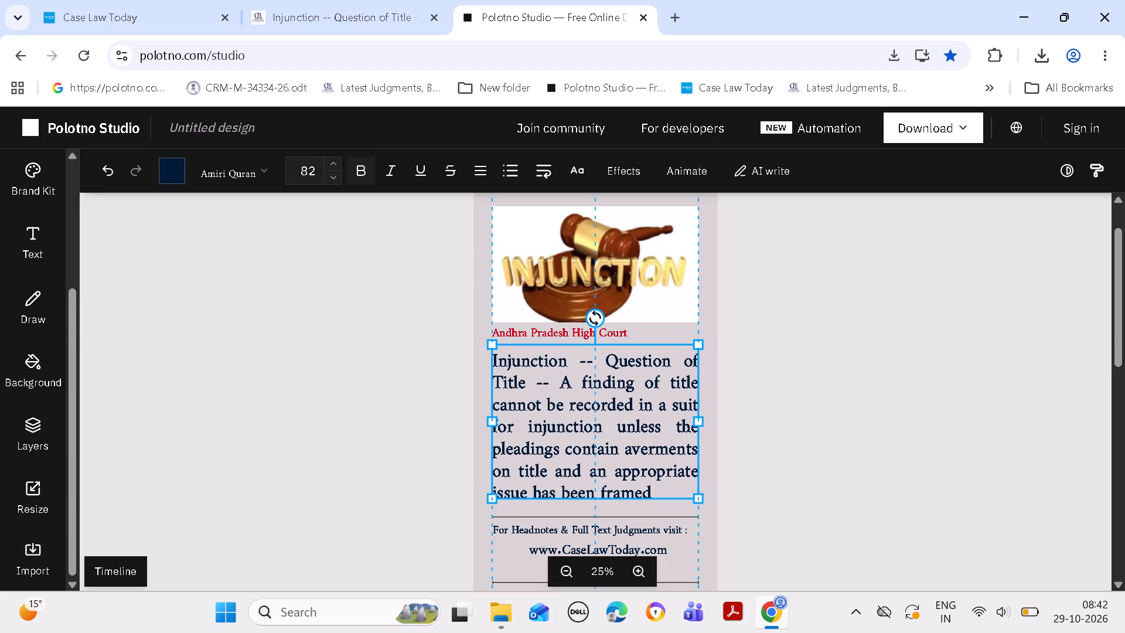
left_click_drag(620, 409, 620, 404)
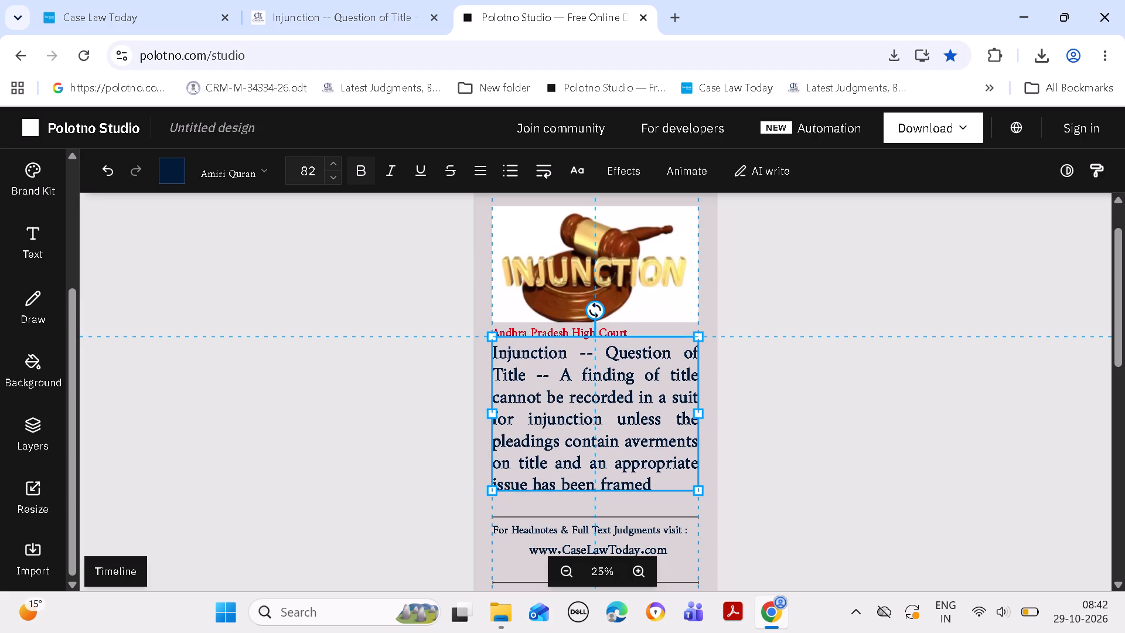
left_click_drag(620, 404, 620, 405)
left_click(904, 372)
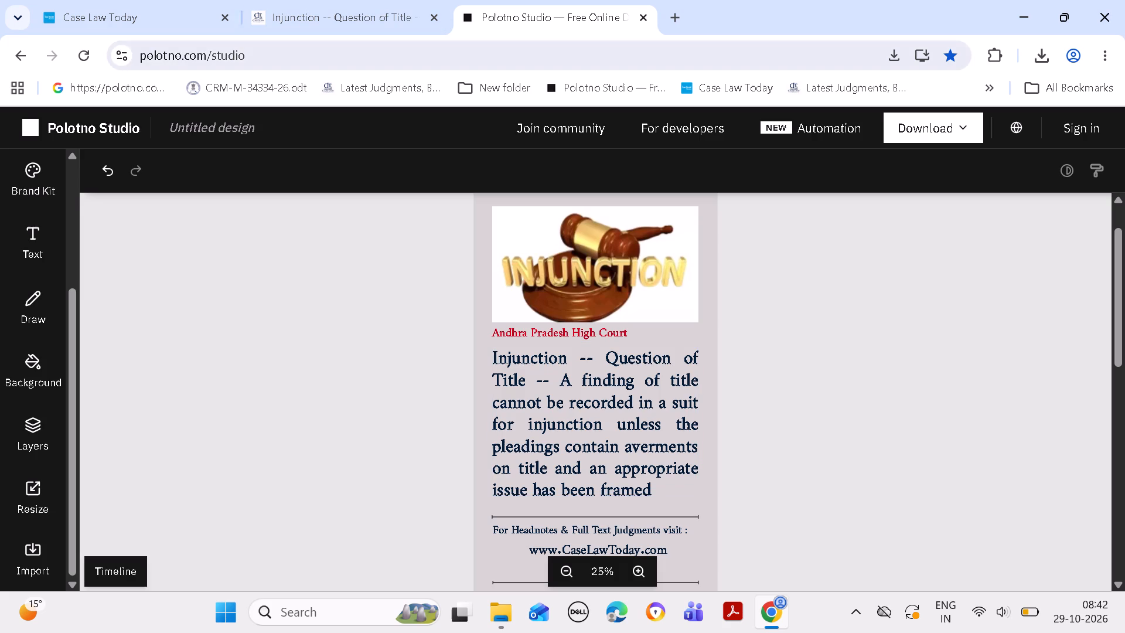
Open news item 6346 for editing from the Case Law Today news list and copy its ID from the address.
left_click(137, 17)
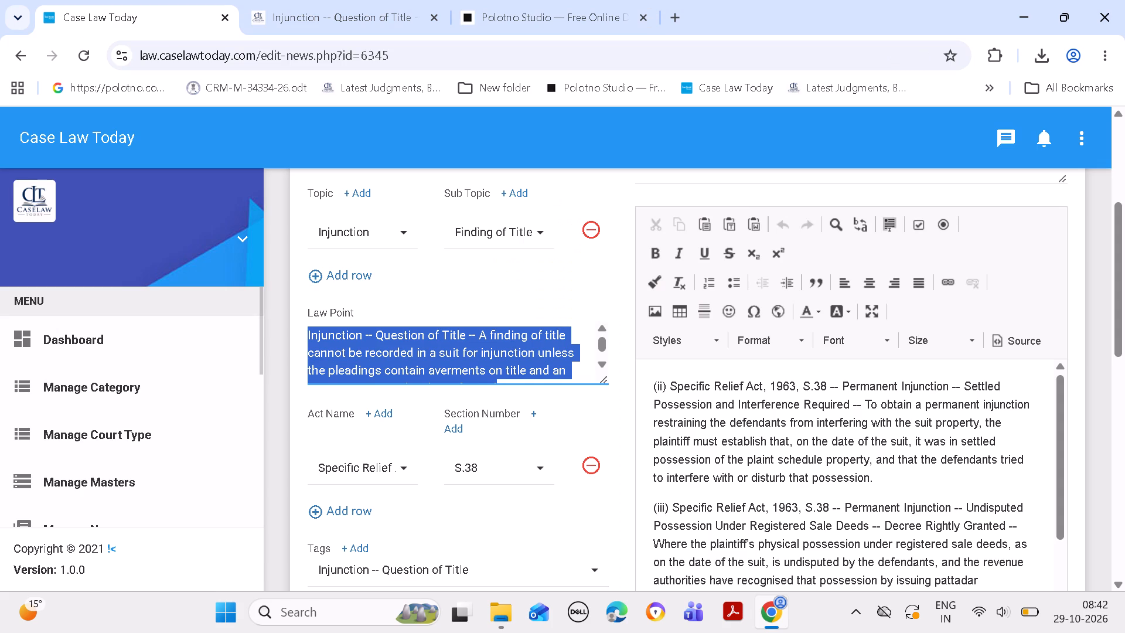
left_click(26, 56)
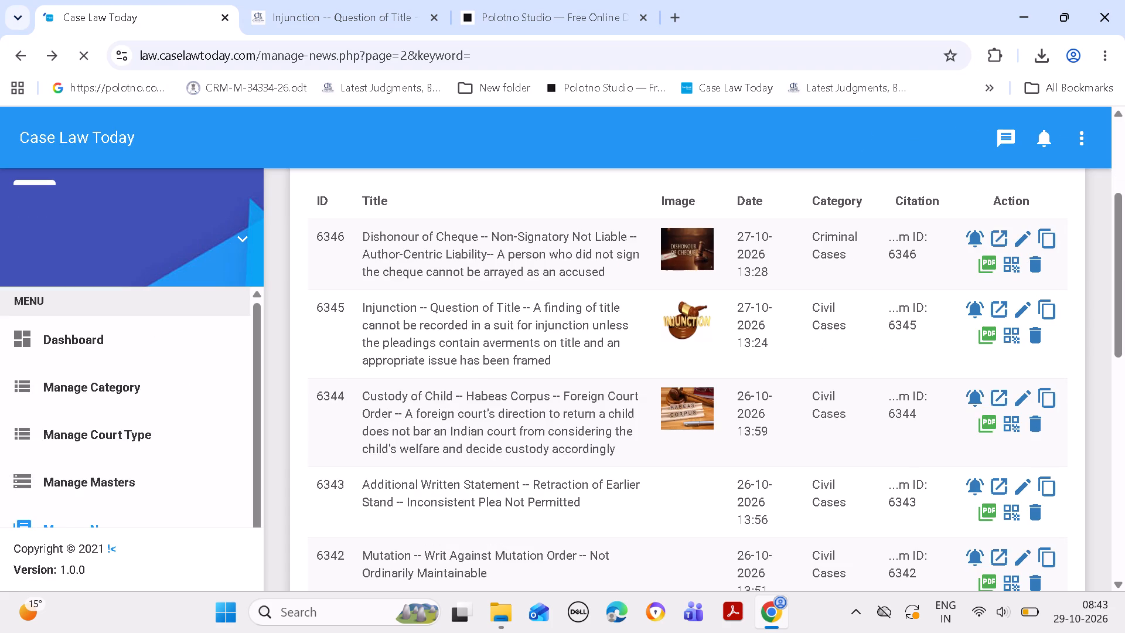
left_click(1023, 233)
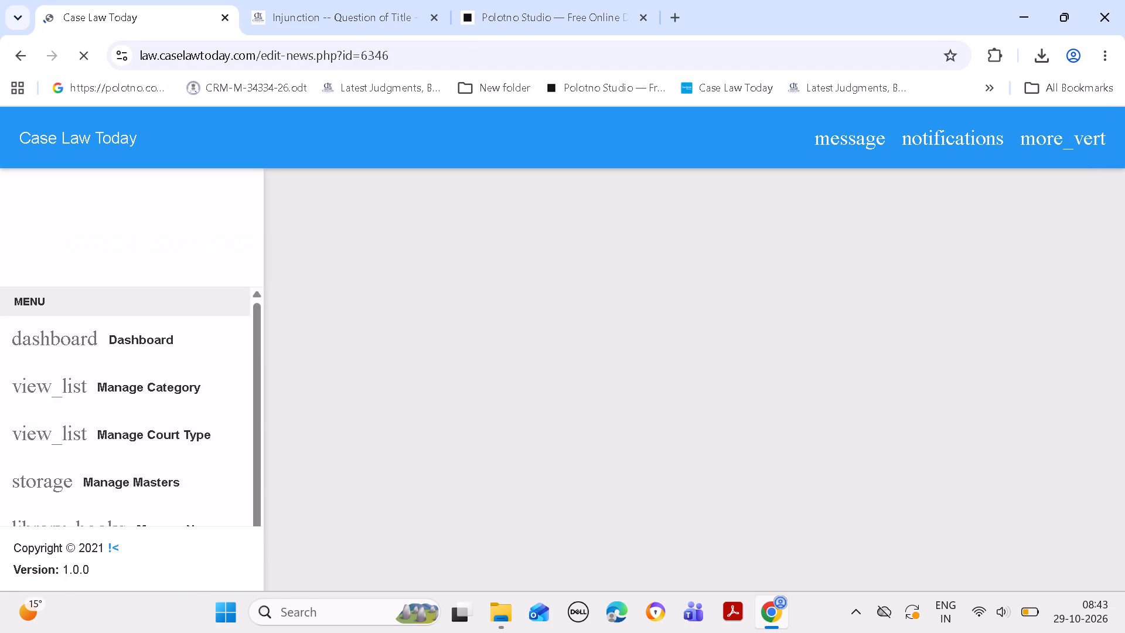
left_click_drag(359, 52, 401, 55)
key("ctrl+c")
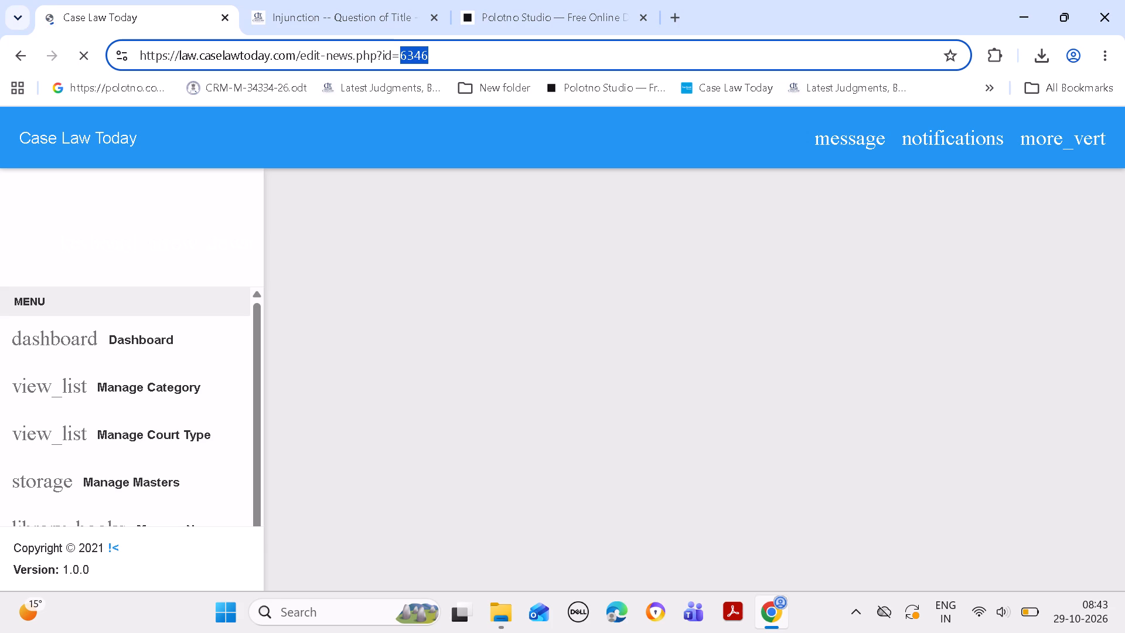
Search the public CaseLawToday.com site for case ID 6346 and open the Dishonour of Cheque article.
left_click(345, 11)
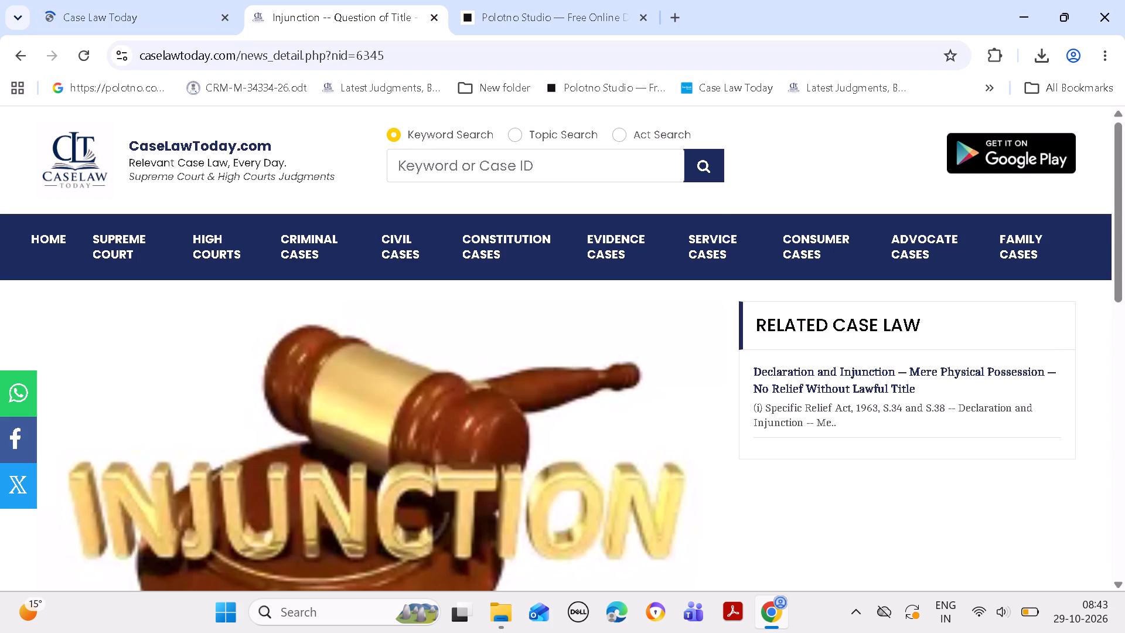
left_click(524, 154)
key("ctrl+v")
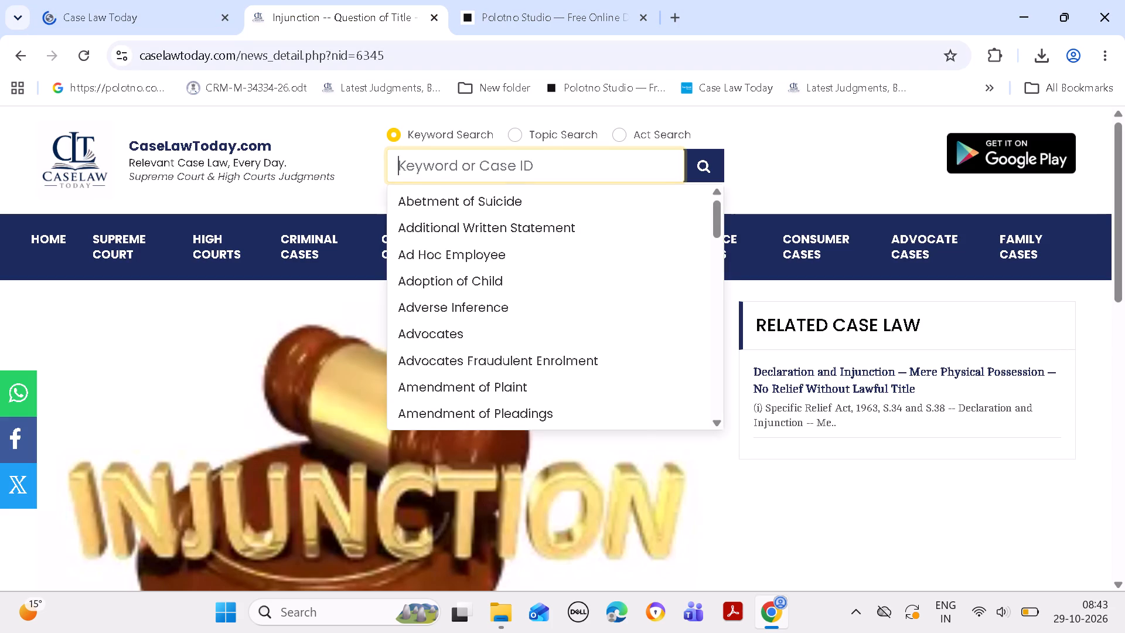
left_click(704, 171)
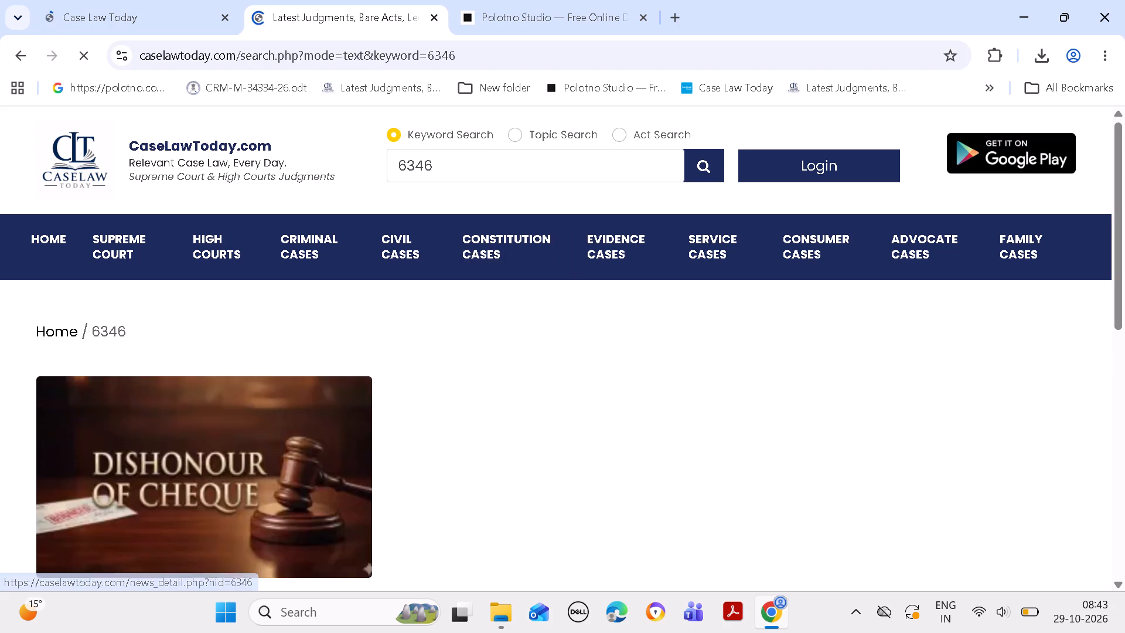
left_click_drag(1123, 275, 1123, 276)
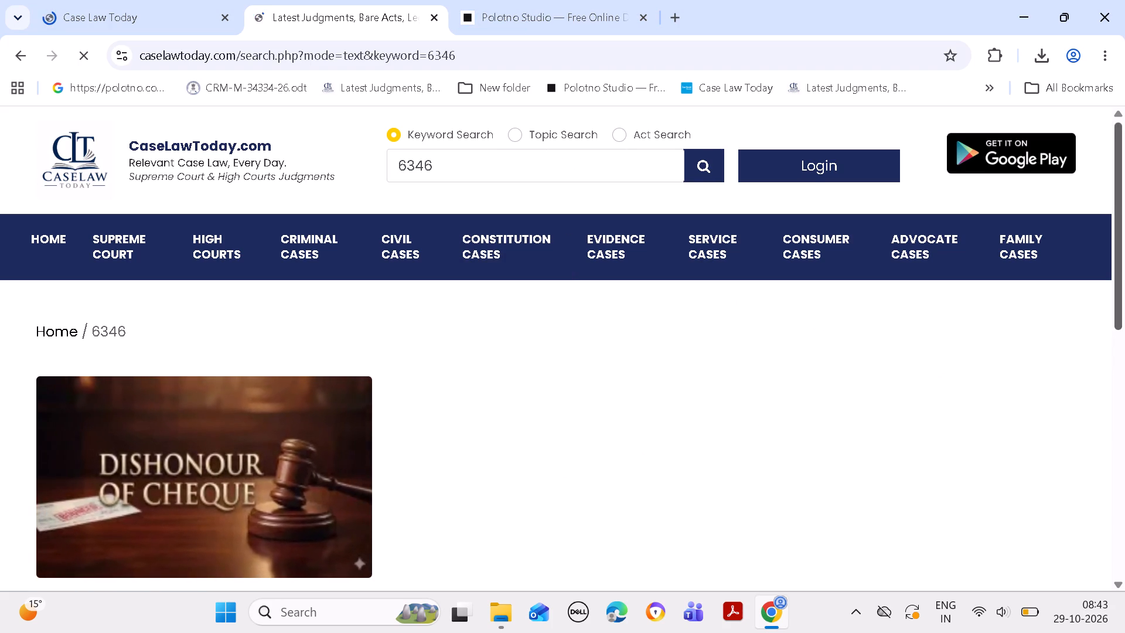
left_click_drag(1123, 276, 1122, 321)
left_click(268, 539)
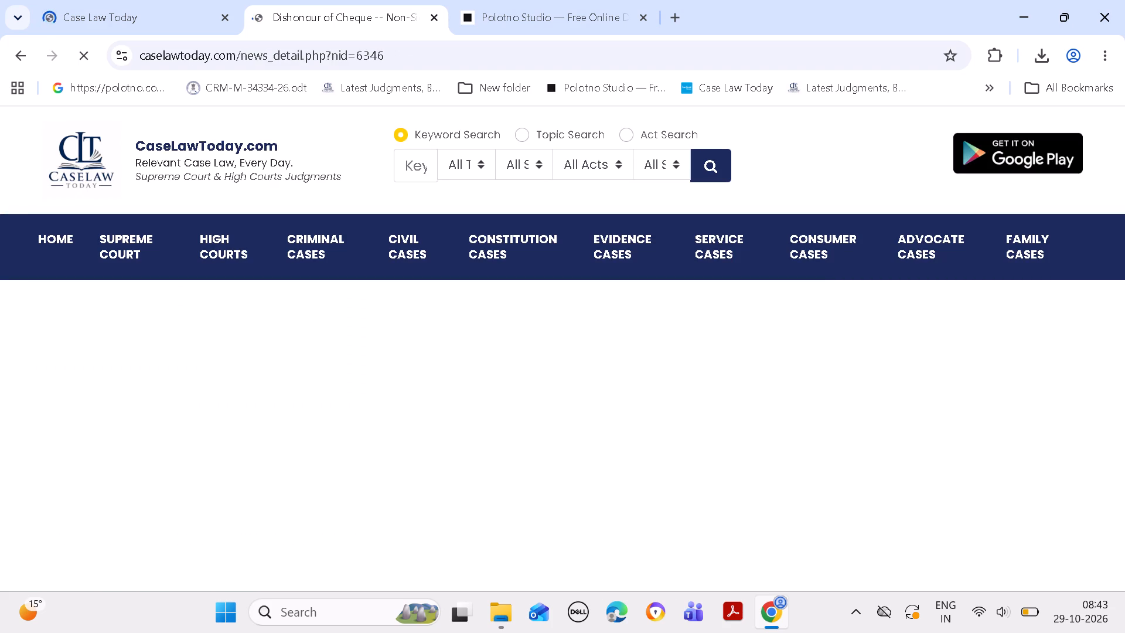
scroll(784, 360, "down", 6)
scroll(464, 380, "down", 5)
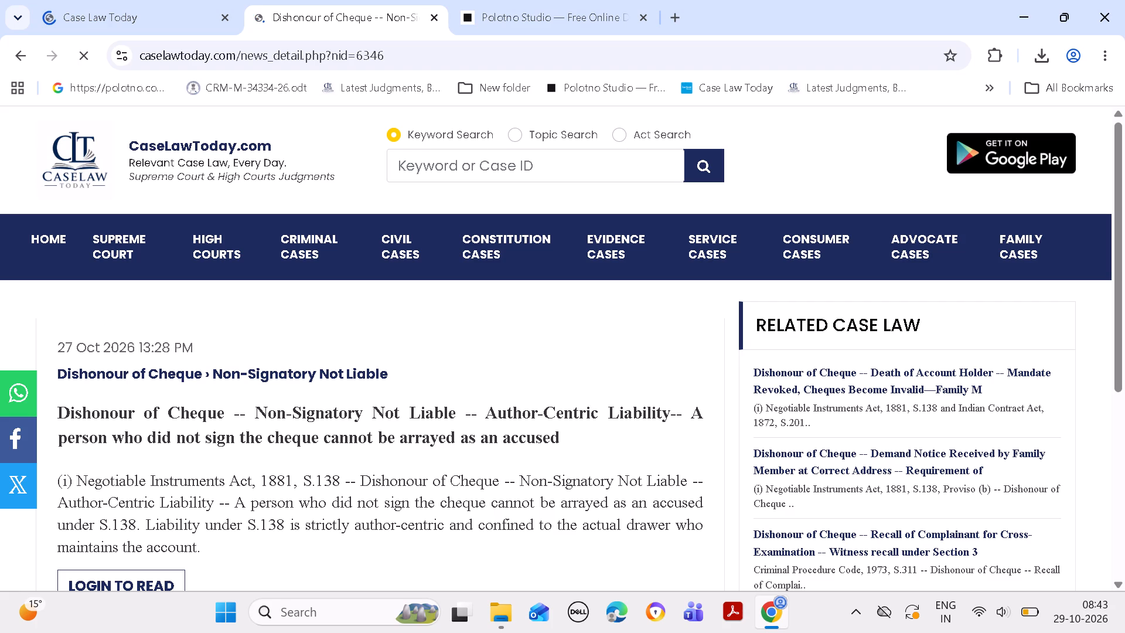
Go back to the Case Law Today news list and copy the Dishonour of Cheque image of item 6346.
left_click(99, 16)
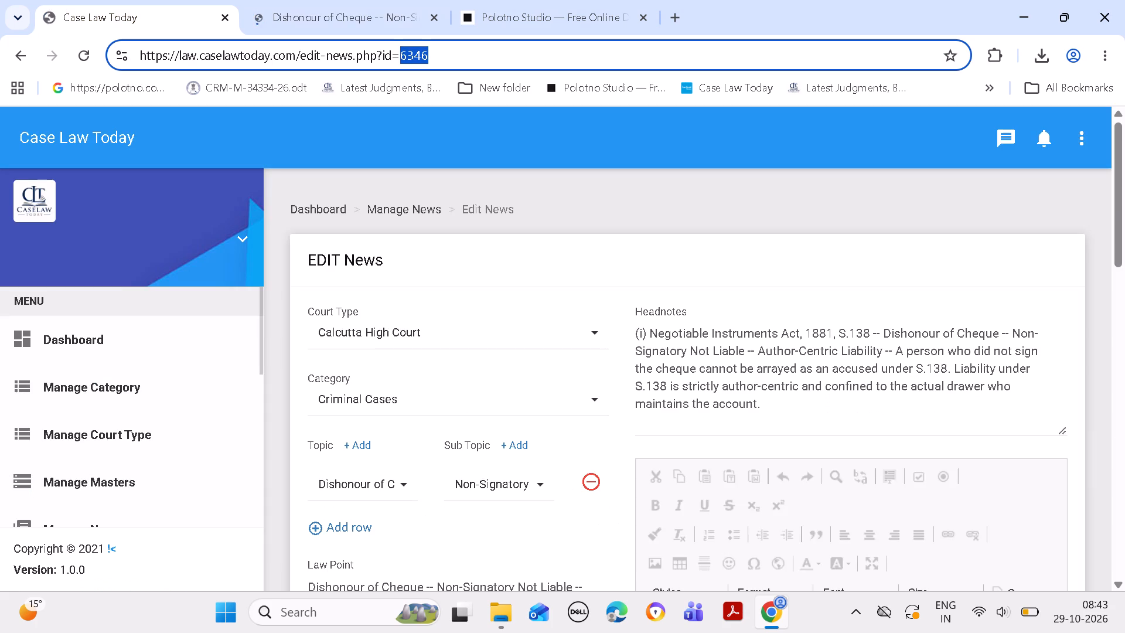
left_click(21, 52)
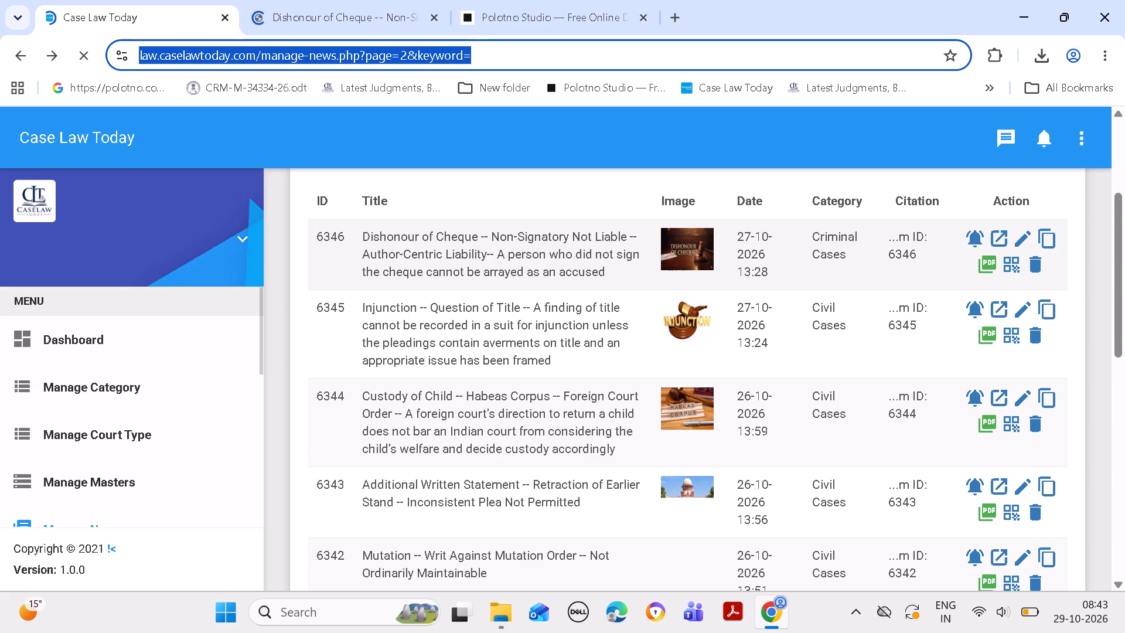
right_click(680, 237)
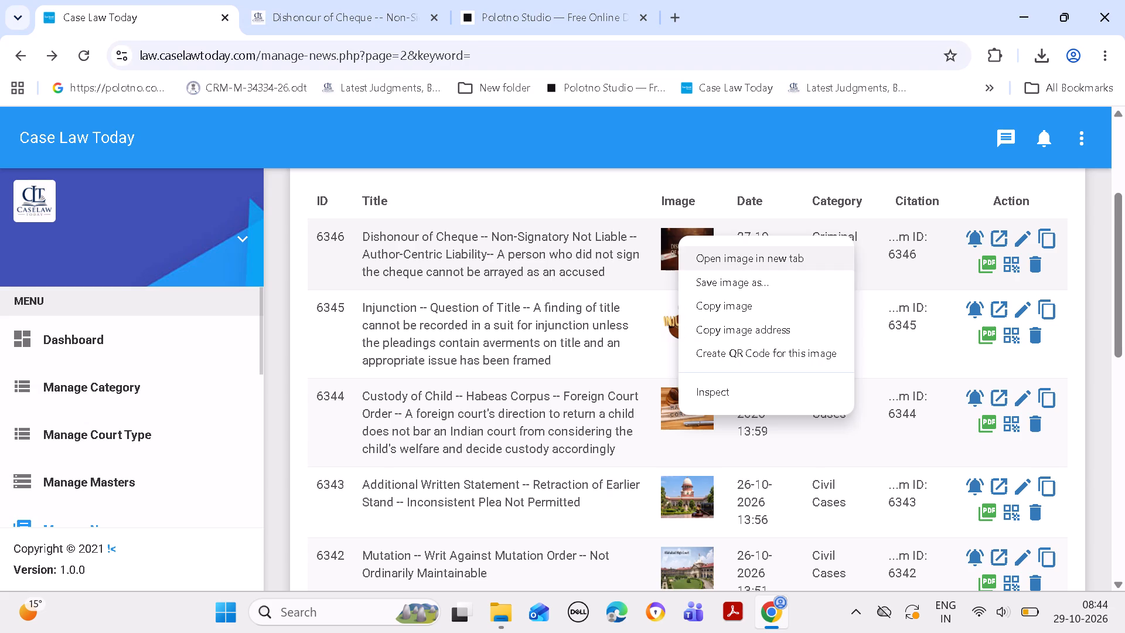
left_click(721, 301)
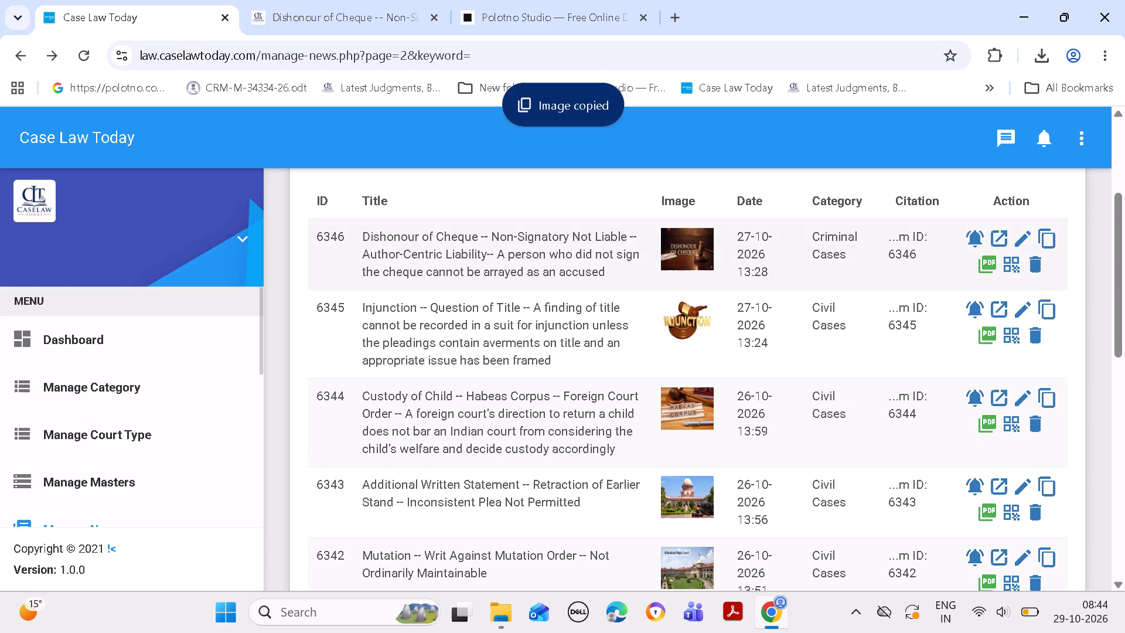
Replace the Injunction picture in the Polotno Studio design with the copied Dishonour of Cheque image, placed above the court name.
left_click(489, 15)
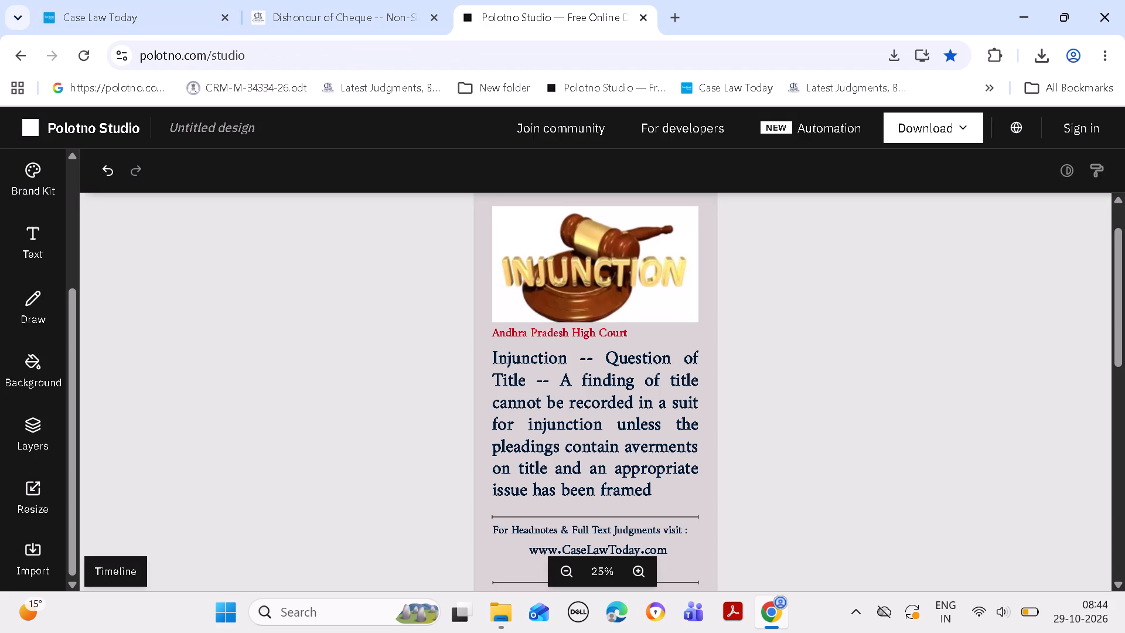
left_click(628, 252)
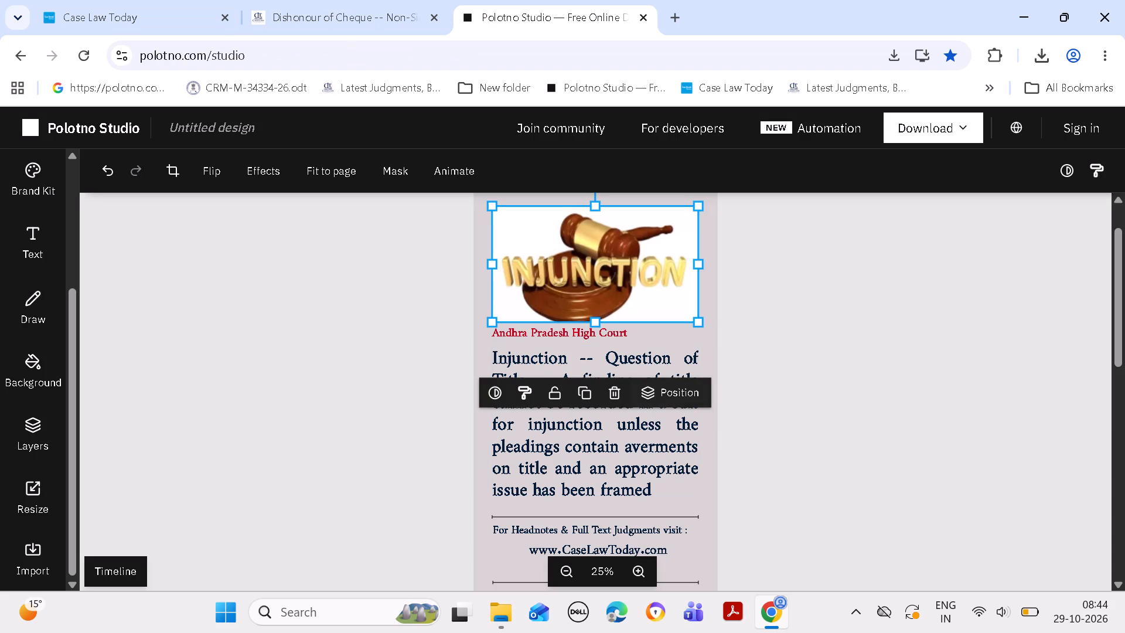
left_click(611, 389)
left_click(606, 266)
key("ctrl+v")
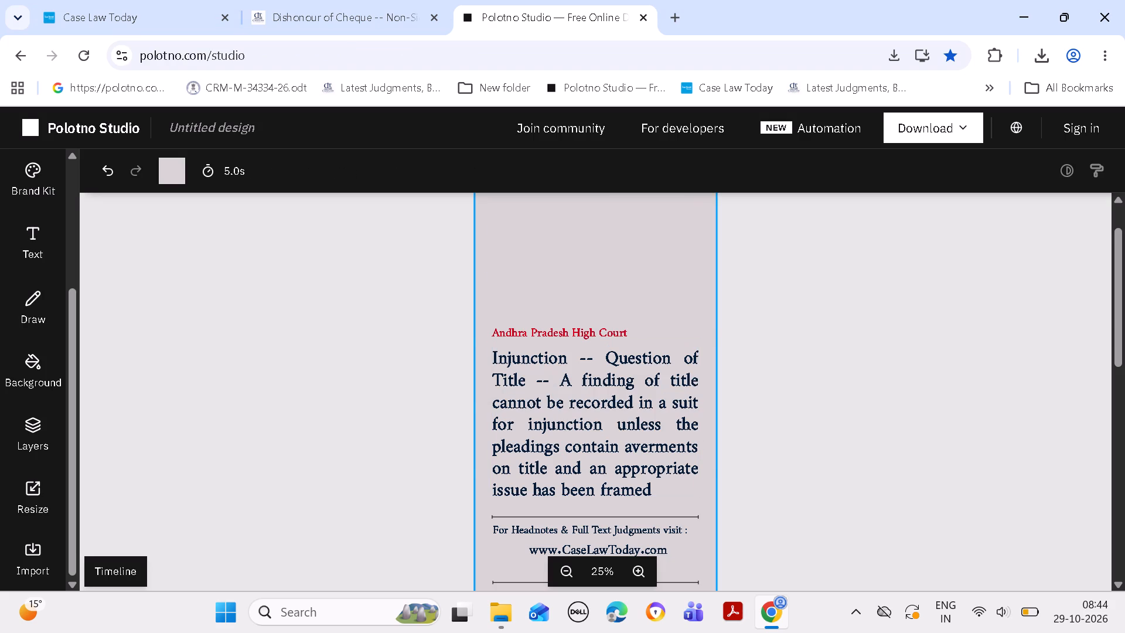
left_click_drag(630, 352, 628, 244)
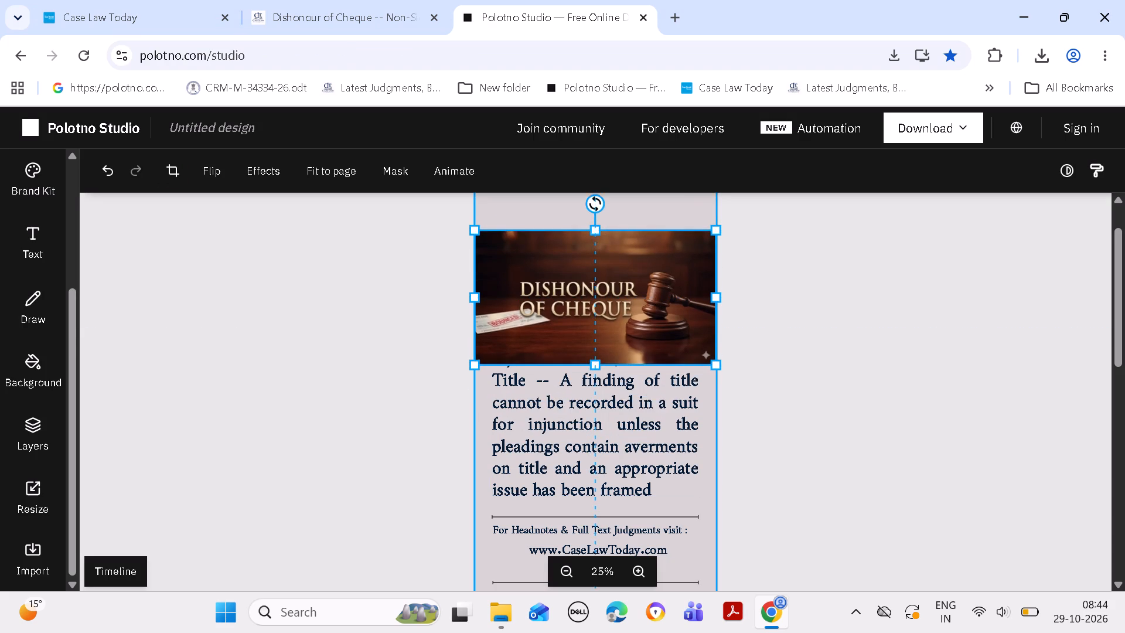
left_click_drag(628, 244, 628, 216)
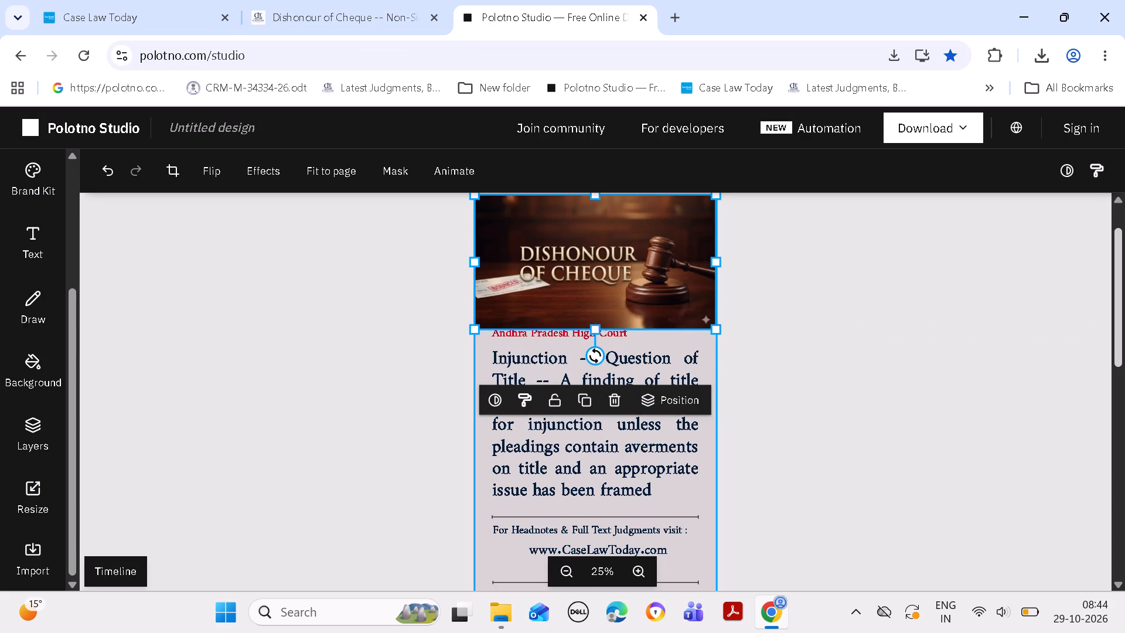
Crop a thin strip off the top edge of the Dishonour of Cheque image.
left_click_drag(1121, 336, 1119, 295)
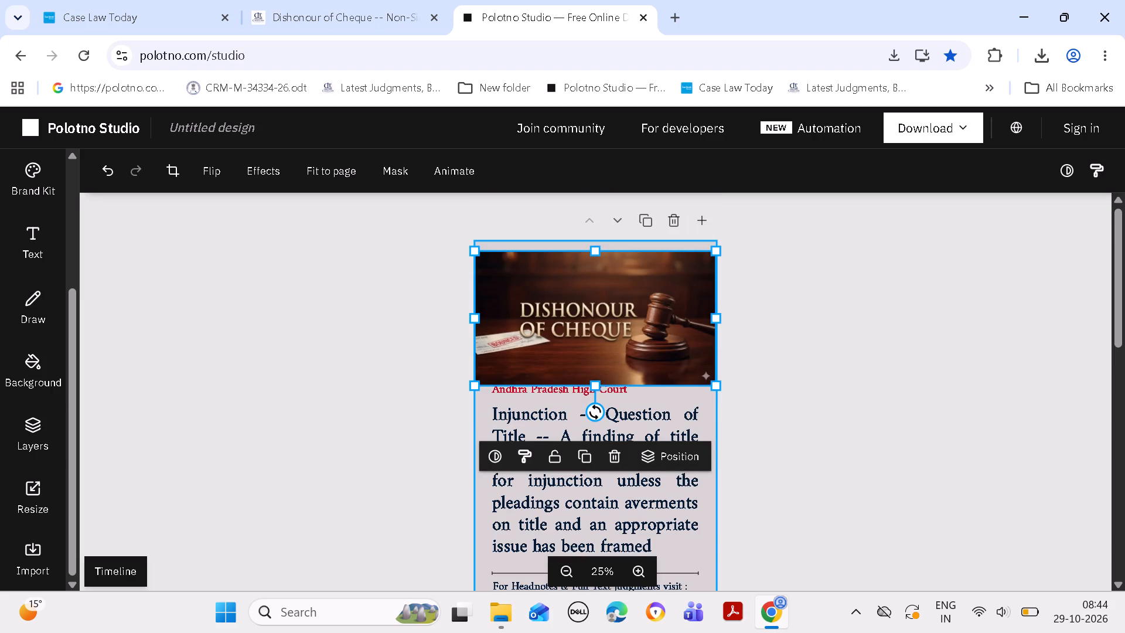
double_click(602, 285)
left_click_drag(594, 253, 594, 251)
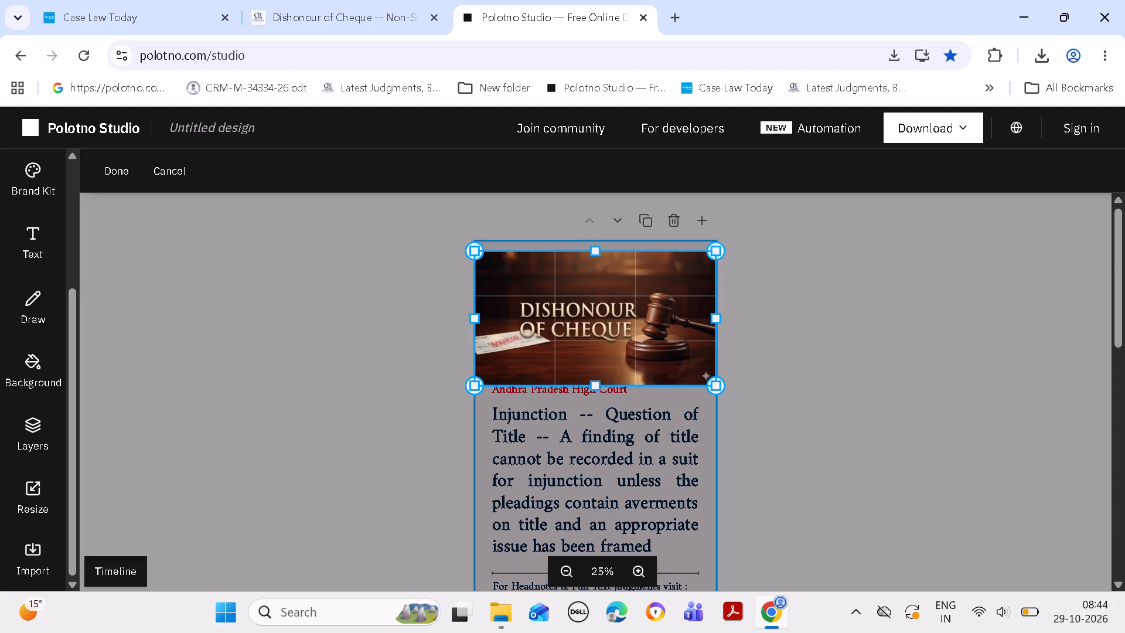
left_click_drag(594, 251, 598, 267)
double_click(817, 272)
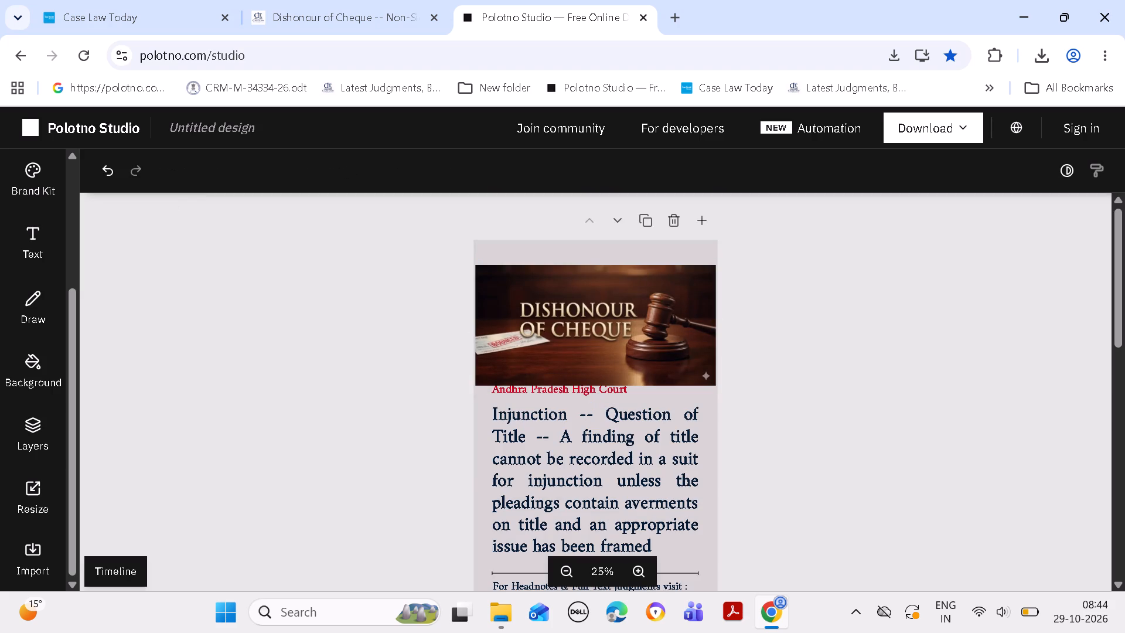
Trim both sides of the Dishonour of Cheque image so its width matches the law point text block.
double_click(636, 324)
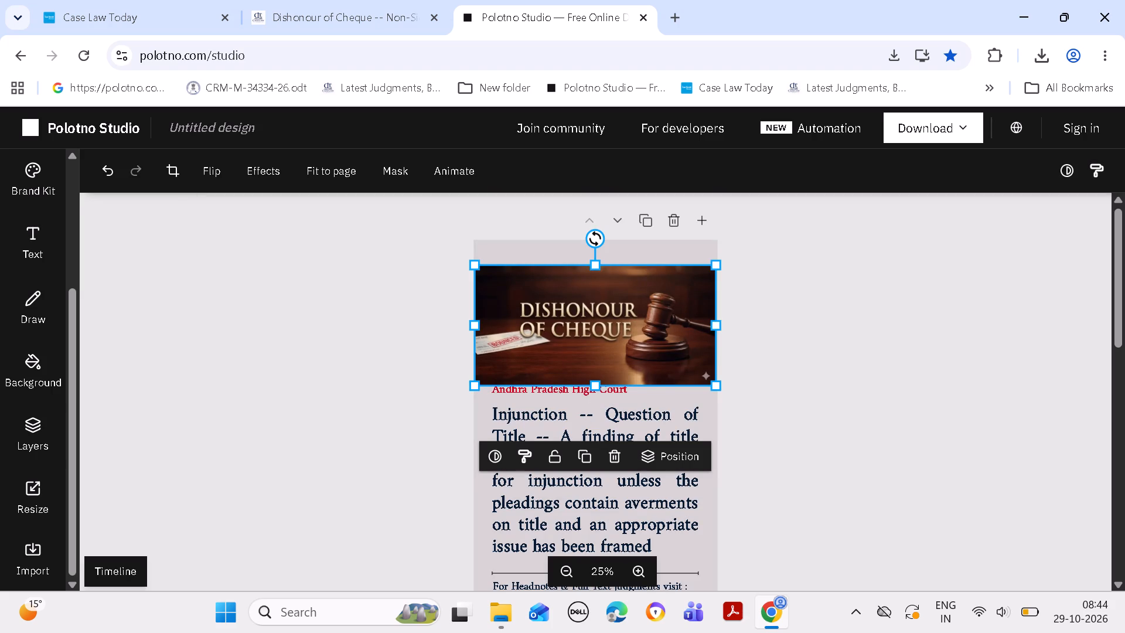
left_click_drag(713, 322, 700, 318)
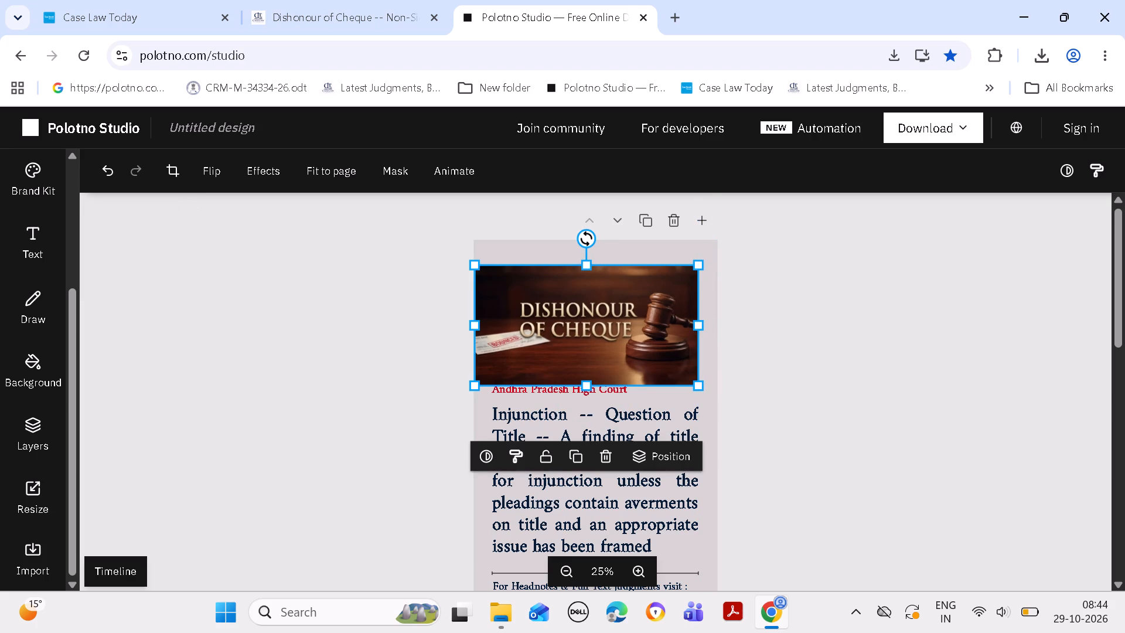
left_click_drag(475, 324, 483, 322)
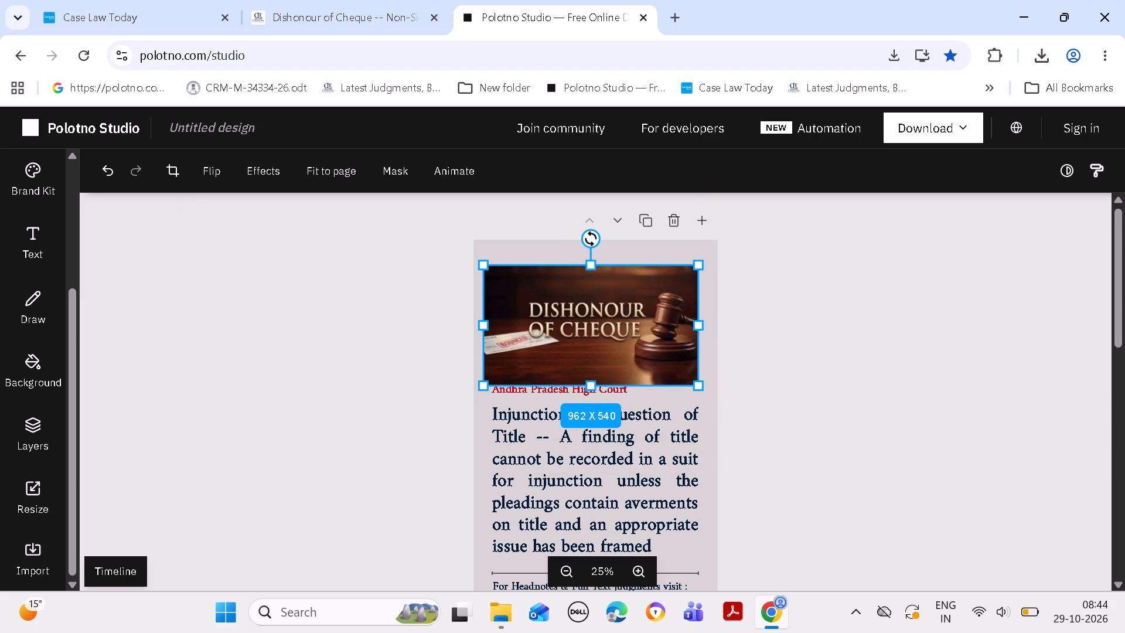
left_click_drag(483, 322, 479, 322)
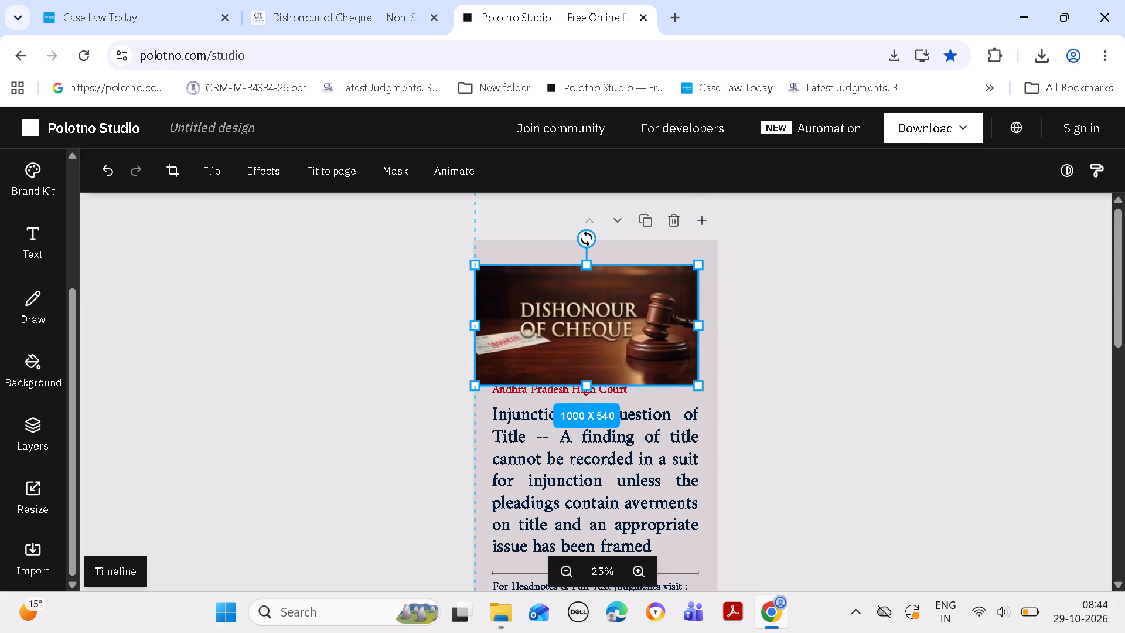
left_click_drag(479, 322, 489, 322)
left_click(836, 280)
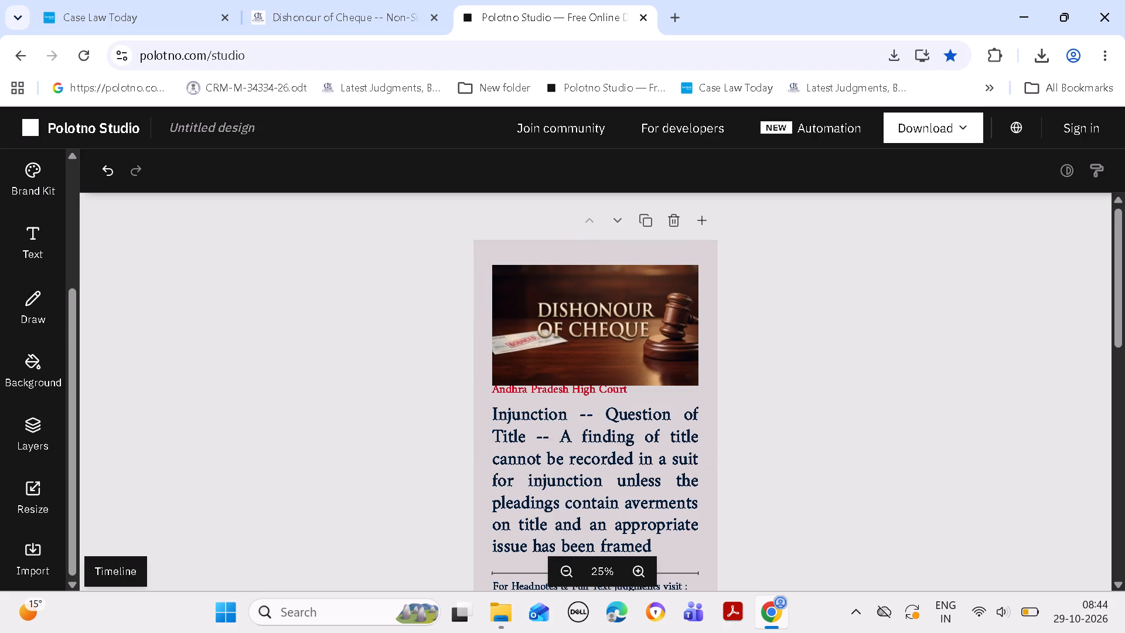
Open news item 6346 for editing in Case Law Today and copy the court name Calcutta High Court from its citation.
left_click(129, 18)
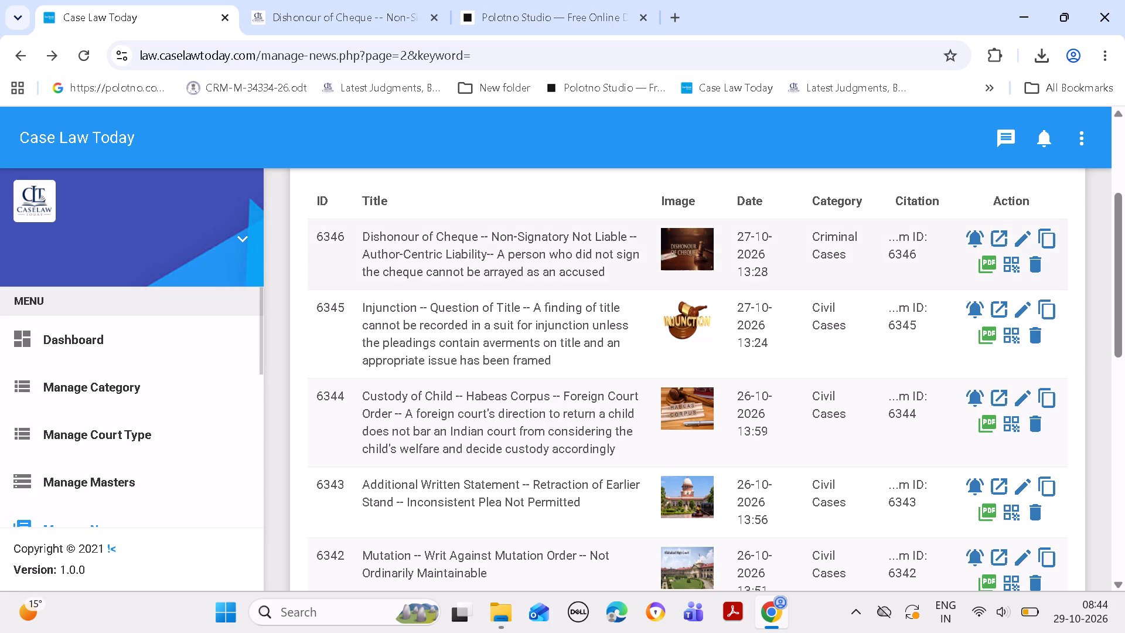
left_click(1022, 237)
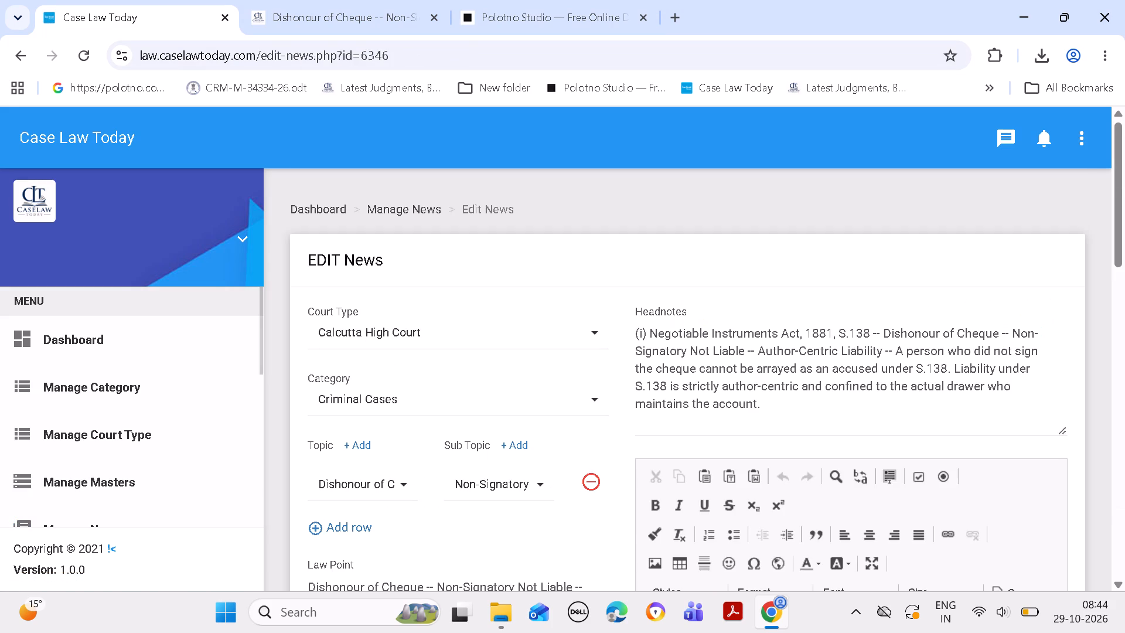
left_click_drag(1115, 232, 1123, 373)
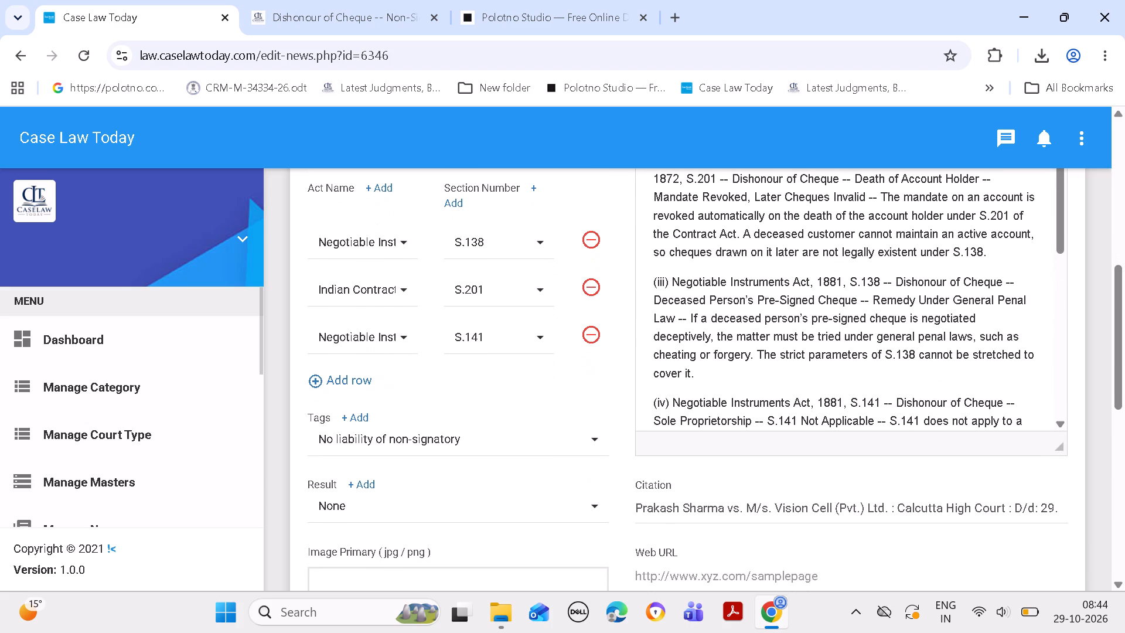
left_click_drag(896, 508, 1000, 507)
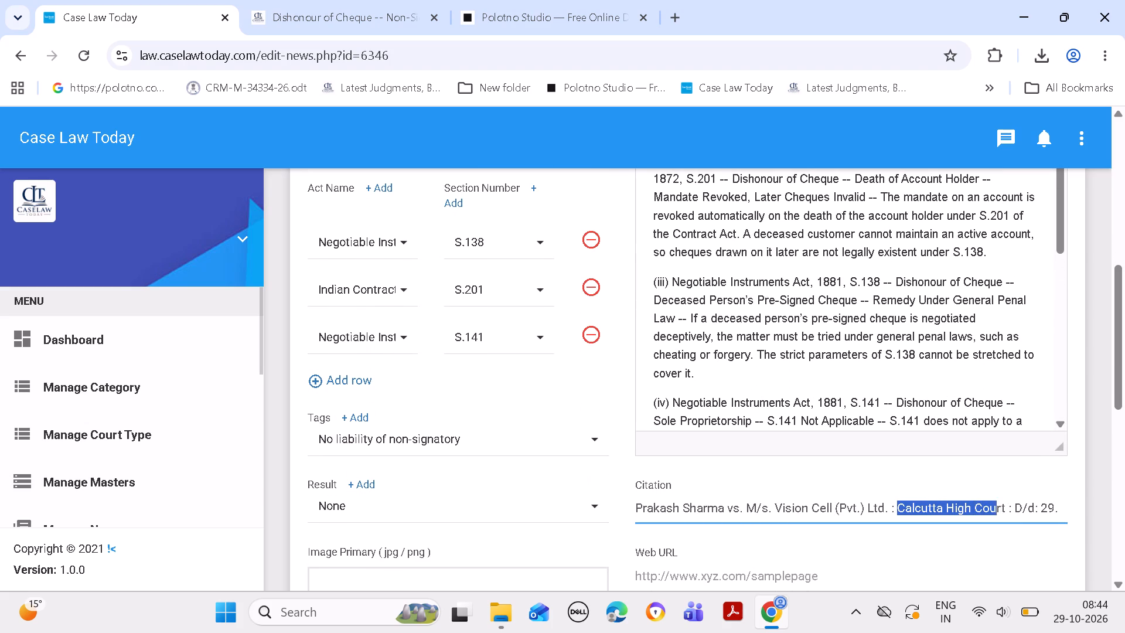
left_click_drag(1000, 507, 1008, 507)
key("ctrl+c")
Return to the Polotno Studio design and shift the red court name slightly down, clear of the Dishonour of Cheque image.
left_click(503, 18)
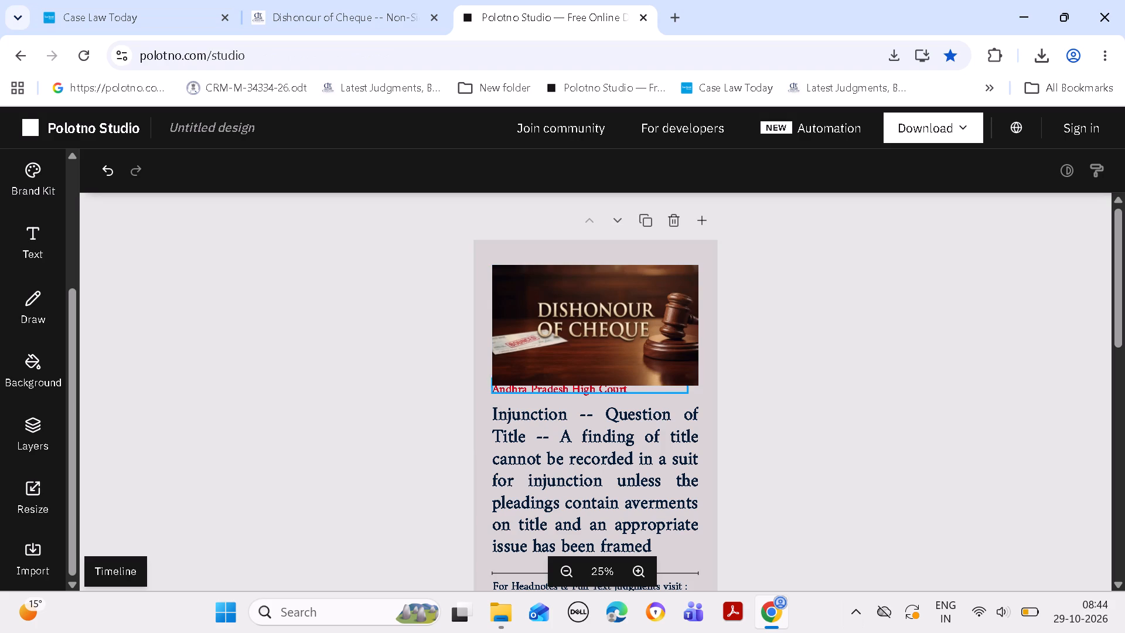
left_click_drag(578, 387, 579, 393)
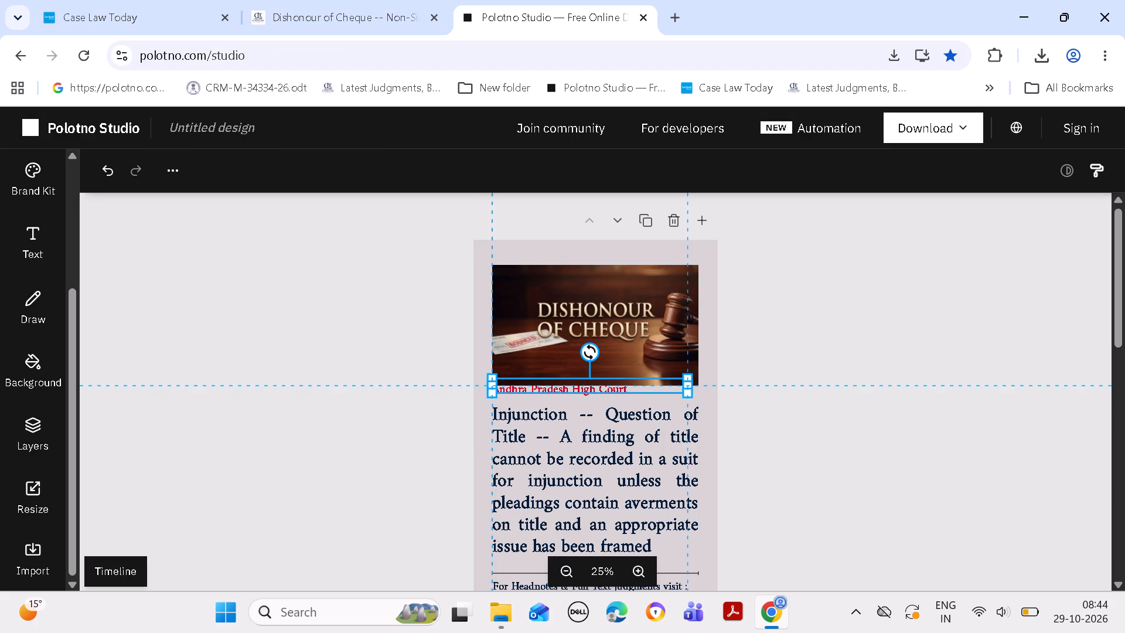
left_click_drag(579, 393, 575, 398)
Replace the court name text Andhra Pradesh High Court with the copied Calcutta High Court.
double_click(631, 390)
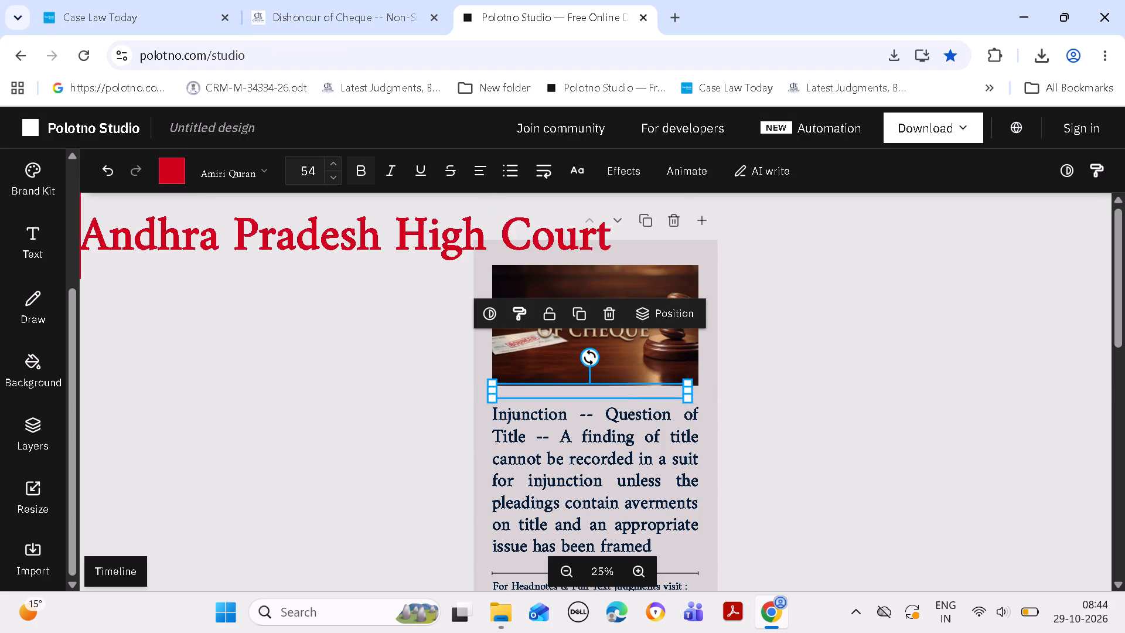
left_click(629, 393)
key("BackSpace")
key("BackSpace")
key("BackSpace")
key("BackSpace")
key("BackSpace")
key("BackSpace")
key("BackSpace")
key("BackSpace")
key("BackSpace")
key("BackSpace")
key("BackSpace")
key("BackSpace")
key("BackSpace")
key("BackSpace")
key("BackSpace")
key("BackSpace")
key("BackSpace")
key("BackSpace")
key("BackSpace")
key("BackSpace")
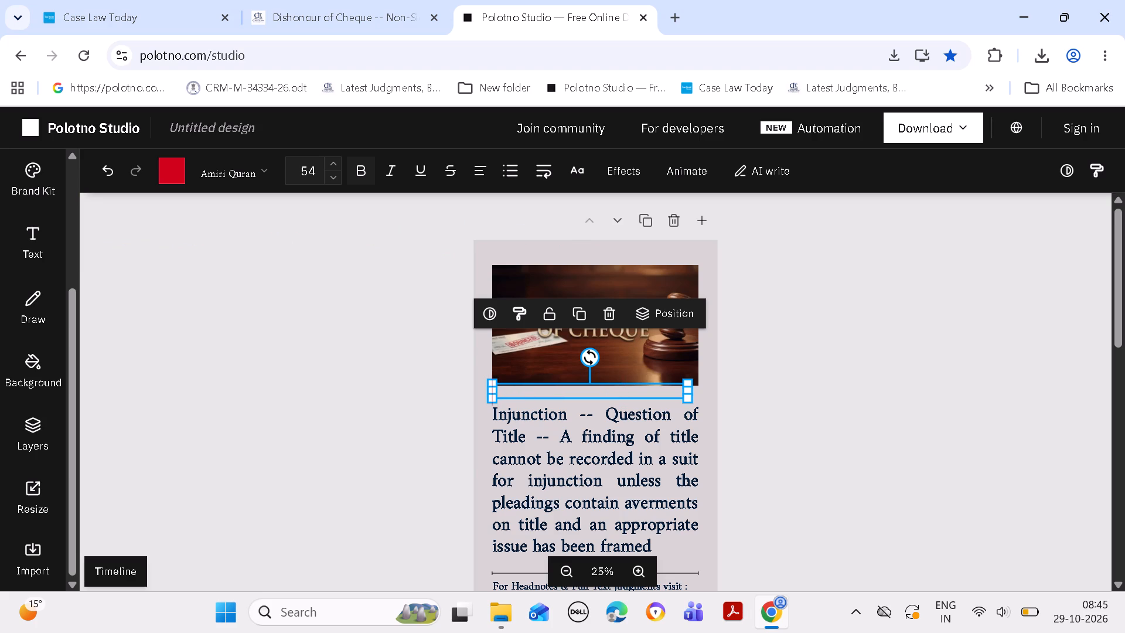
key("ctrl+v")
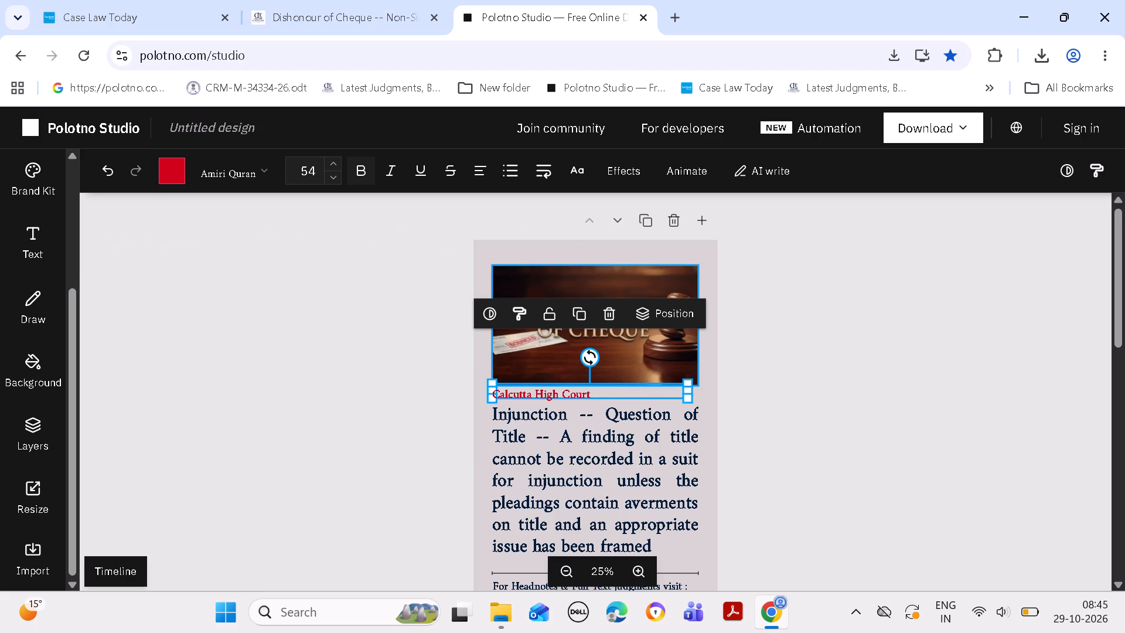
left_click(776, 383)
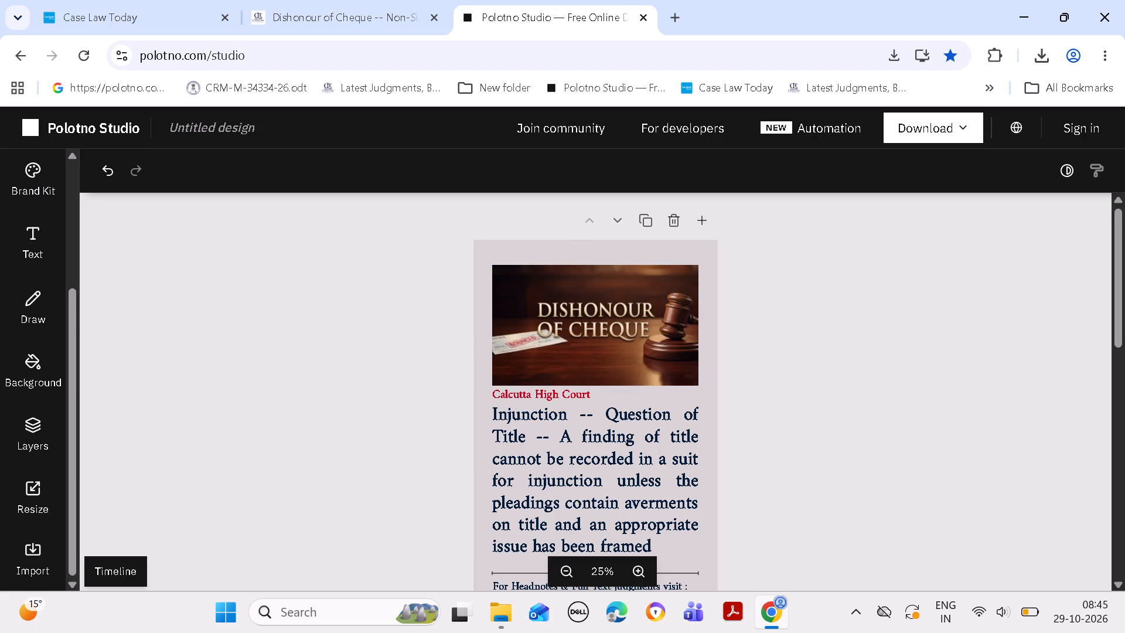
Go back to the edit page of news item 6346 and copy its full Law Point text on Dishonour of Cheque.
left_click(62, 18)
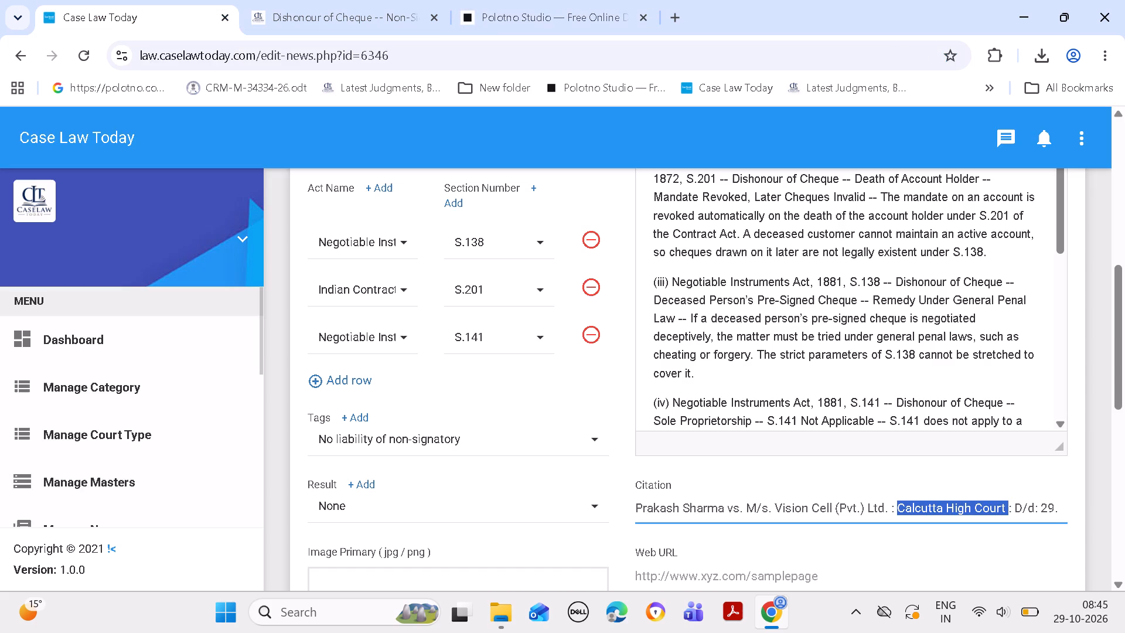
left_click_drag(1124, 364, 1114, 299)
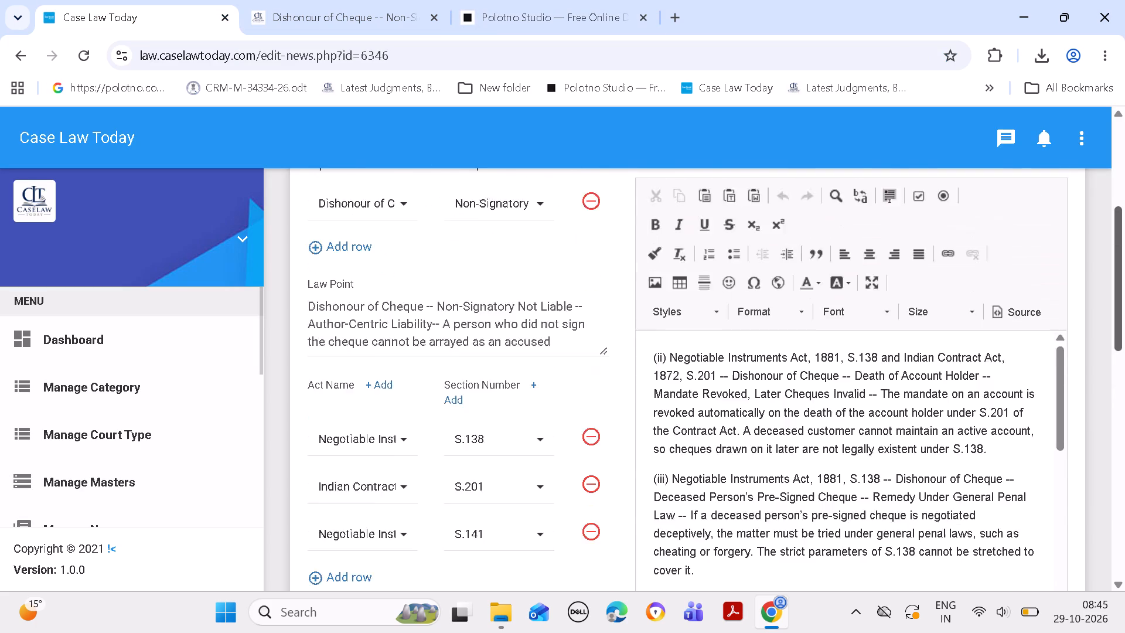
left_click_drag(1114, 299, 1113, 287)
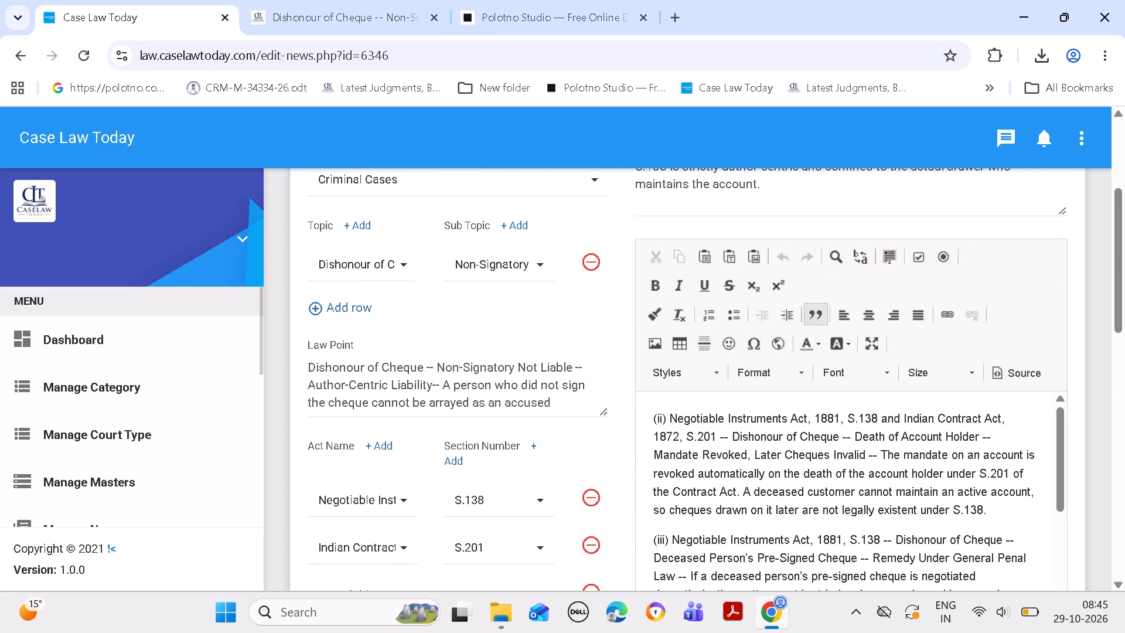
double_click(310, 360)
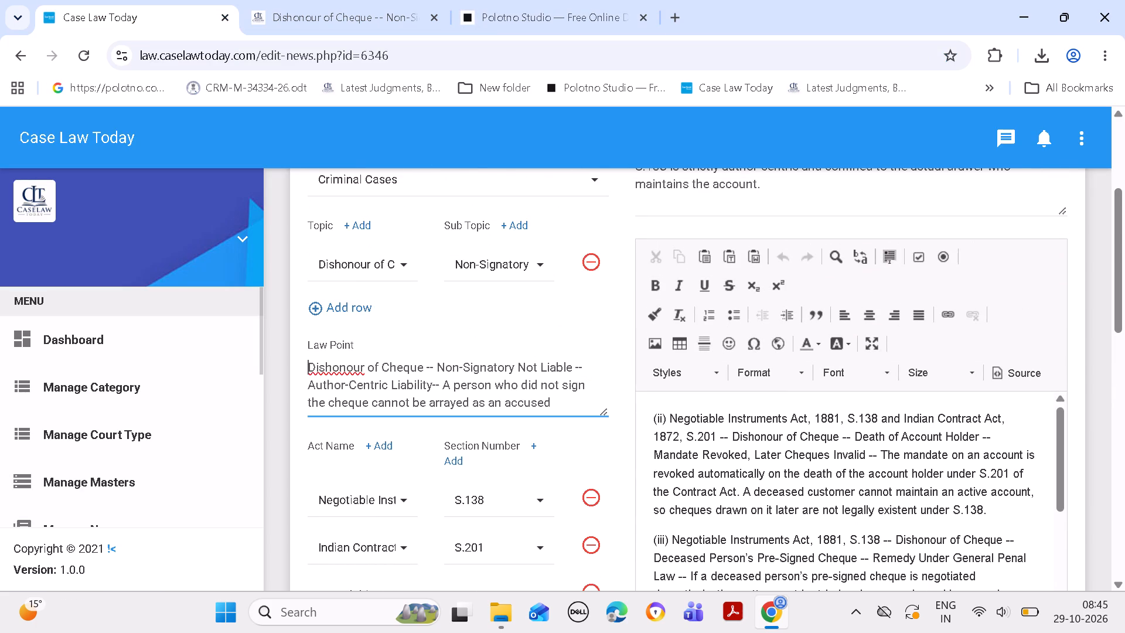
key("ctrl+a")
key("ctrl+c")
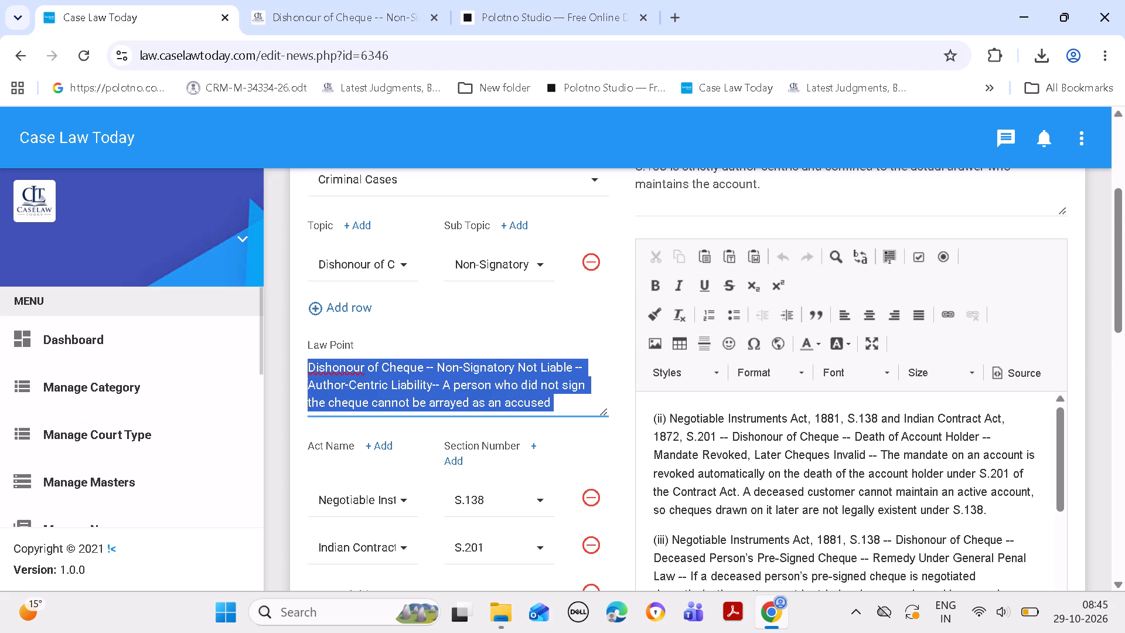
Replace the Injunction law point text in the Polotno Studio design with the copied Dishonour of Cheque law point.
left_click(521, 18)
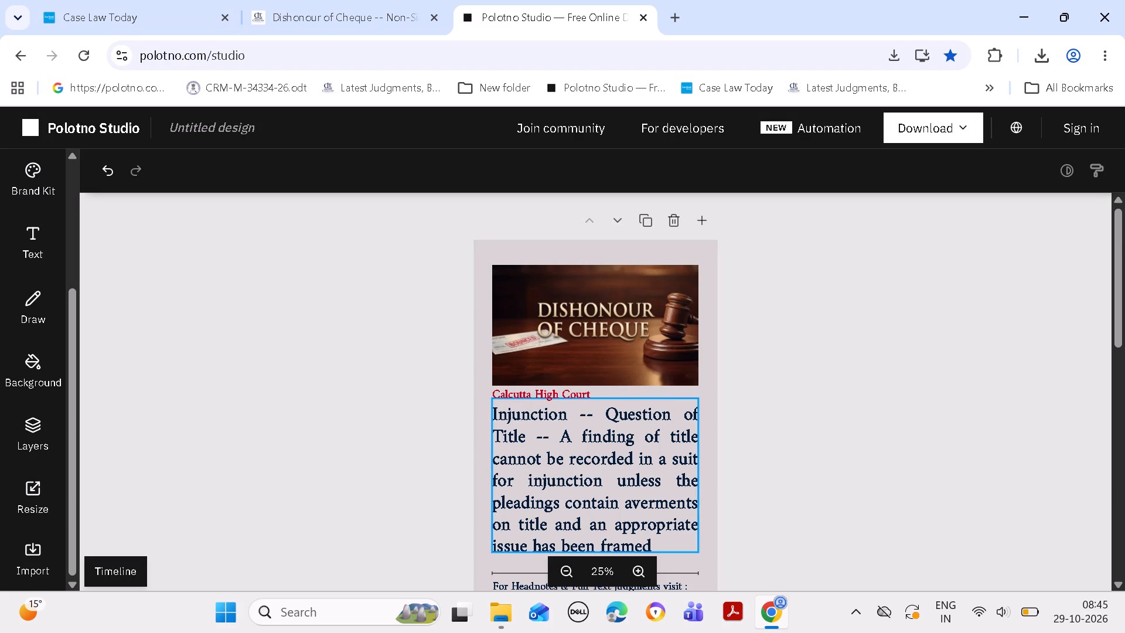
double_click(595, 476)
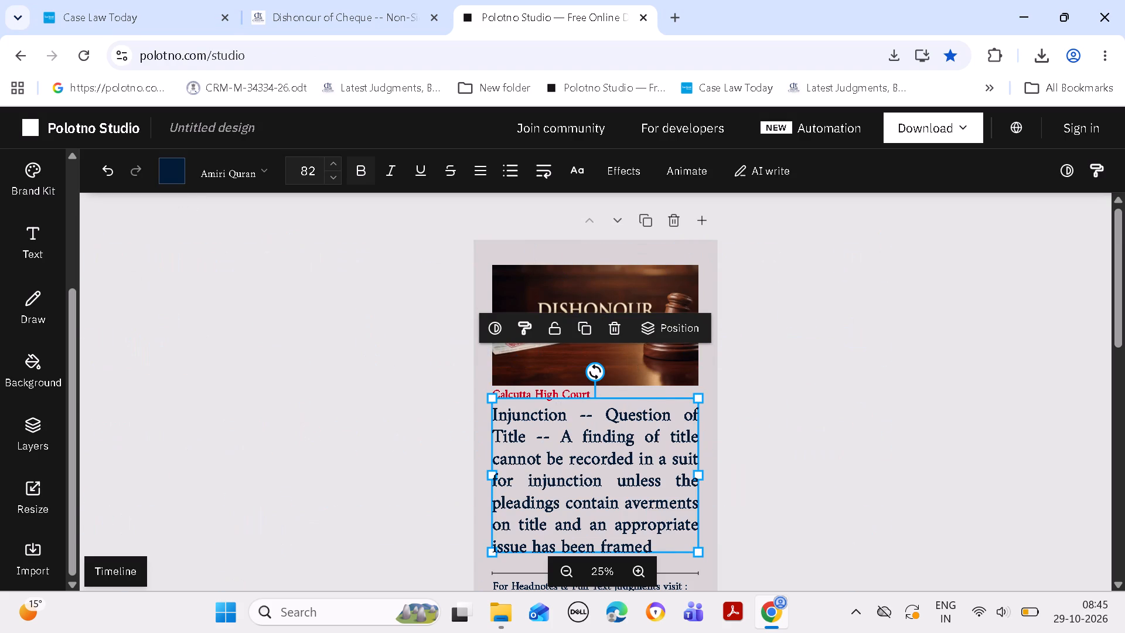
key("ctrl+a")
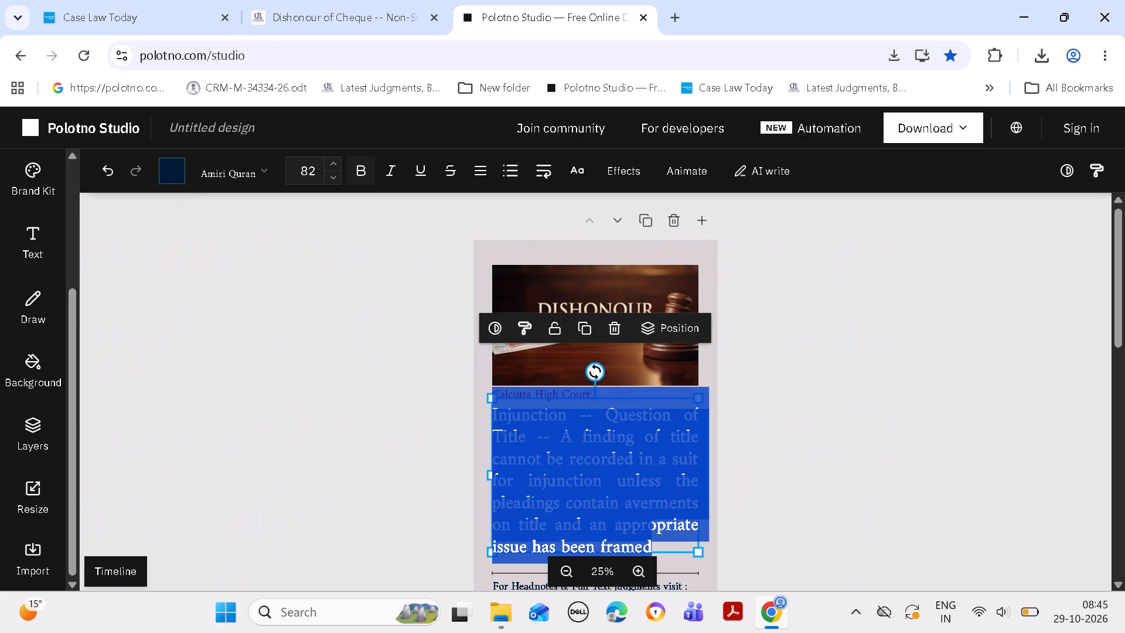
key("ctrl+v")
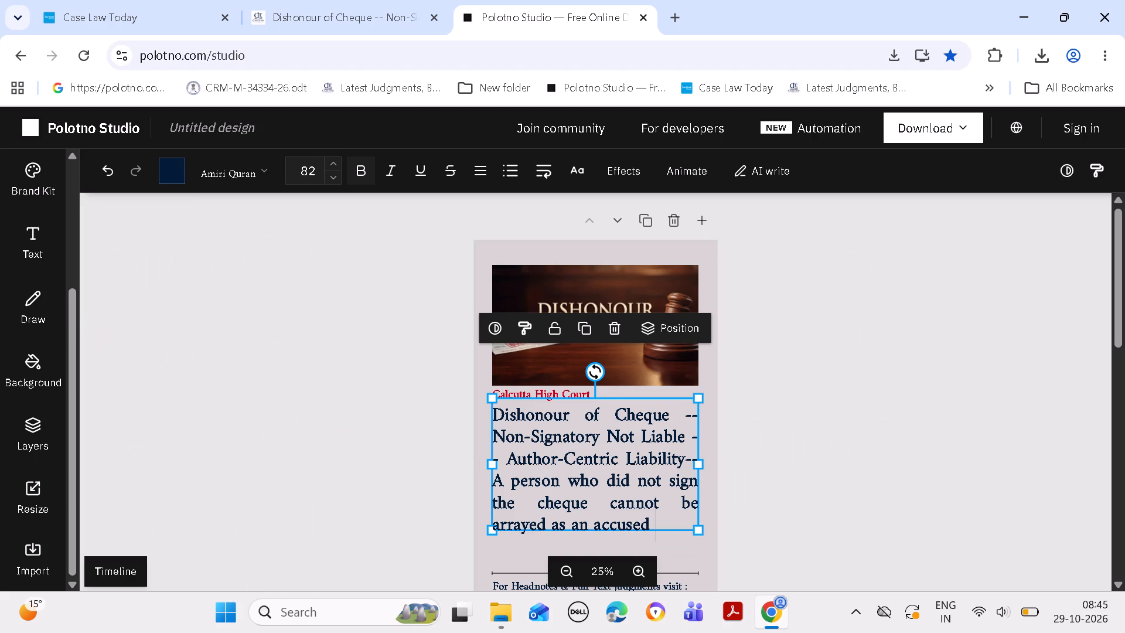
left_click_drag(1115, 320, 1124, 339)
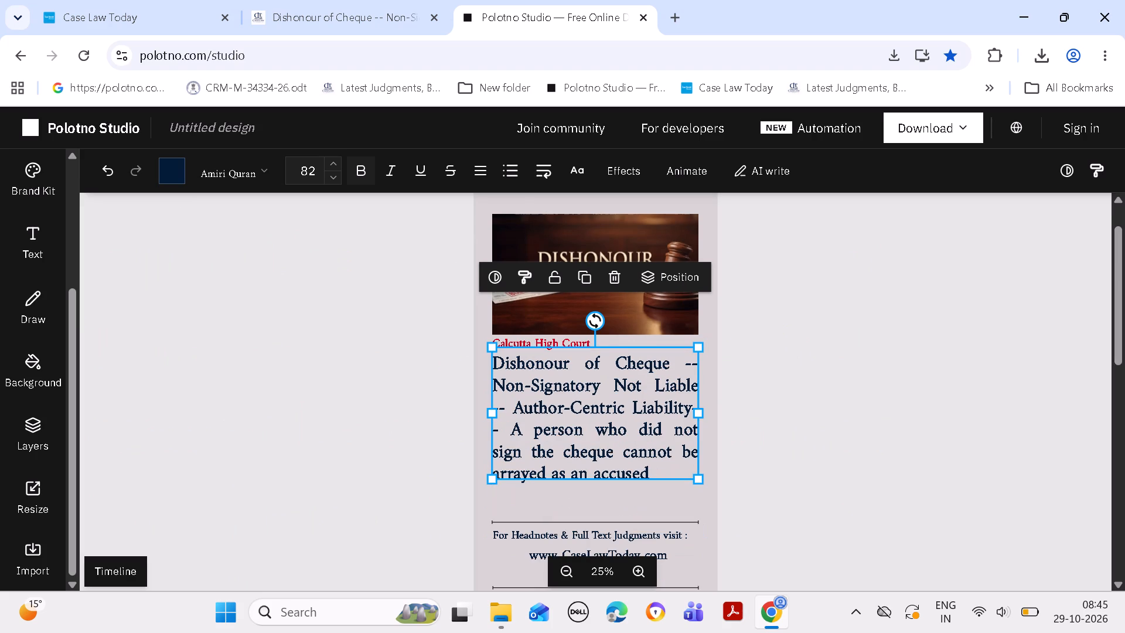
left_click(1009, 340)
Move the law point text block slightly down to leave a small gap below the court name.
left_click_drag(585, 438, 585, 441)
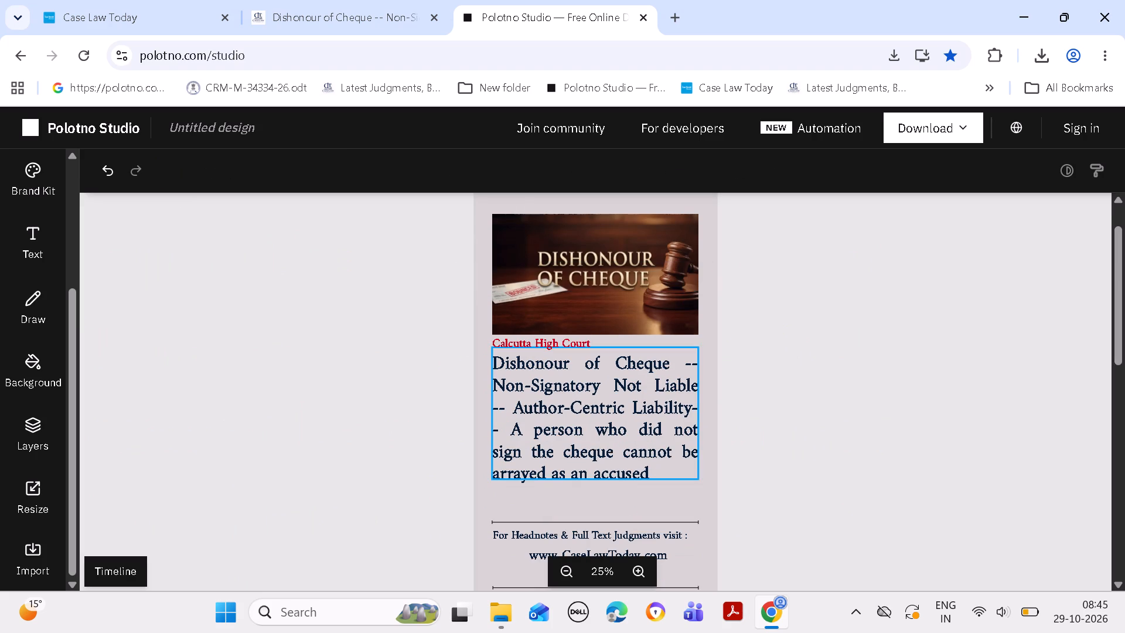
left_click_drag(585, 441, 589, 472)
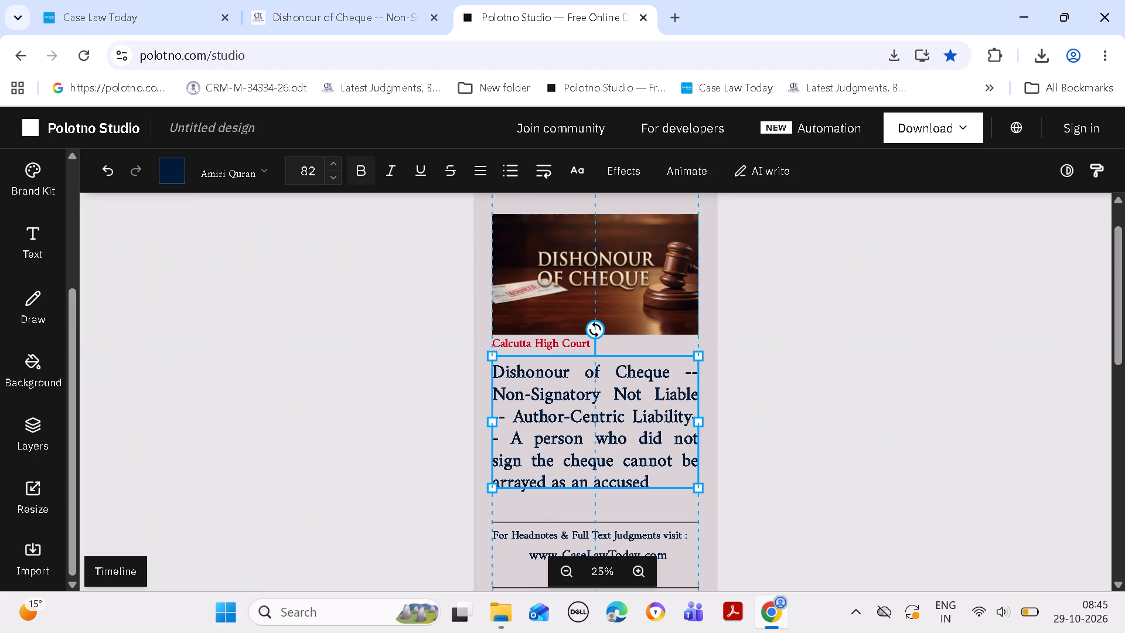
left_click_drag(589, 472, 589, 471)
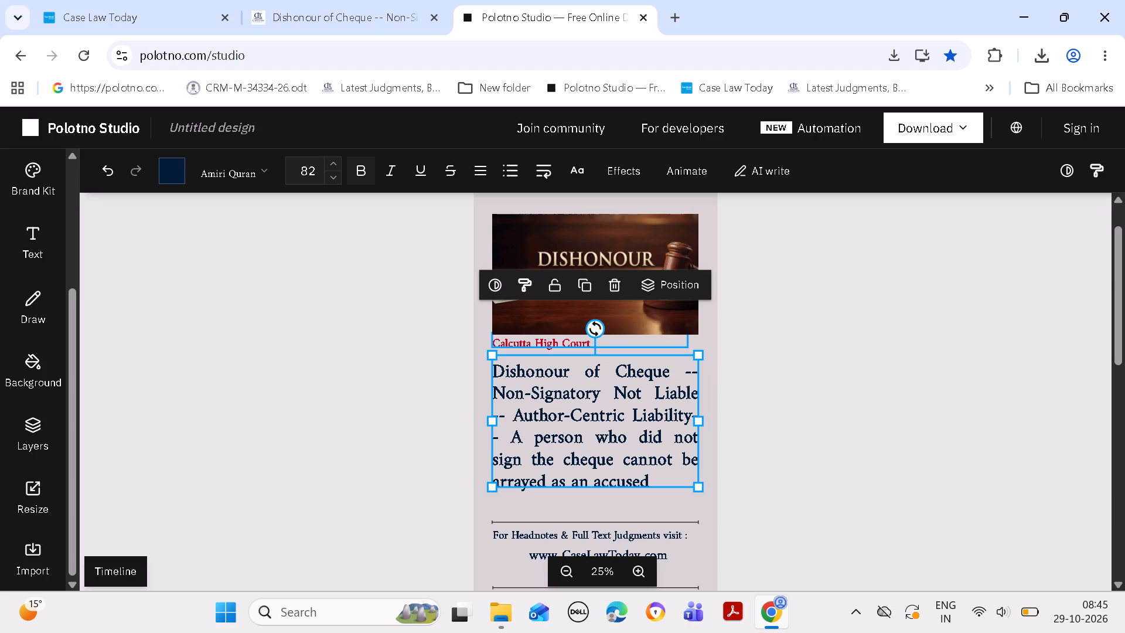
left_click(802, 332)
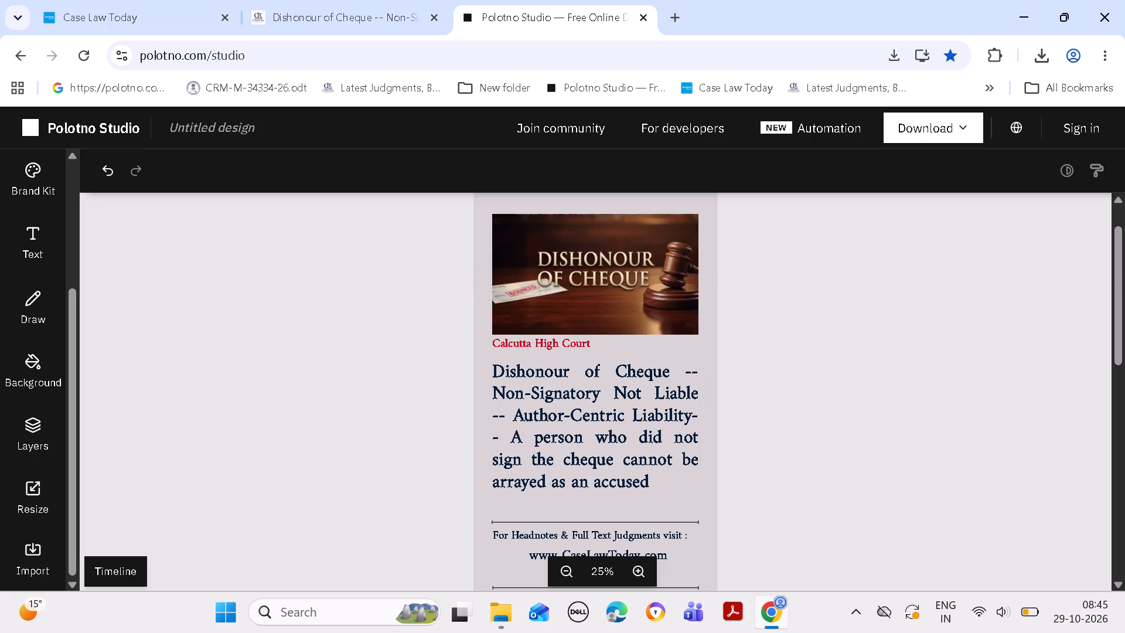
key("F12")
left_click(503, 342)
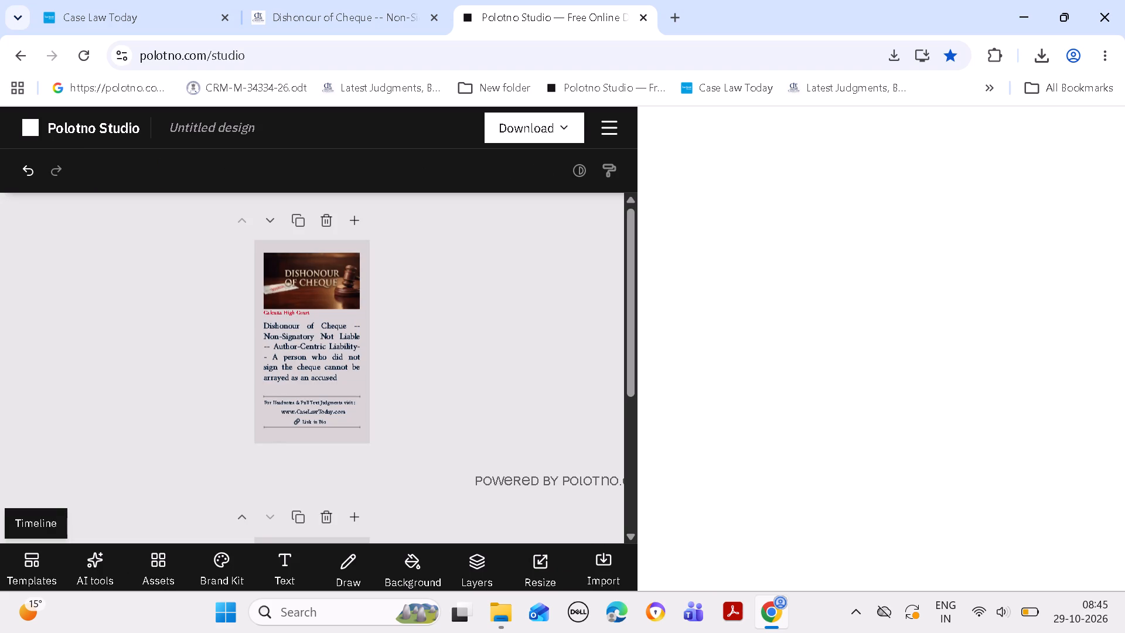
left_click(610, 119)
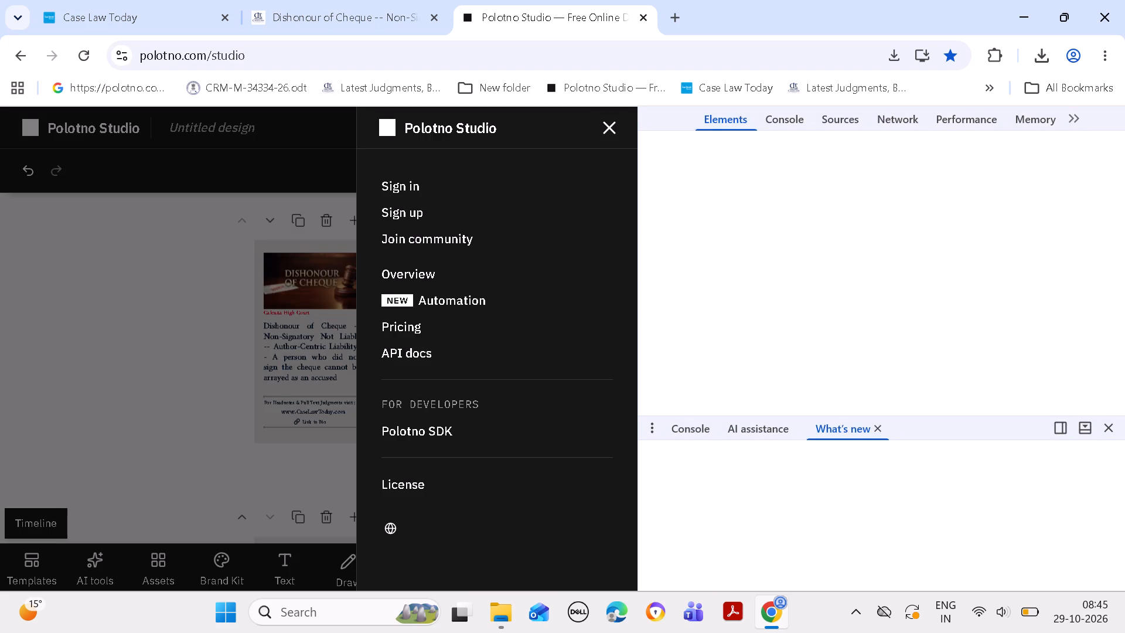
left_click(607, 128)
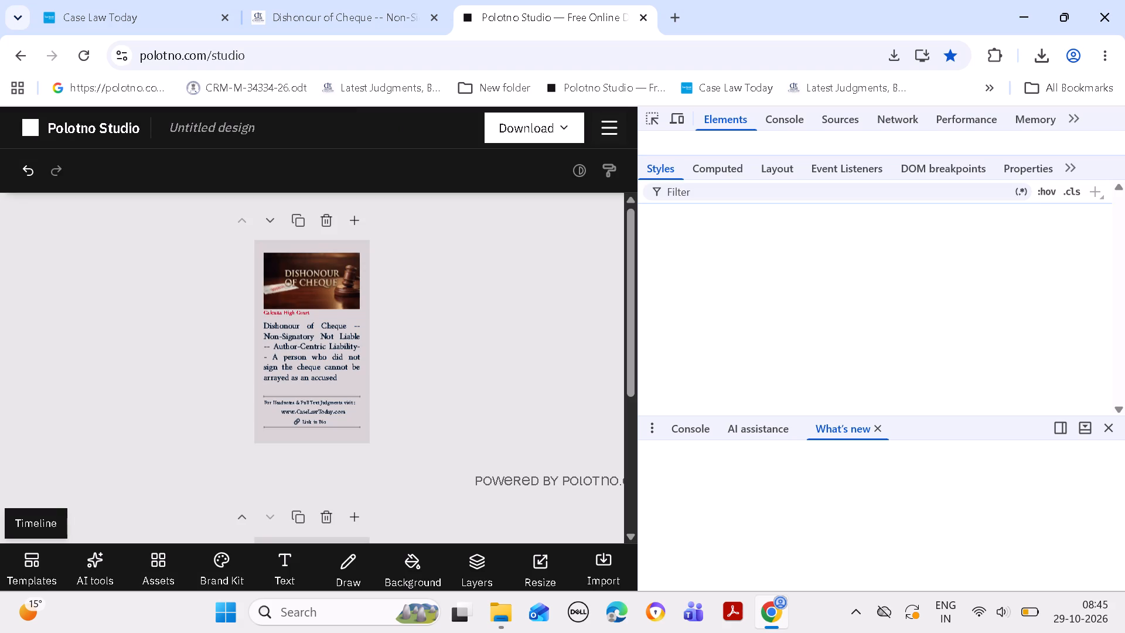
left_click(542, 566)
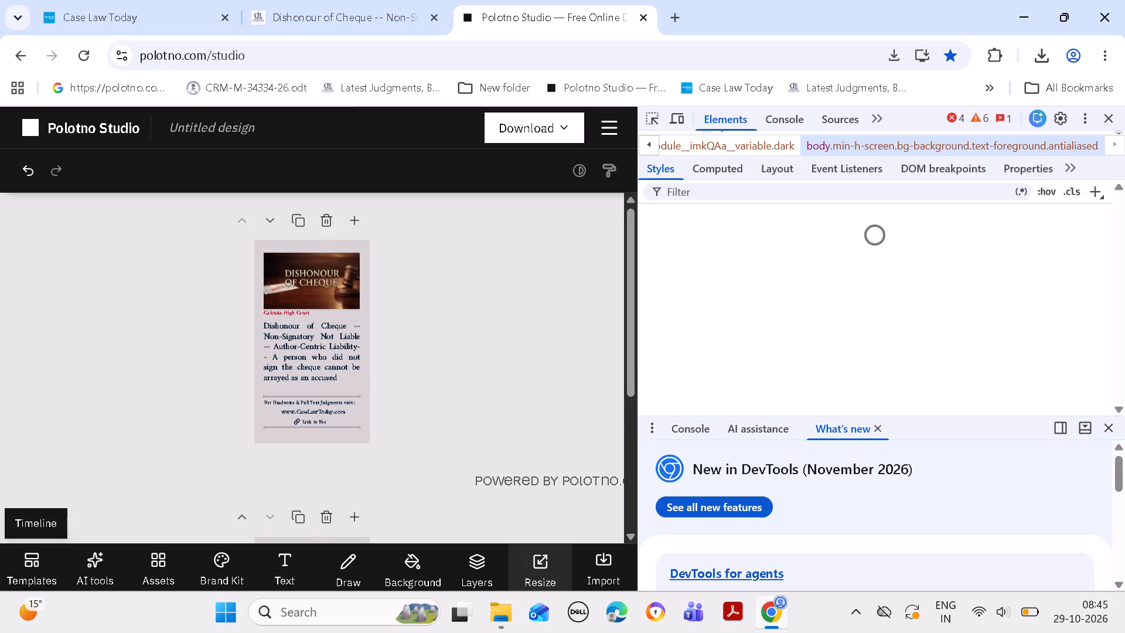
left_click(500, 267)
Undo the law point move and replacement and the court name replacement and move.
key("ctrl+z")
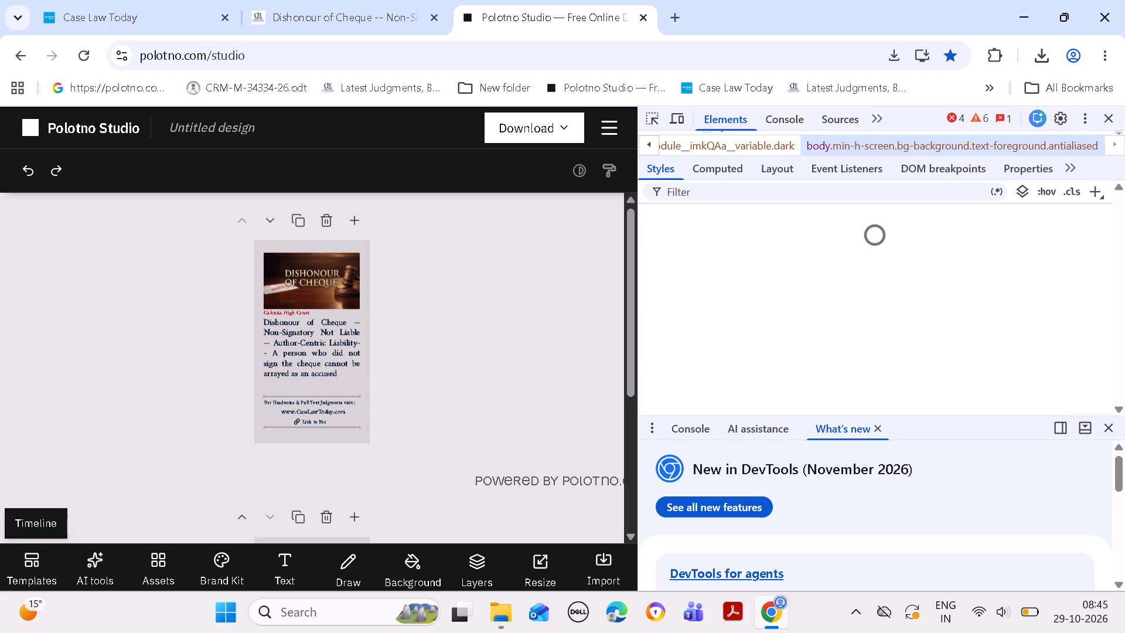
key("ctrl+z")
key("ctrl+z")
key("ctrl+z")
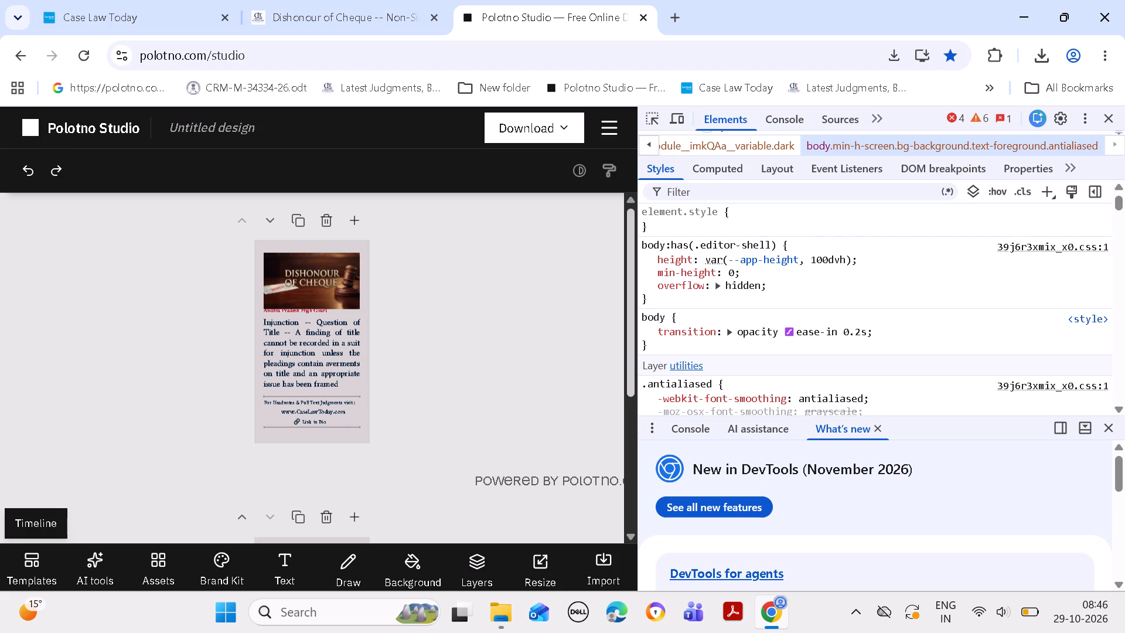
Narrow the developer tools pane to give the design workspace more width.
left_click_drag(639, 326, 667, 324)
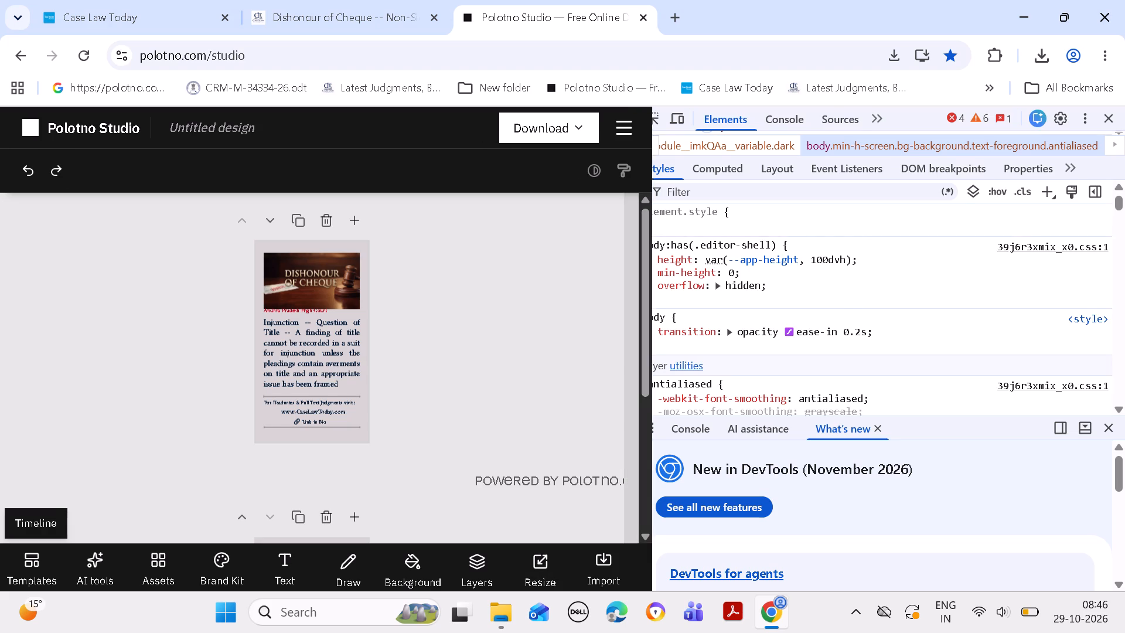
left_click_drag(667, 324, 1083, 296)
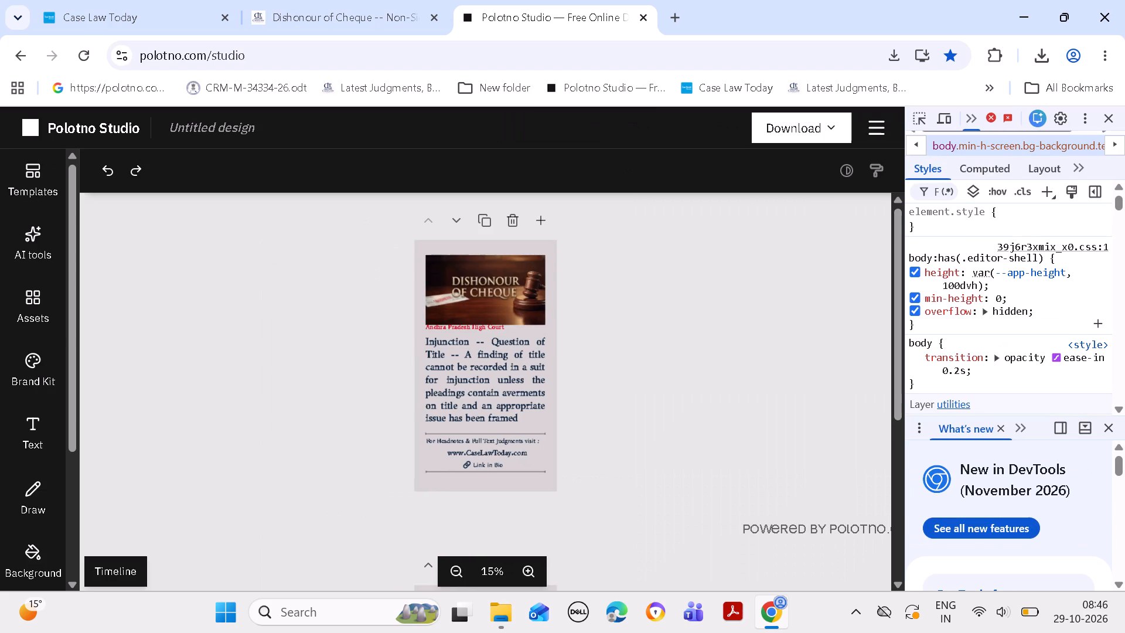
Close the developer tools pane and enlarge the design to 25%.
left_click(1107, 116)
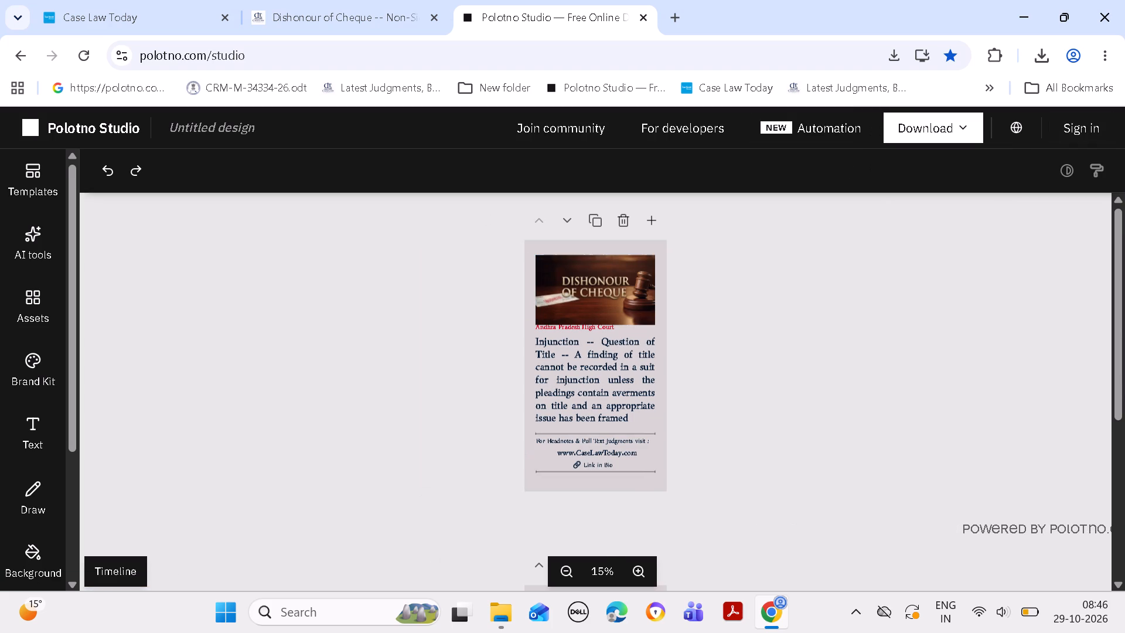
double_click(645, 563)
left_click(649, 563)
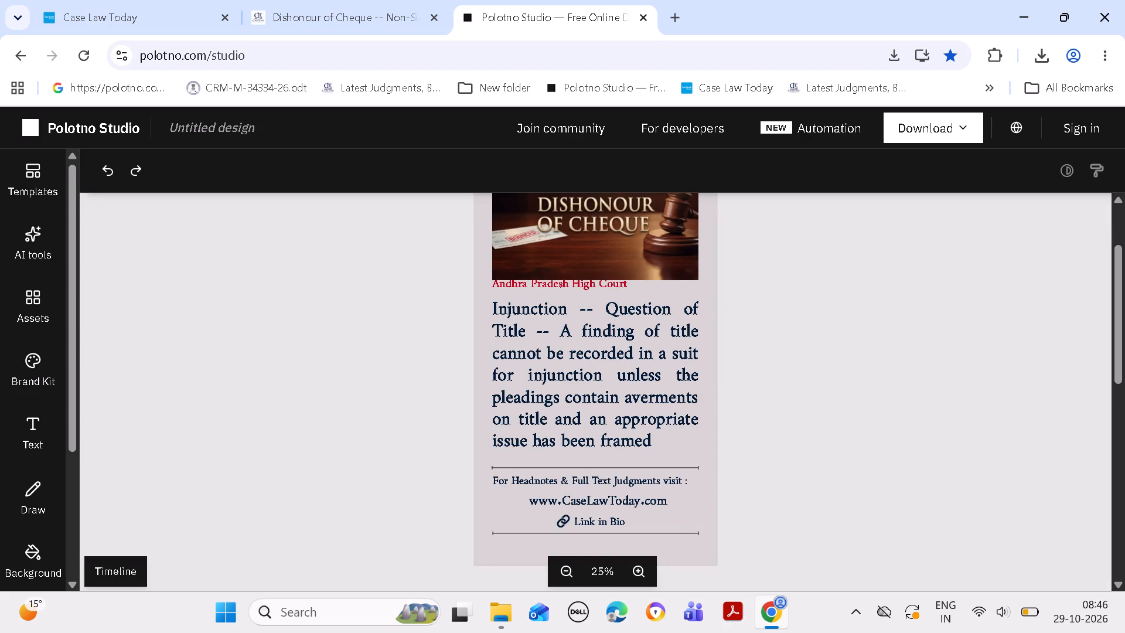
Switch to Case Law Today and copy the court name Calcutta High Court from the citation of news item 6346.
left_click(98, 23)
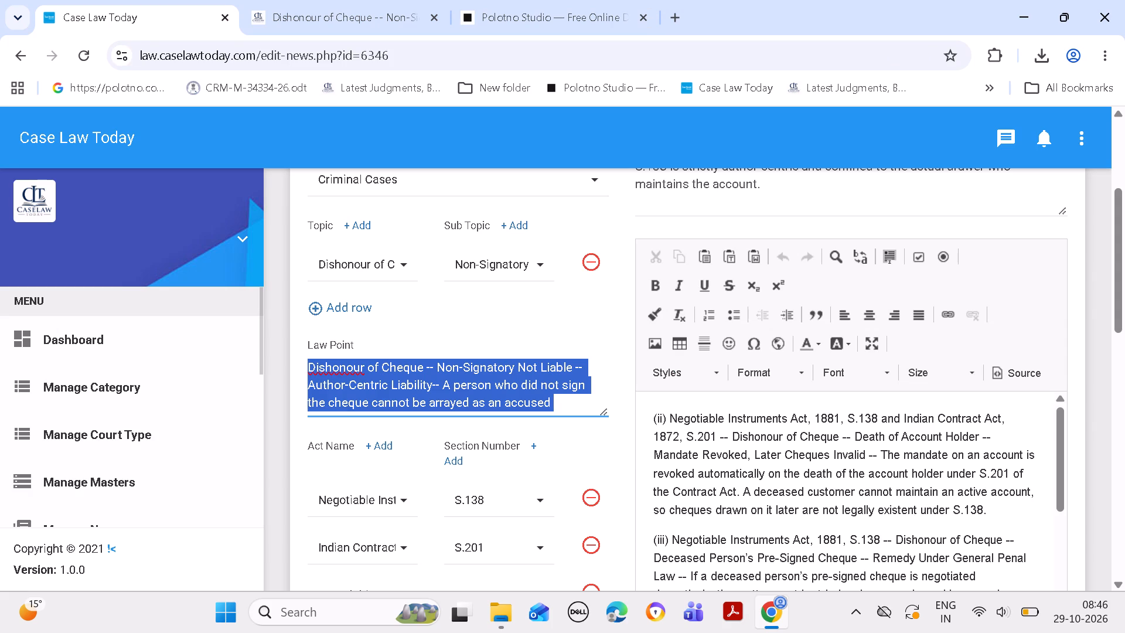
left_click_drag(1124, 300, 1124, 391)
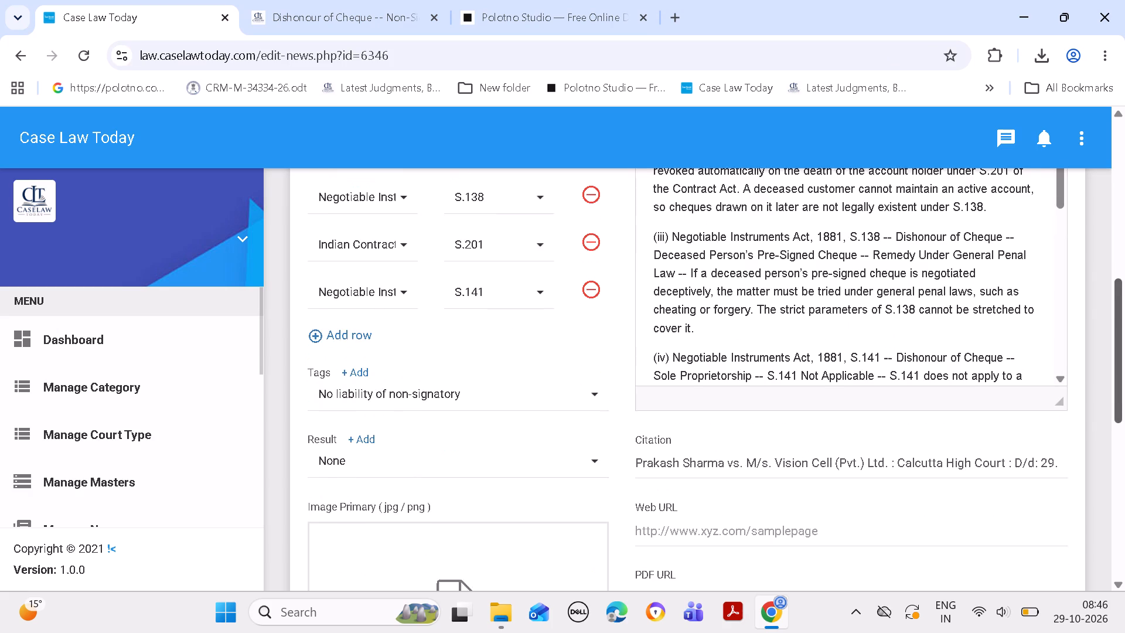
left_click_drag(1124, 391, 1120, 392)
left_click_drag(899, 454, 959, 455)
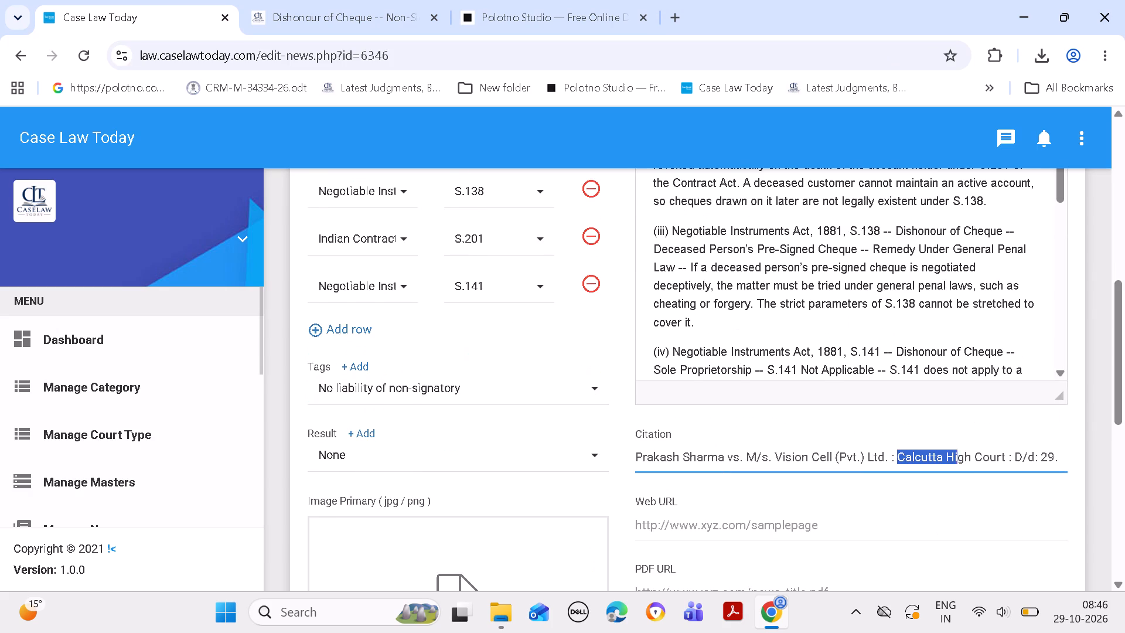
left_click_drag(959, 455, 1003, 458)
key("ctrl+c")
Switch to Polotno Studio and move the Andhra Pradesh High Court text slightly down, clear of the Dishonour of Cheque picture.
left_click(536, 21)
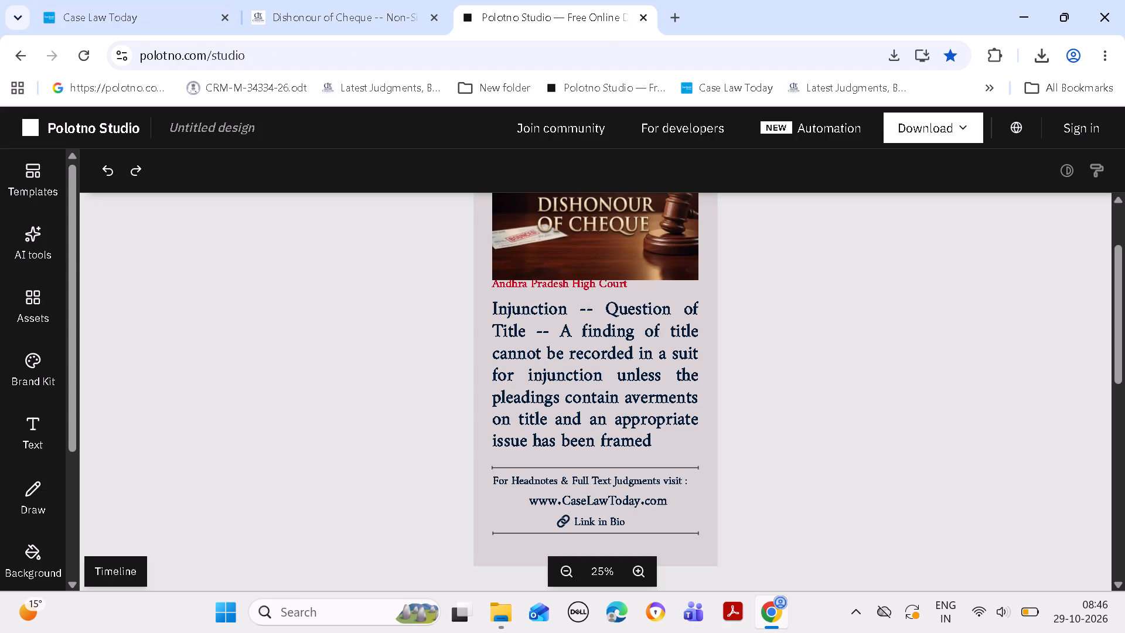
left_click(561, 282)
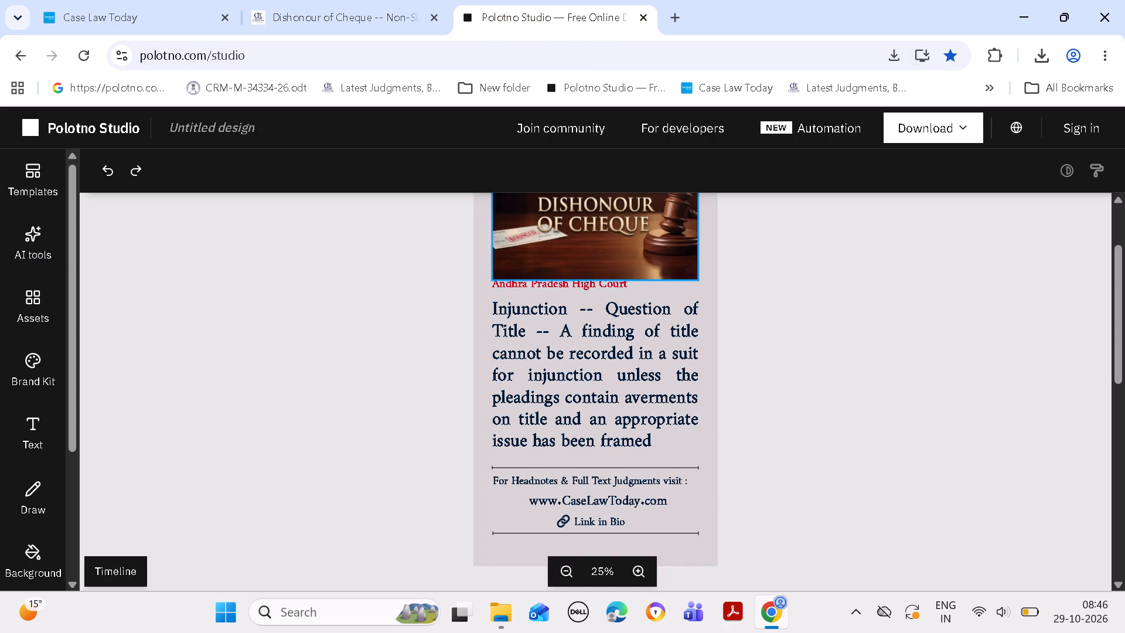
double_click(633, 281)
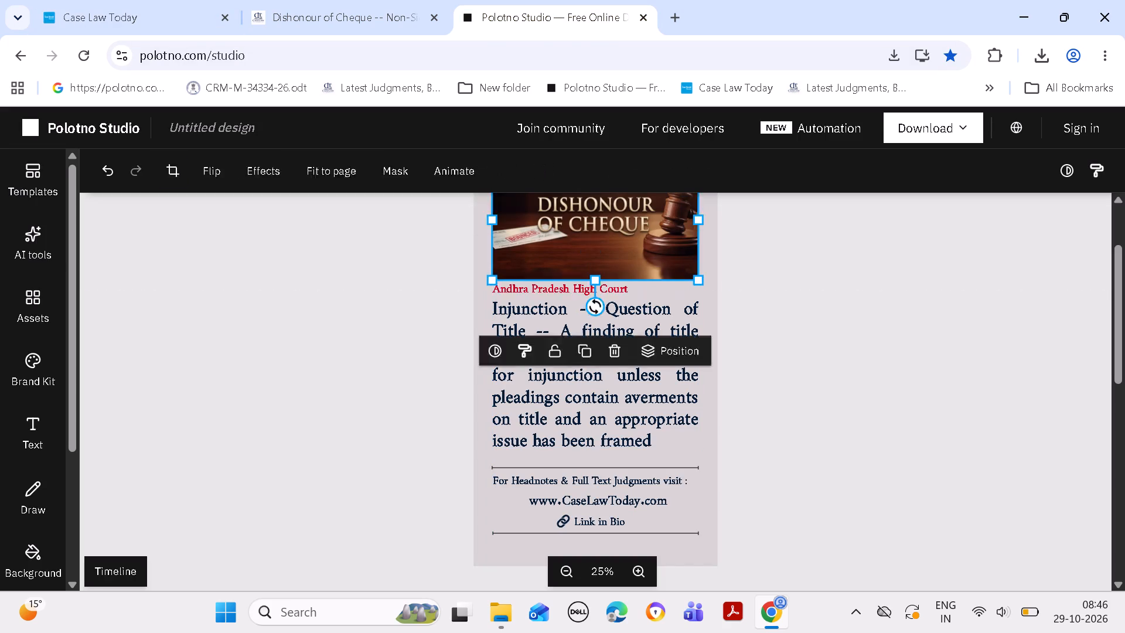
left_click(619, 284)
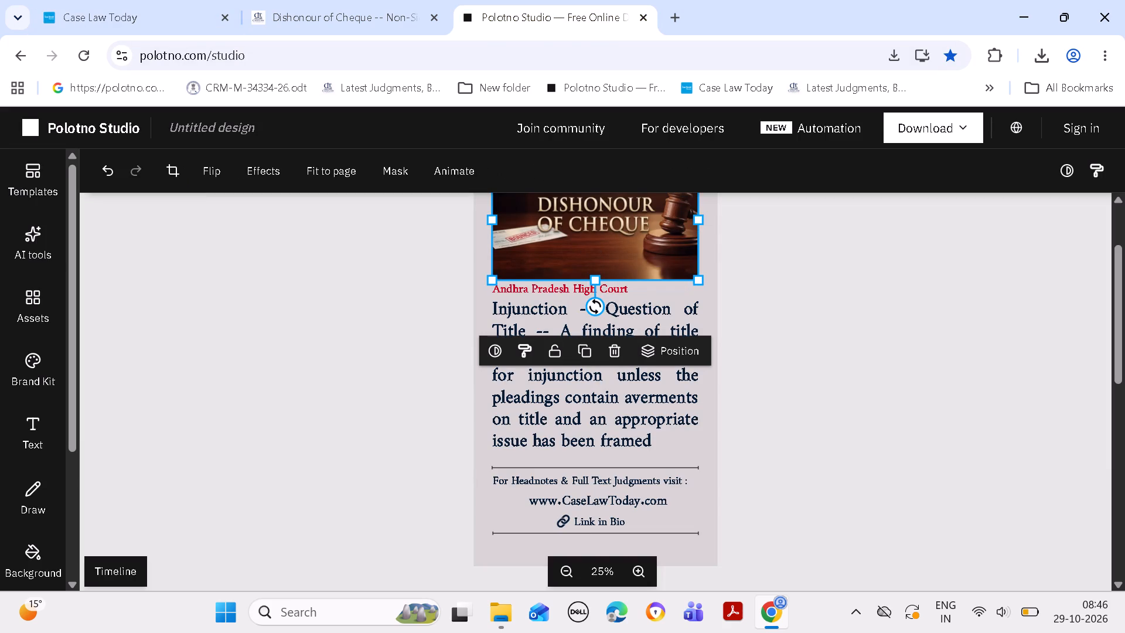
double_click(628, 280)
left_click(759, 282)
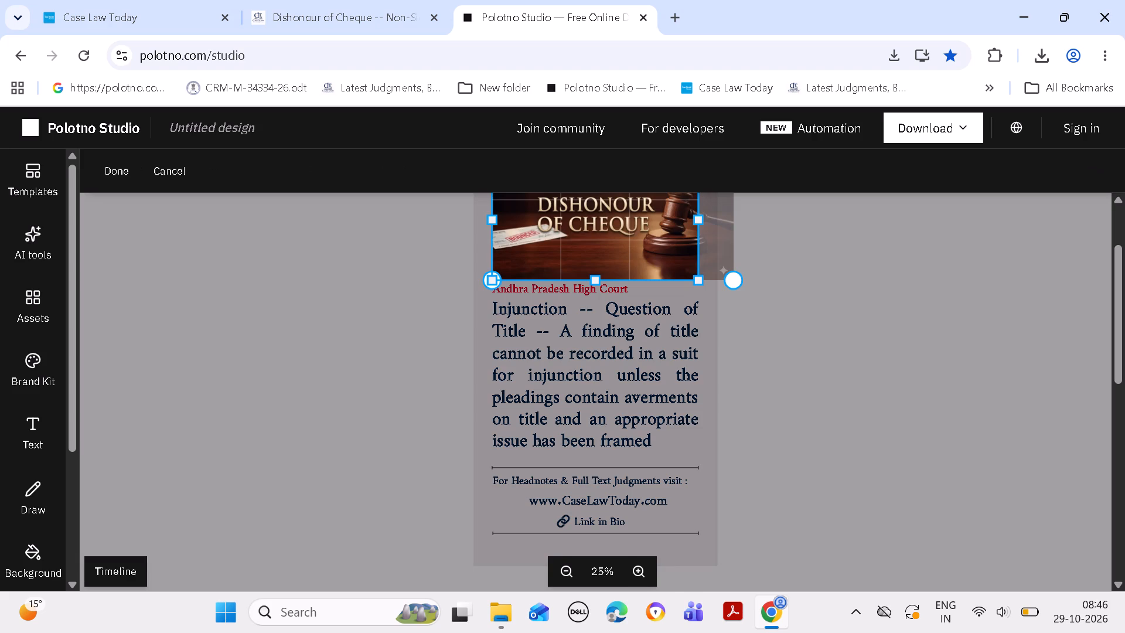
Replace the court name in the design with the copied text, completed to read Calcutta High Court.
double_click(617, 283)
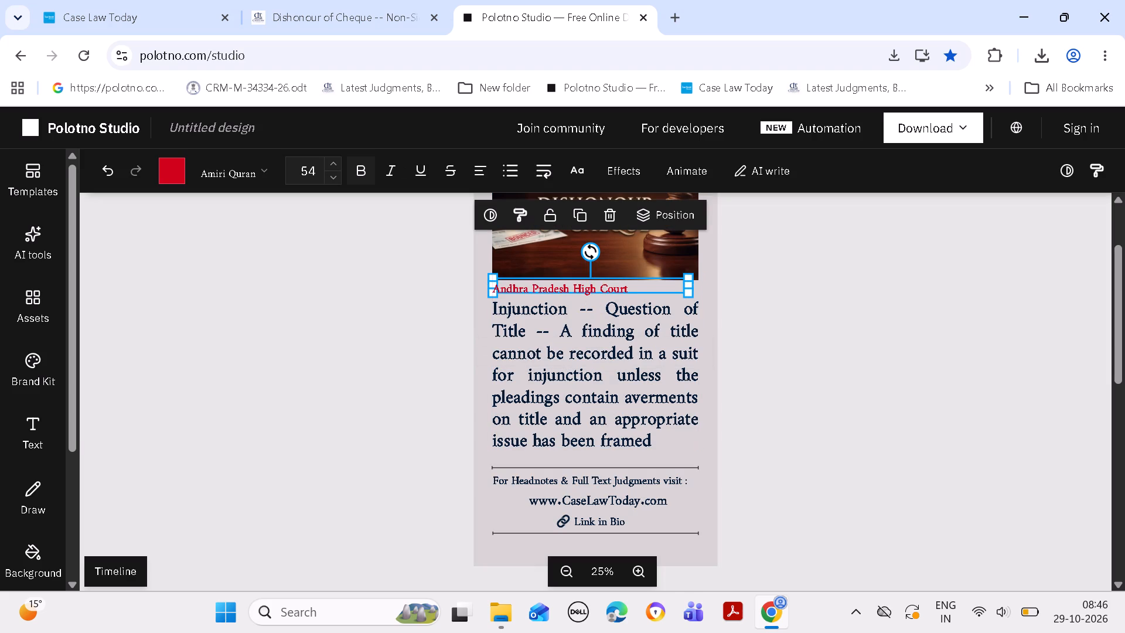
left_click(632, 289)
triple_click(632, 288)
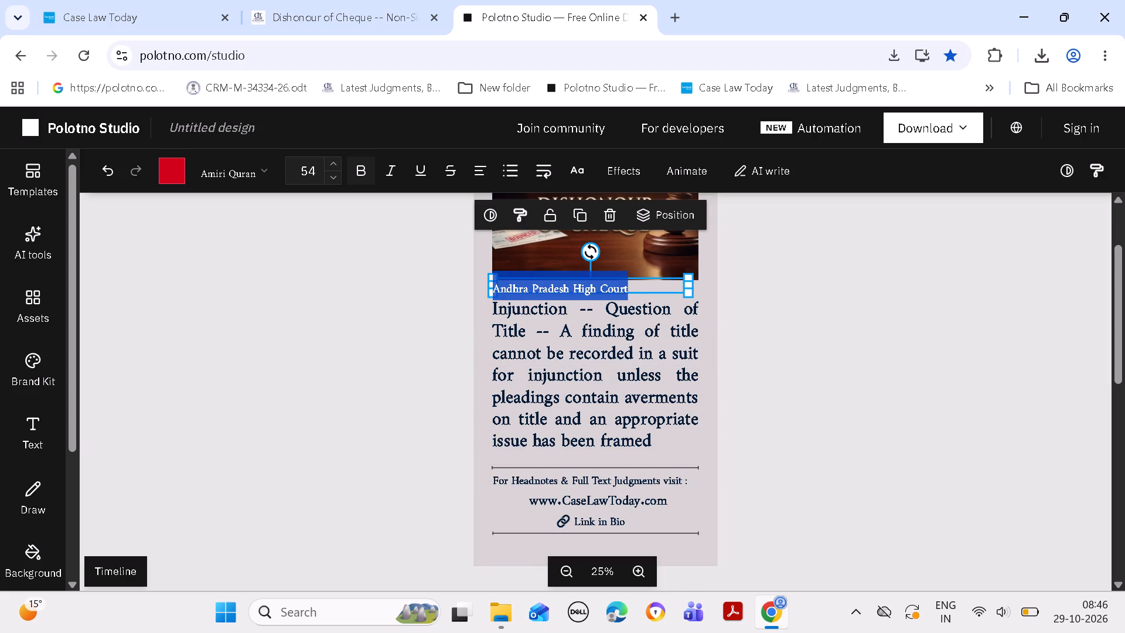
left_click(632, 287)
key("BackSpace")
key("BackSpace")
key("BackSpace")
key("BackSpace")
key("BackSpace")
key("BackSpace")
key("BackSpace")
key("BackSpace")
key("BackSpace")
key("BackSpace")
key("BackSpace")
key("BackSpace")
key("BackSpace")
key("BackSpace")
key("BackSpace")
key("BackSpace")
key("BackSpace")
key("BackSpace")
key("BackSpace")
key("BackSpace")
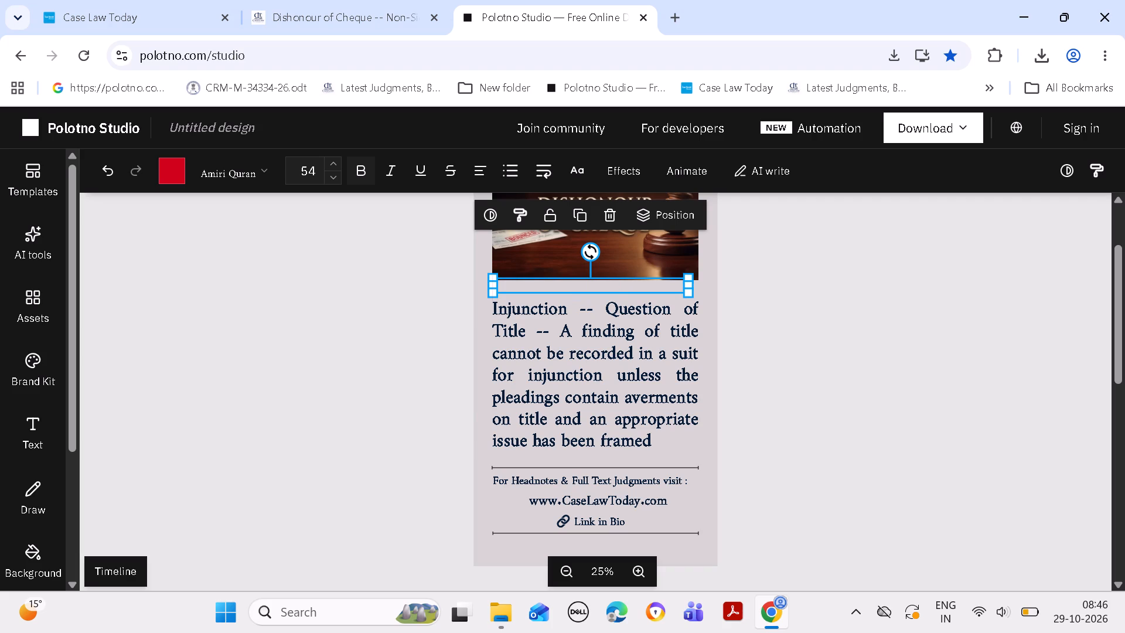
key("ctrl+v")
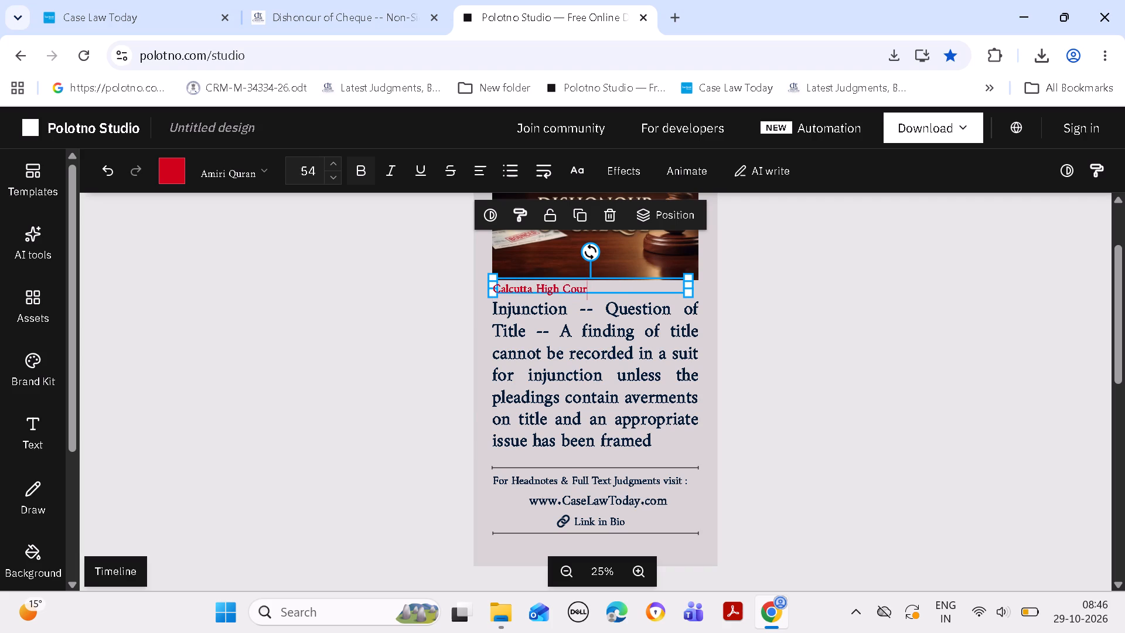
key("t")
left_click(983, 327)
Switch to Case Law Today and copy the full Dishonour of Cheque law point of news item 6346.
left_click_drag(1124, 336, 1124, 335)
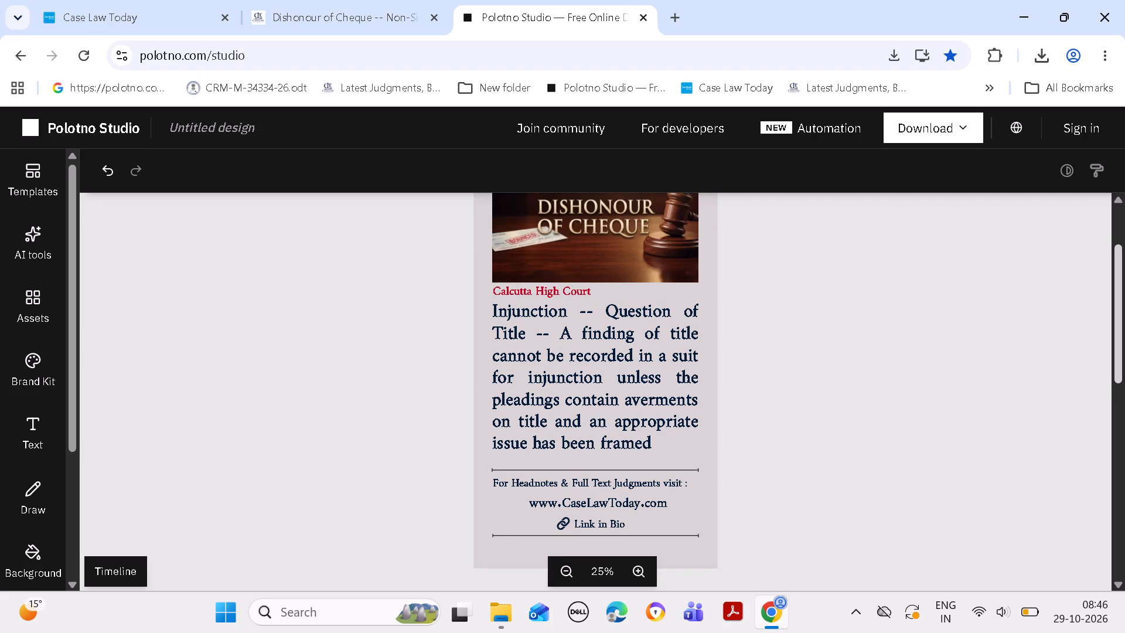
left_click_drag(1124, 335, 1123, 310)
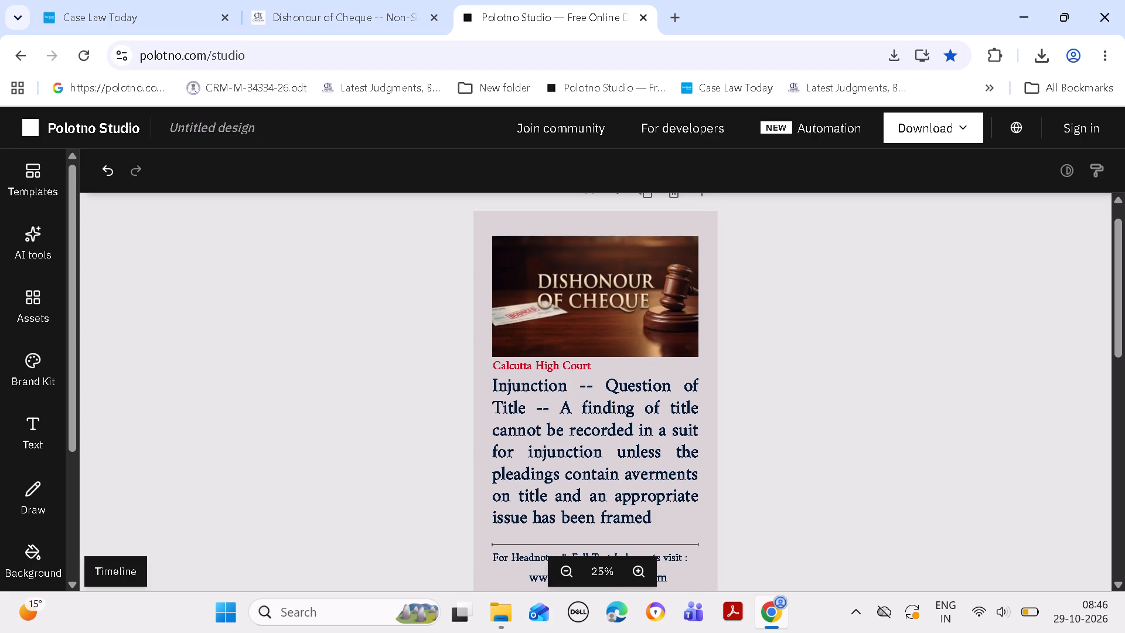
left_click(162, 22)
left_click_drag(1119, 385, 1117, 295)
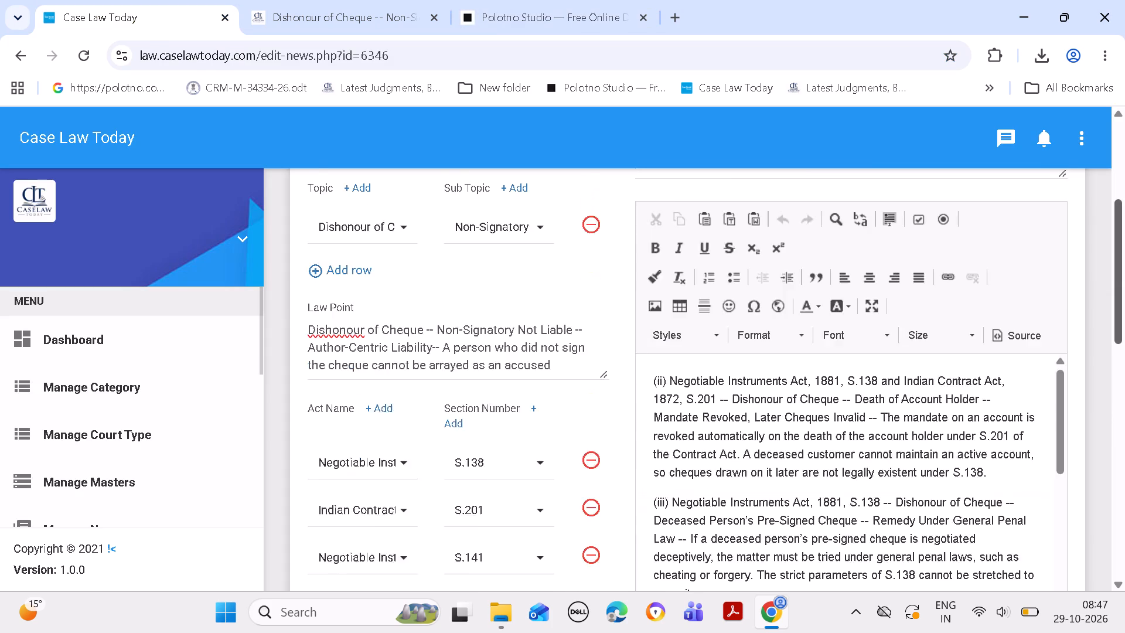
left_click_drag(1117, 295, 1114, 271)
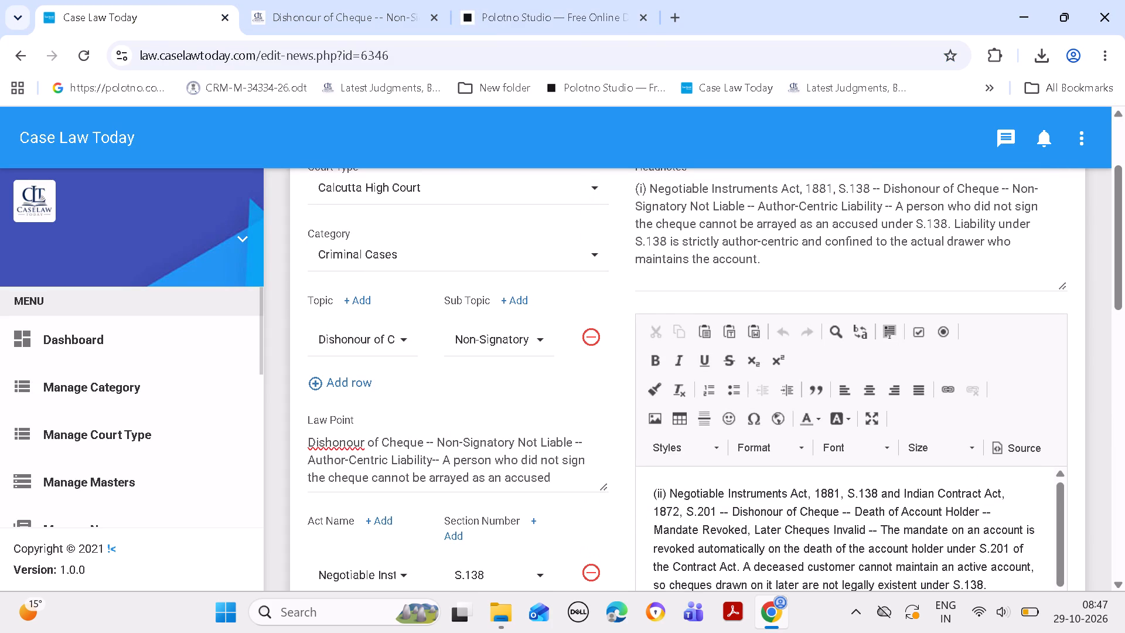
triple_click(310, 437)
double_click(310, 441)
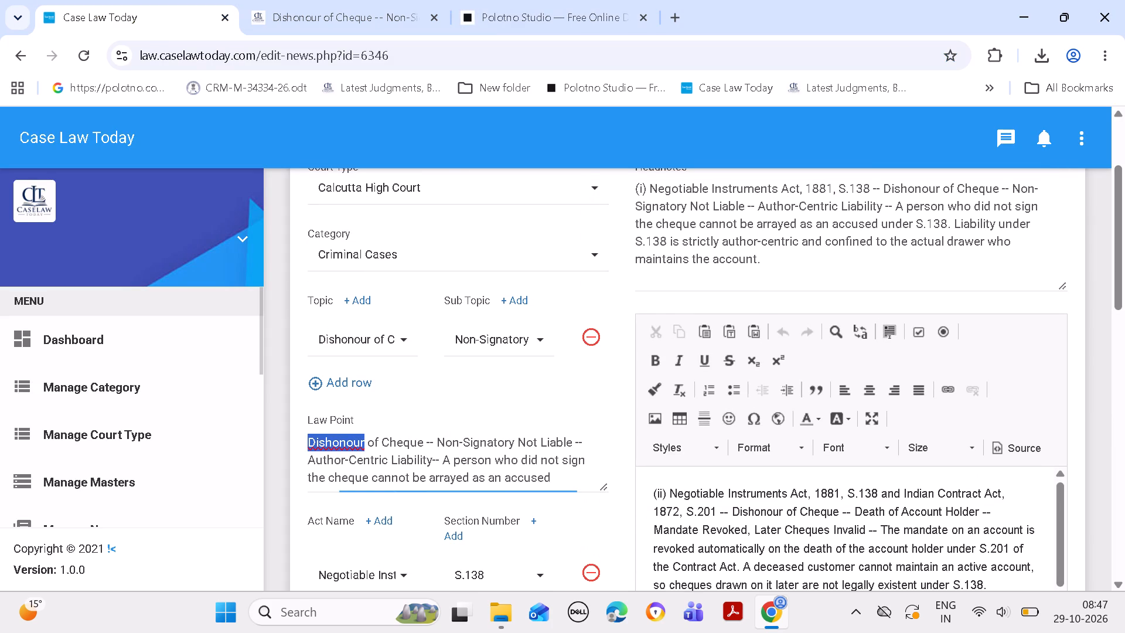
key("ctrl+a")
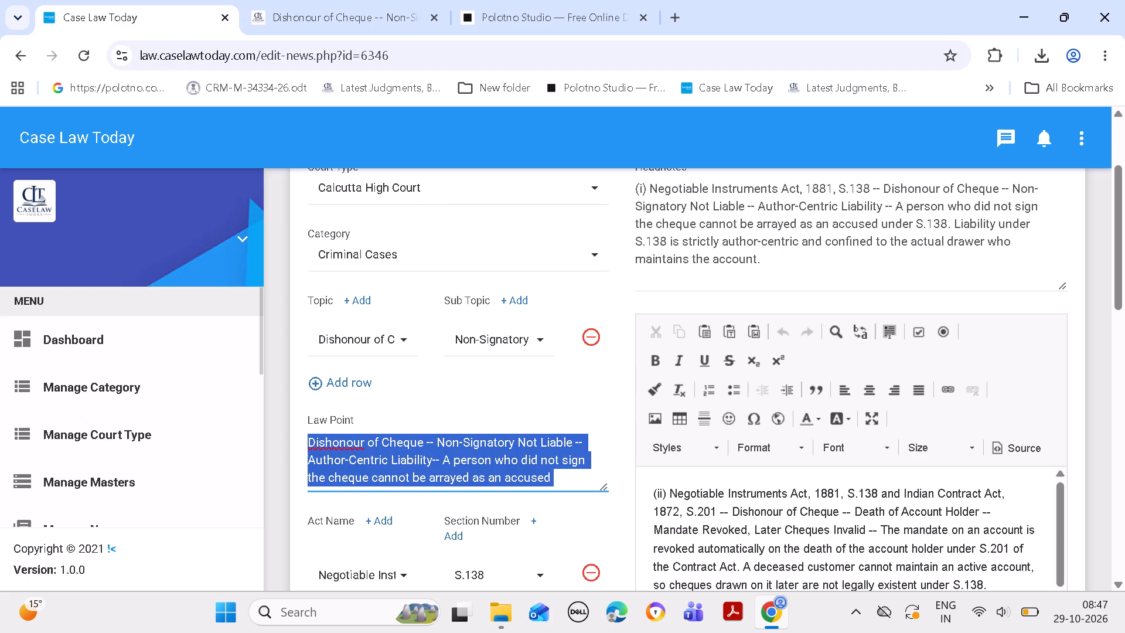
key("ctrl+c")
Replace the Injunction law point text in the Polotno Studio design with the copied Dishonour of Cheque law point.
left_click(506, 8)
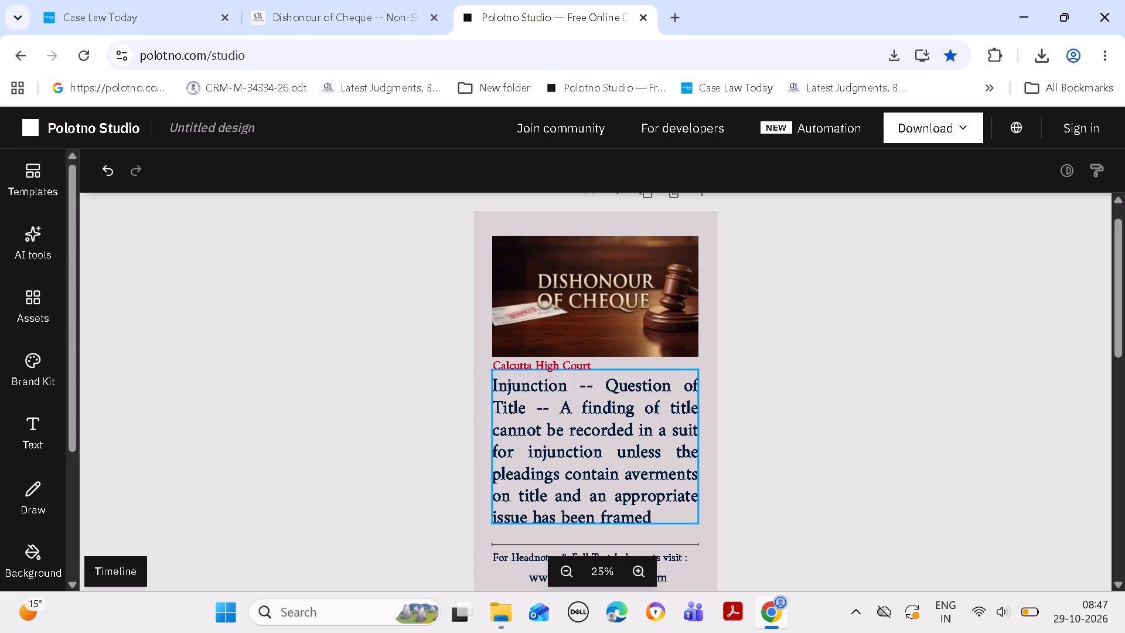
double_click(585, 443)
key("ctrl+a")
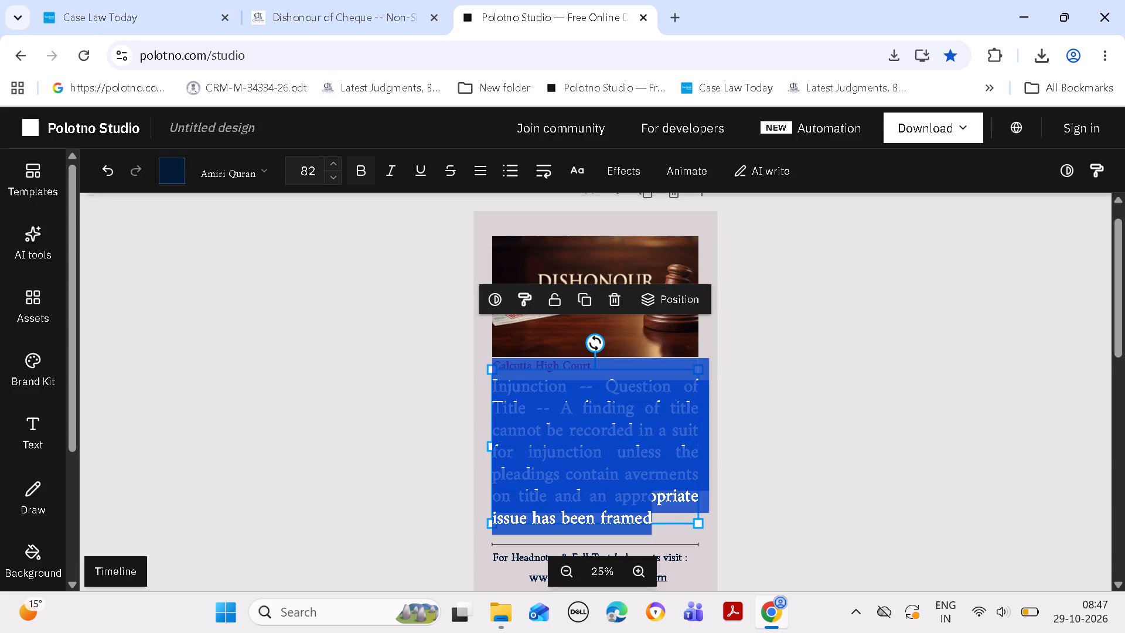
key("ctrl+v")
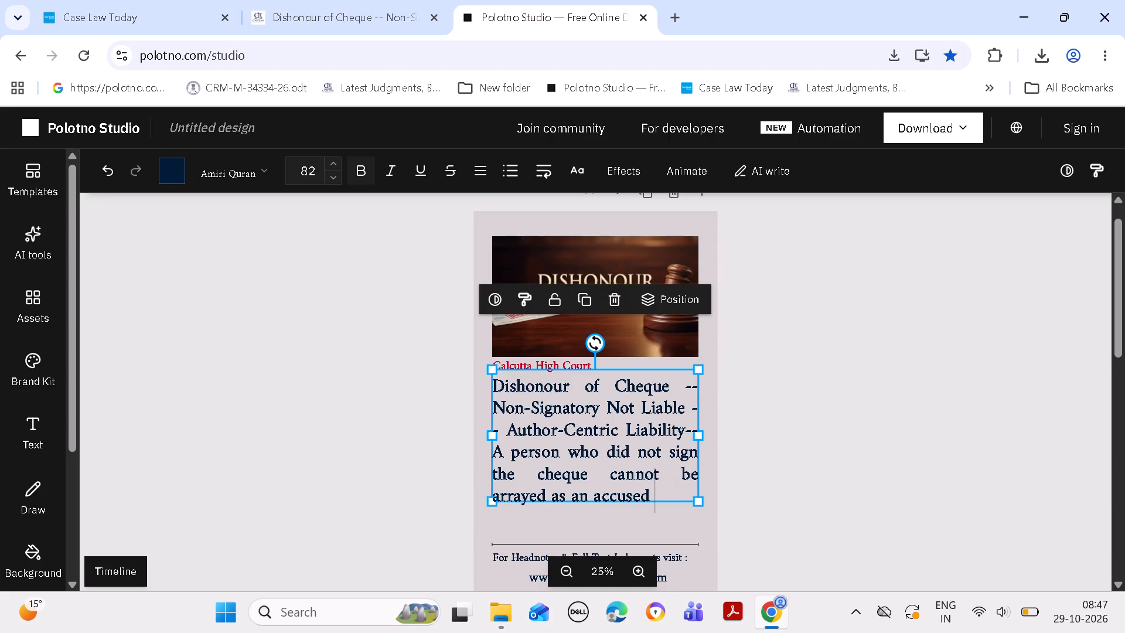
left_click(897, 366)
Move the law point text block slightly down to leave a small gap below the court name.
left_click_drag(615, 431, 614, 441)
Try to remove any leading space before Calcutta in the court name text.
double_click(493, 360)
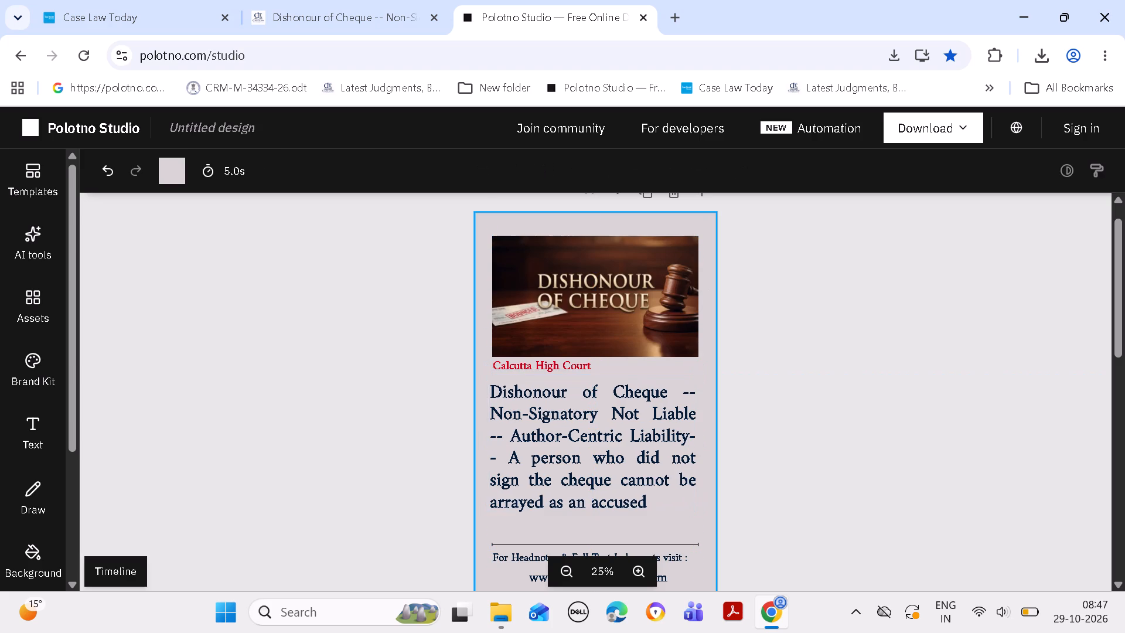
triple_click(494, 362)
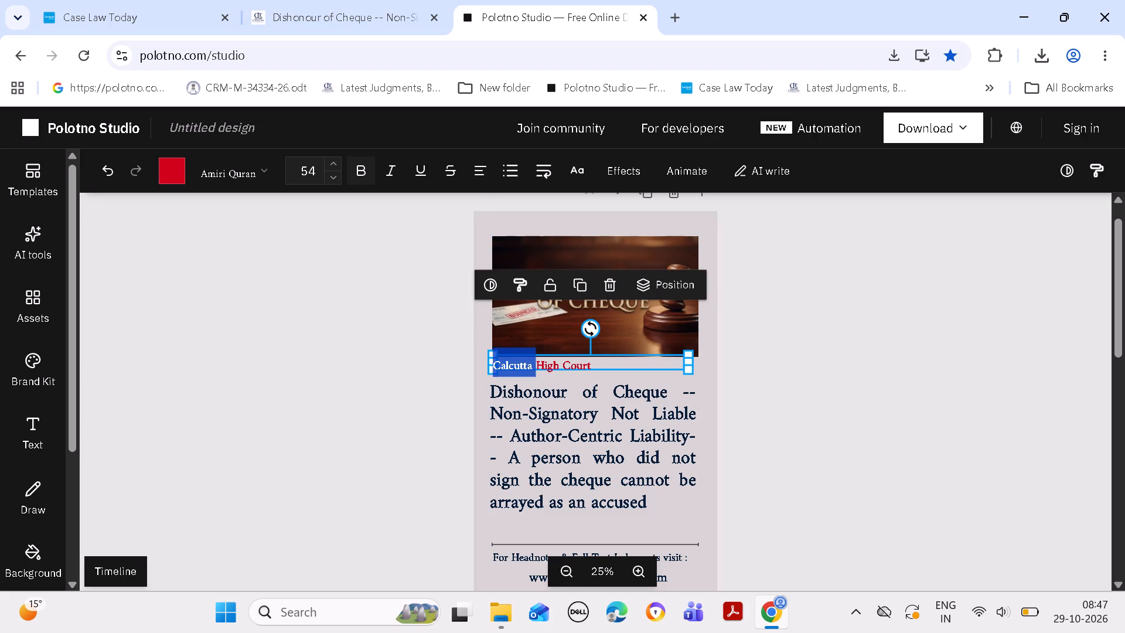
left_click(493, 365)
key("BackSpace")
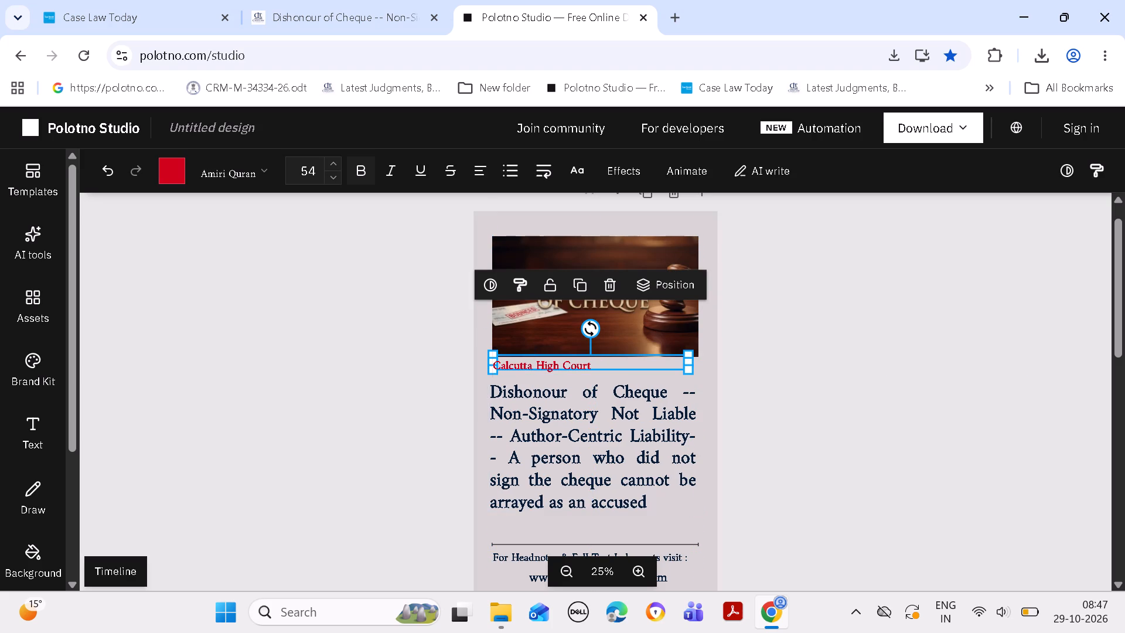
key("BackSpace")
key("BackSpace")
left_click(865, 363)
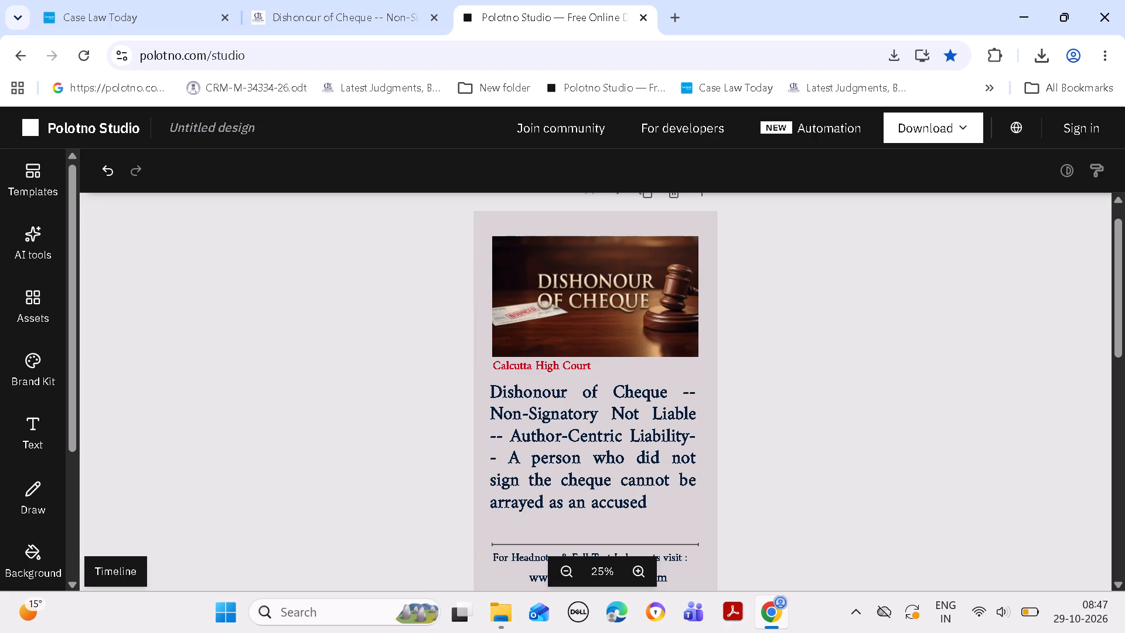
Move the Calcutta High Court text slightly down so it sits just below the picture.
left_click(512, 364)
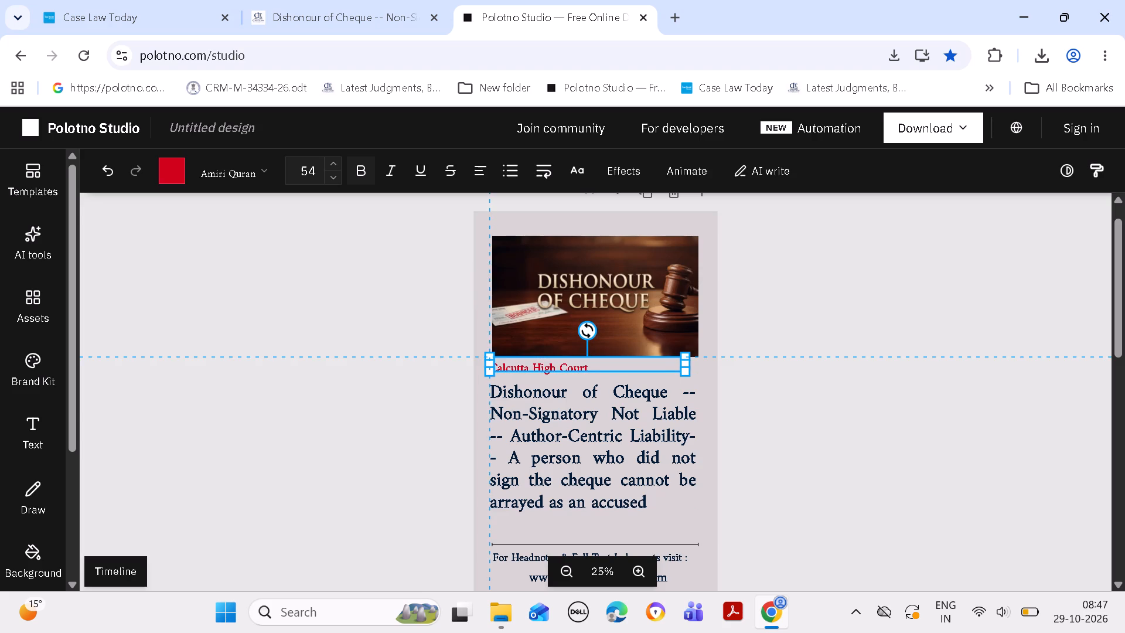
left_click(782, 337)
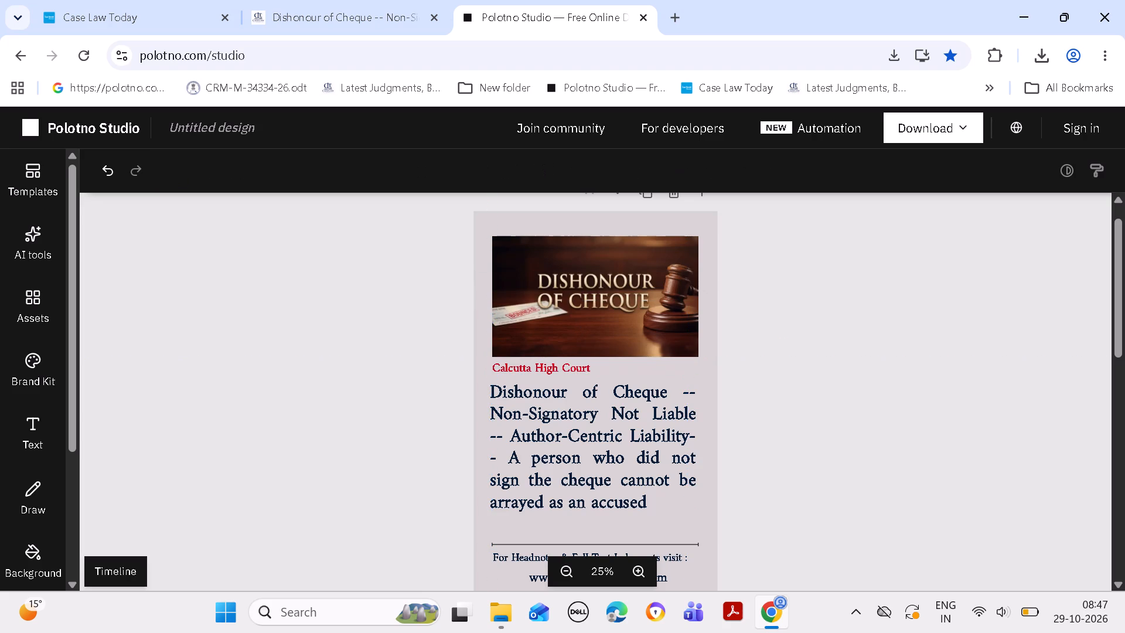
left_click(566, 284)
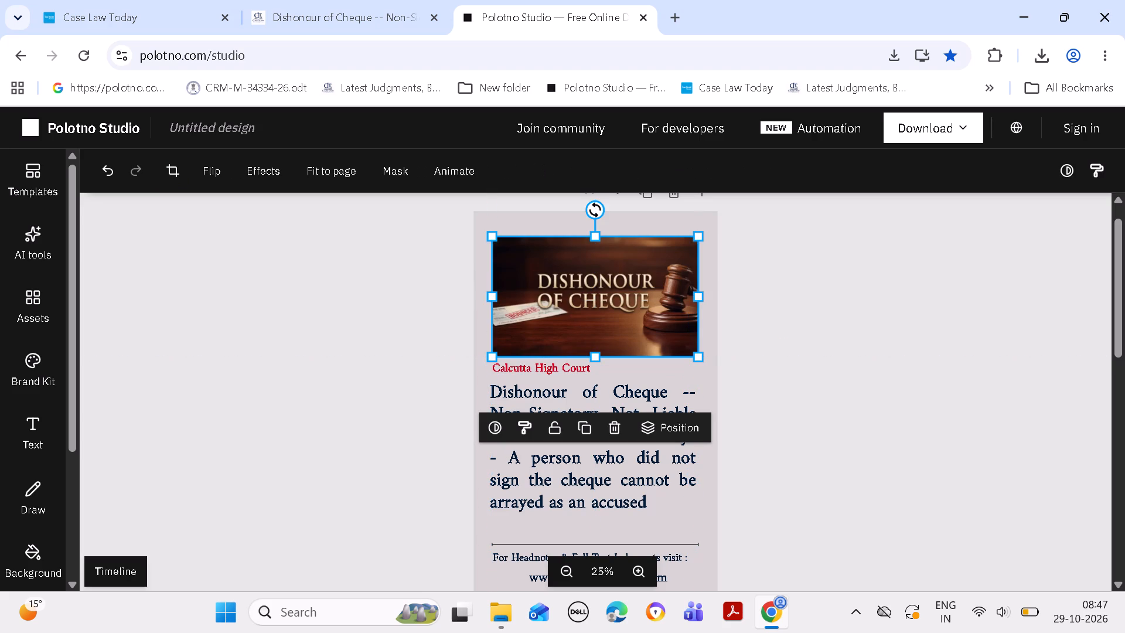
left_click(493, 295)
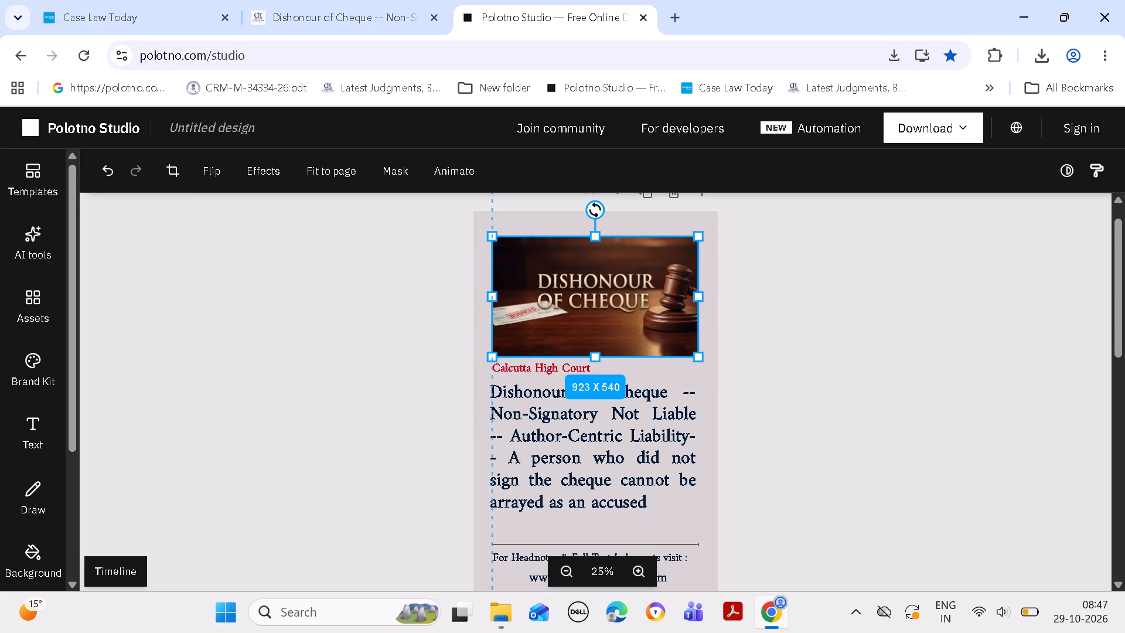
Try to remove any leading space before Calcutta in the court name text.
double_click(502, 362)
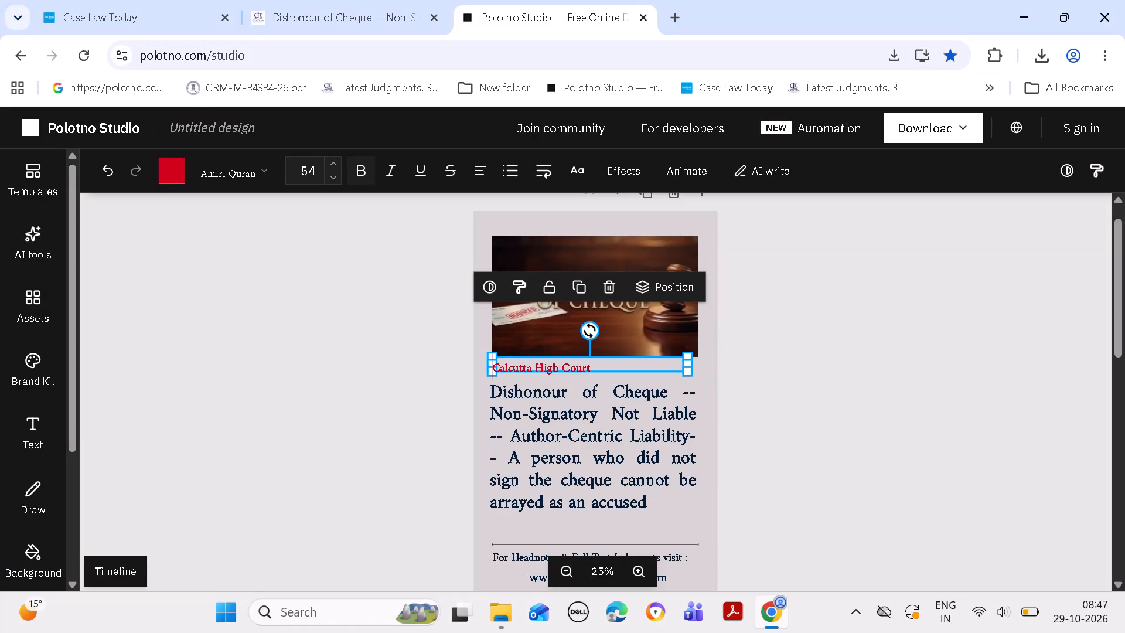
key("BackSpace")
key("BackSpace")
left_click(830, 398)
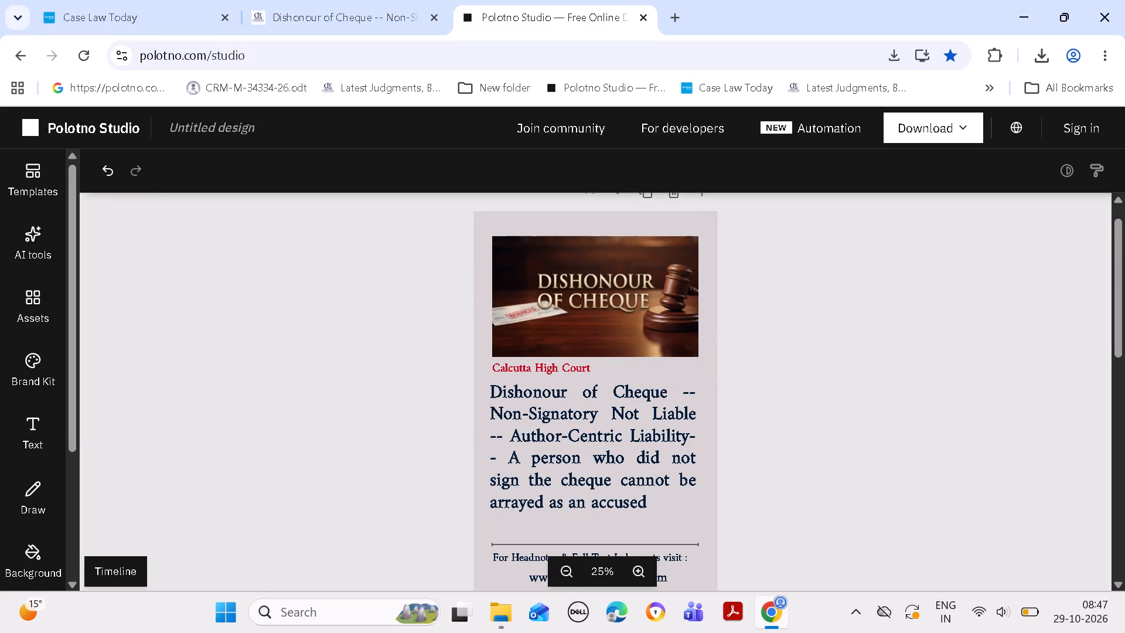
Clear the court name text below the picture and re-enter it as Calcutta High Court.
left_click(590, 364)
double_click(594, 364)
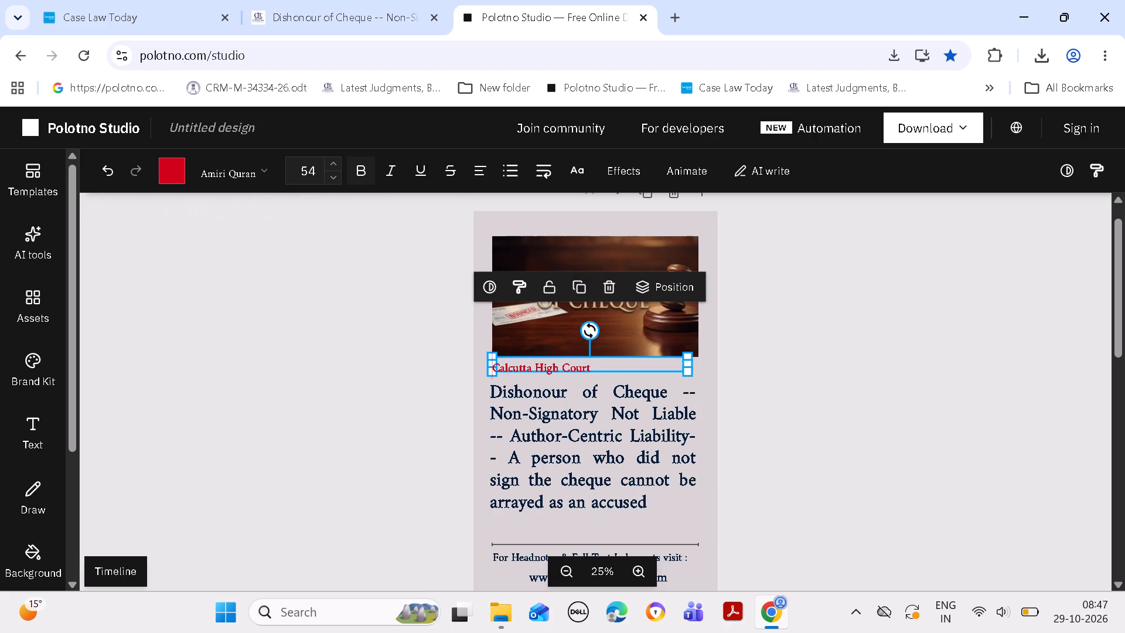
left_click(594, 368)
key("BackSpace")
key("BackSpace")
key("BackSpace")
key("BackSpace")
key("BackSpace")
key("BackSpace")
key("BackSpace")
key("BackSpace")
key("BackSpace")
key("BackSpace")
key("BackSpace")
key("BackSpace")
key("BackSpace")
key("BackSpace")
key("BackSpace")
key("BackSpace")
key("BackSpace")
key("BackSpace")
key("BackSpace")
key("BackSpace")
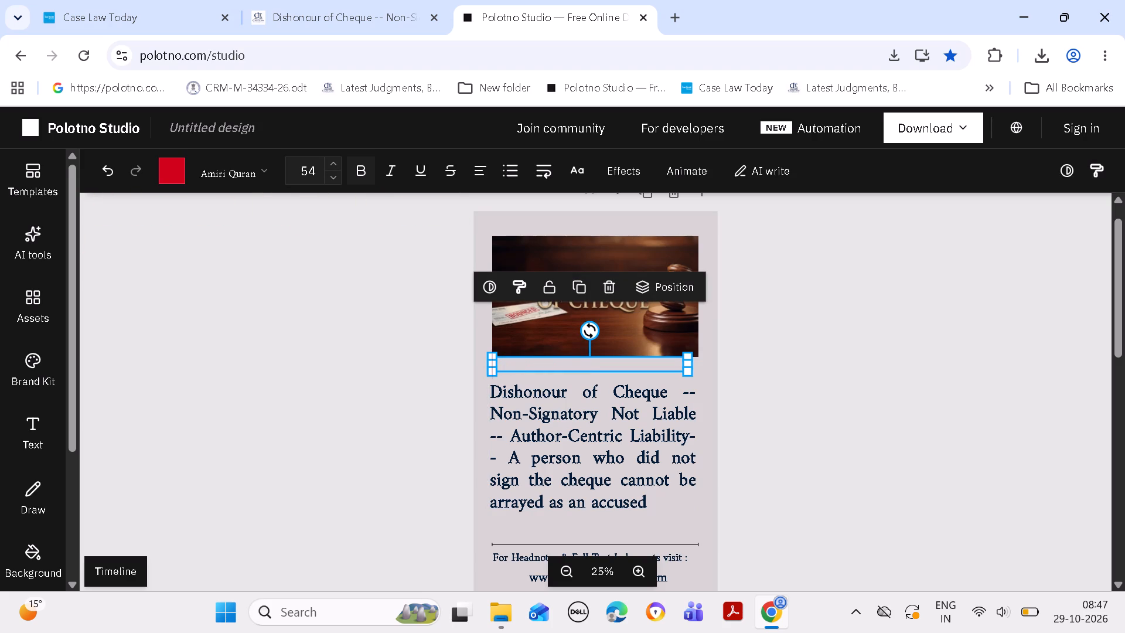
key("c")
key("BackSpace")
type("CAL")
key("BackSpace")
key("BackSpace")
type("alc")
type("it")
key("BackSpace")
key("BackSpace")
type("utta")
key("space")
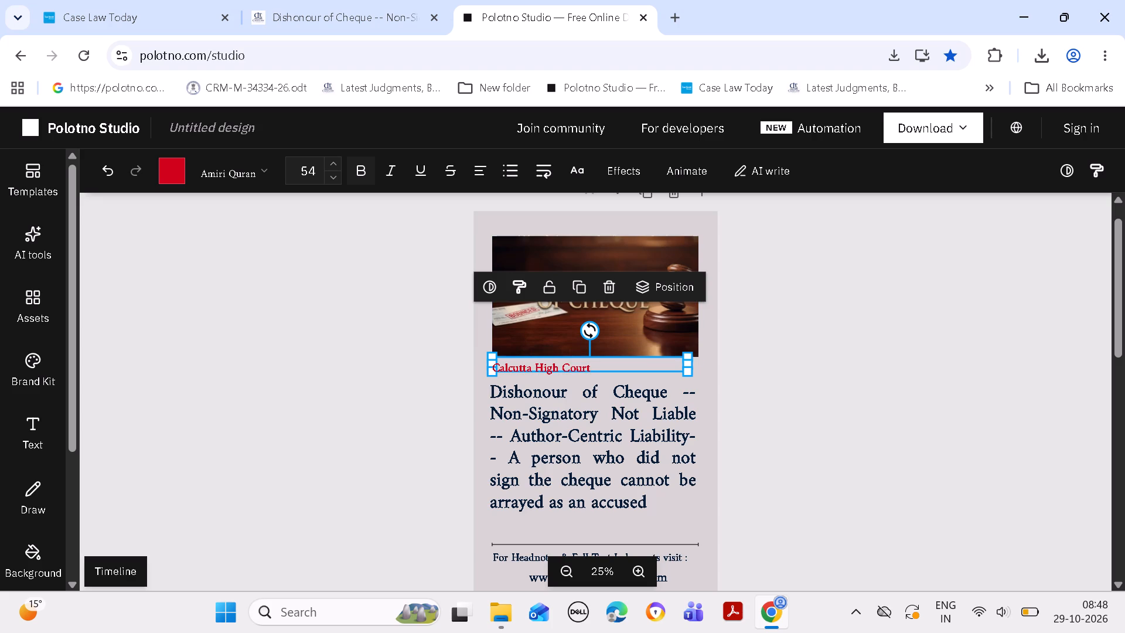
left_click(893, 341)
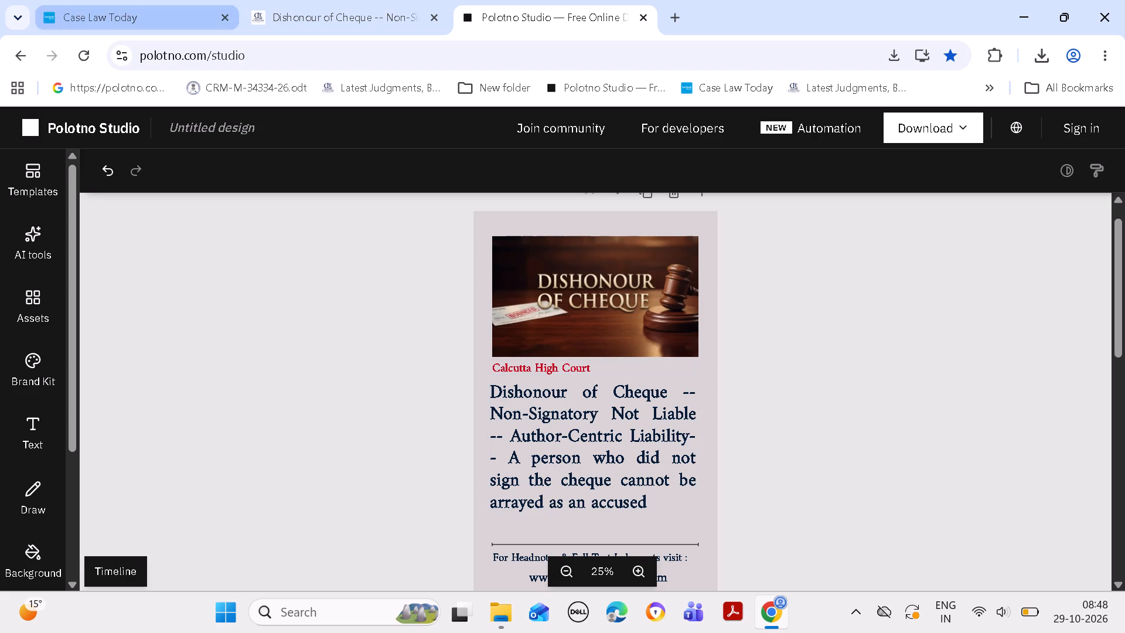
Increase the font size of the Dishonour of Cheque law point text to 84.
left_click(577, 435)
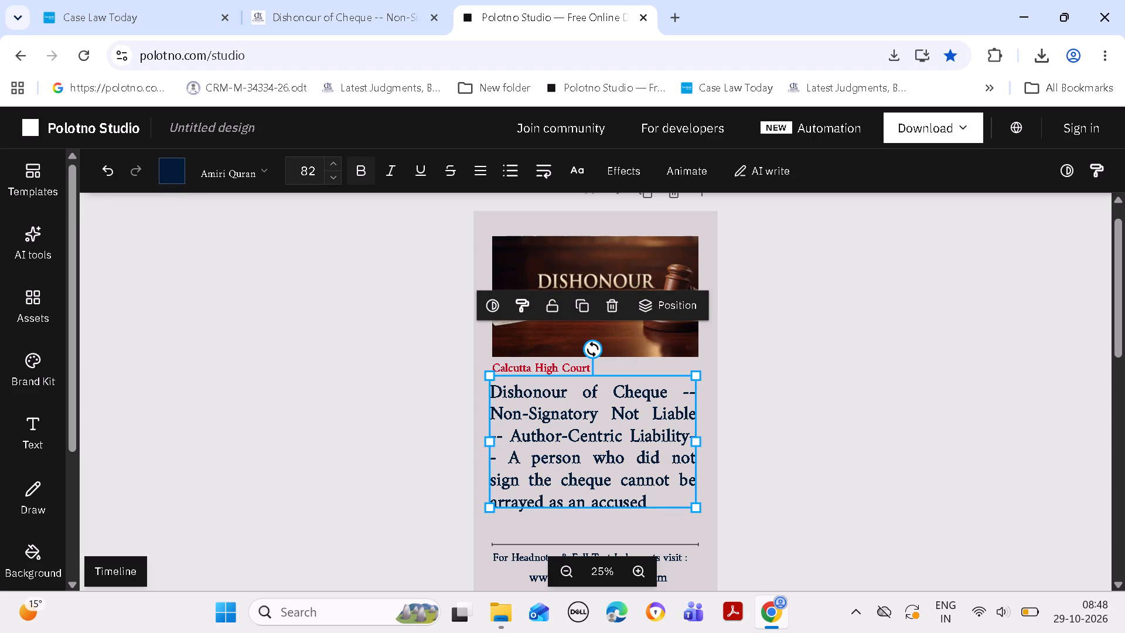
triple_click(331, 161)
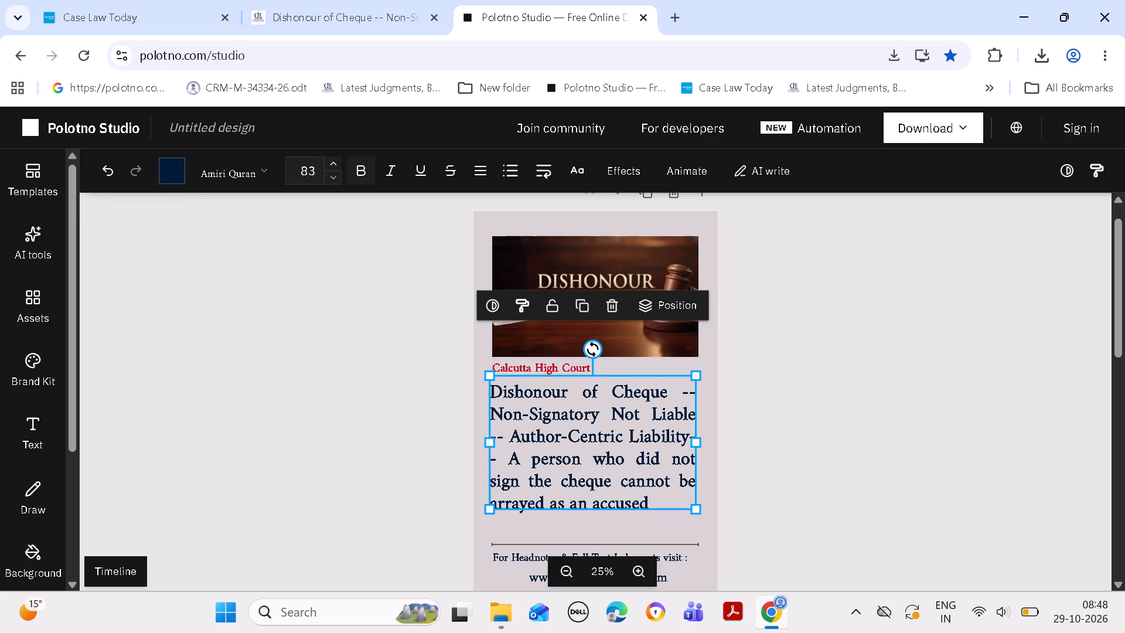
left_click(331, 161)
double_click(335, 175)
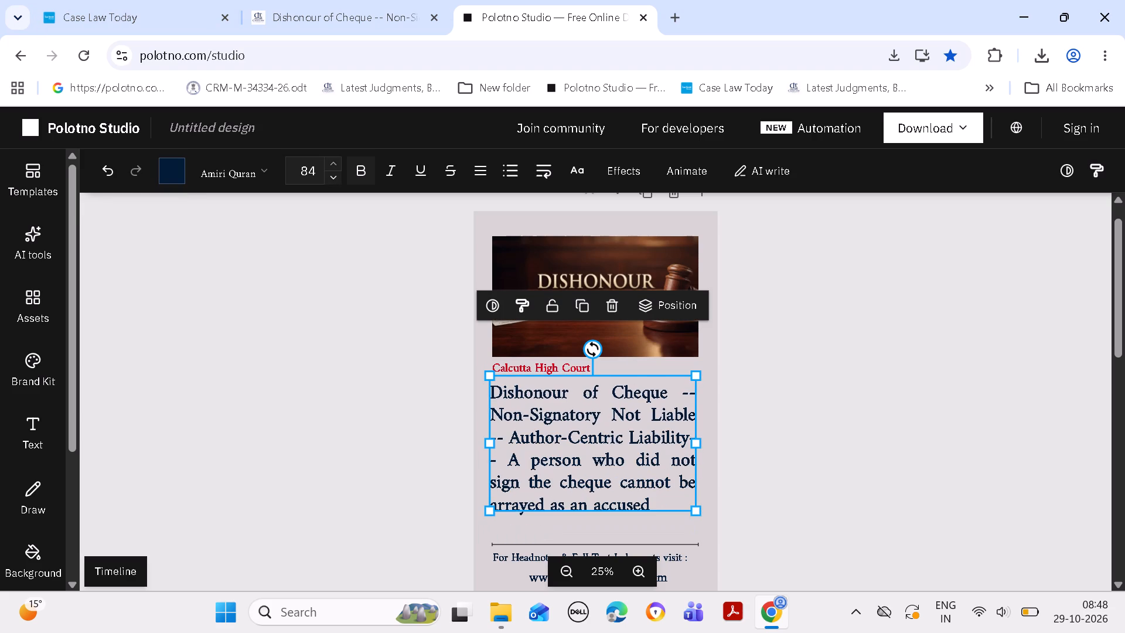
left_click(779, 393)
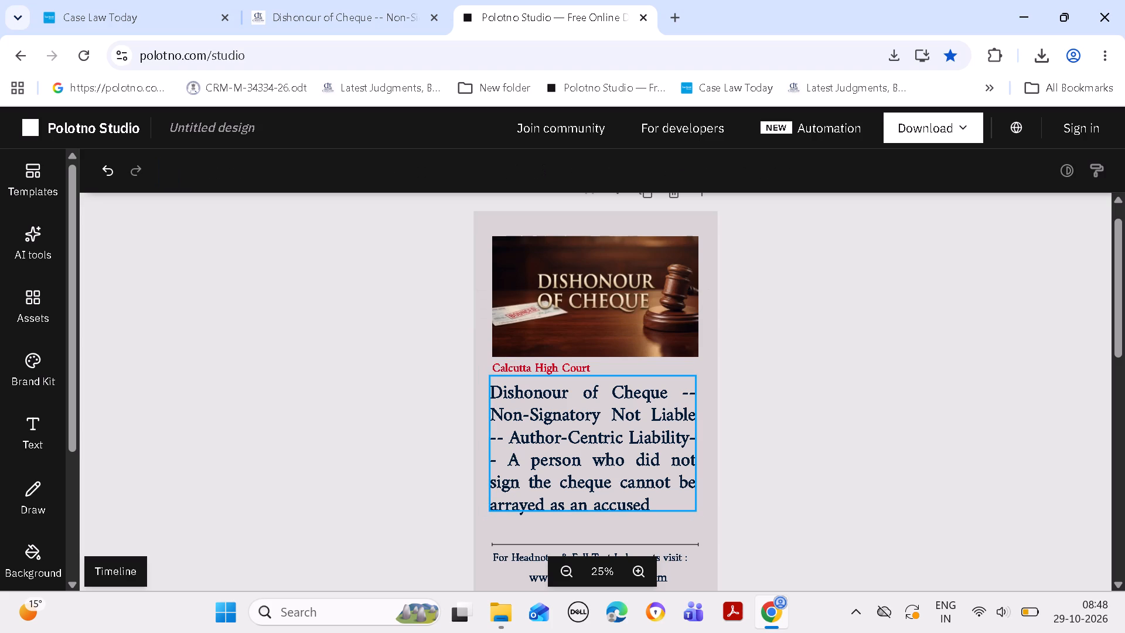
Move the law point text block slightly down and across so its left edge aligns with the picture's left edge.
left_click_drag(613, 457, 617, 465)
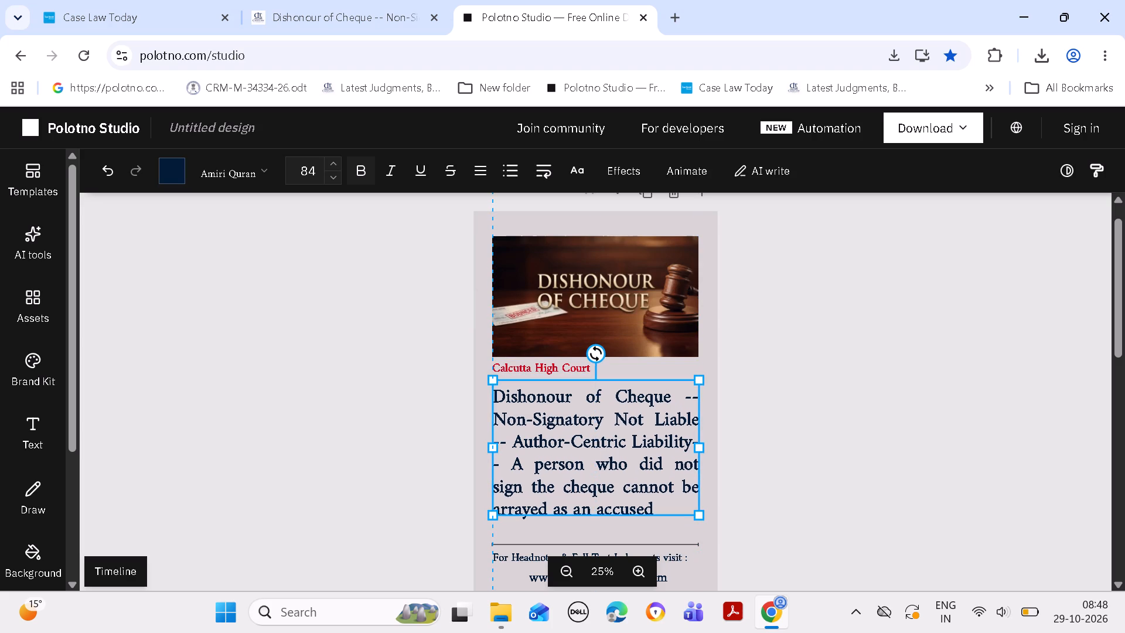
left_click_drag(617, 465, 617, 464)
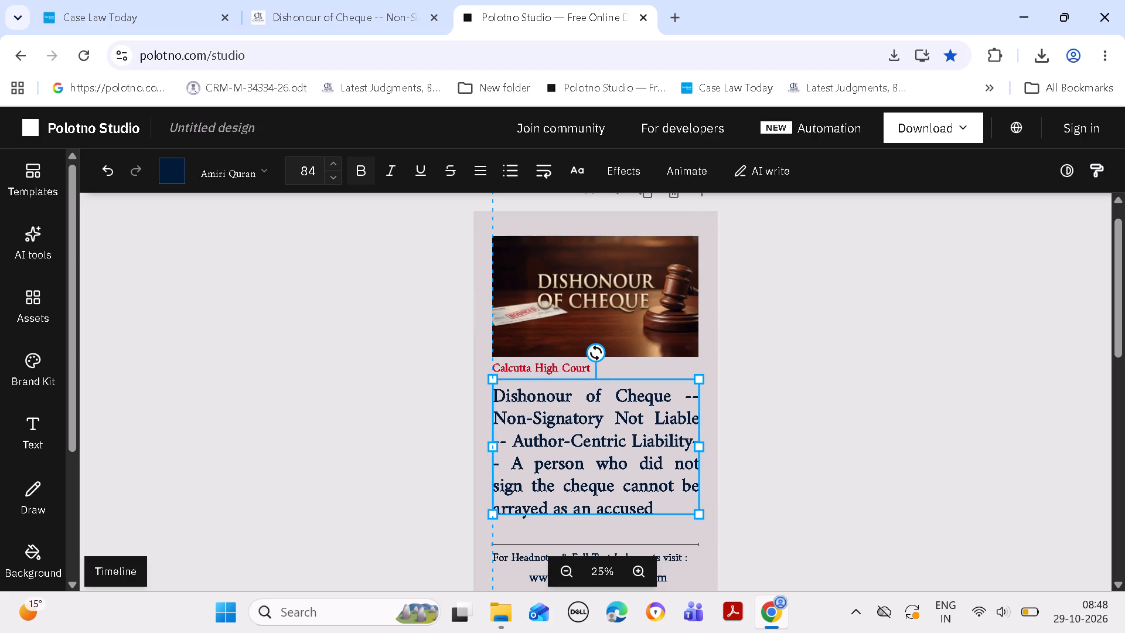
left_click_drag(617, 464, 617, 467)
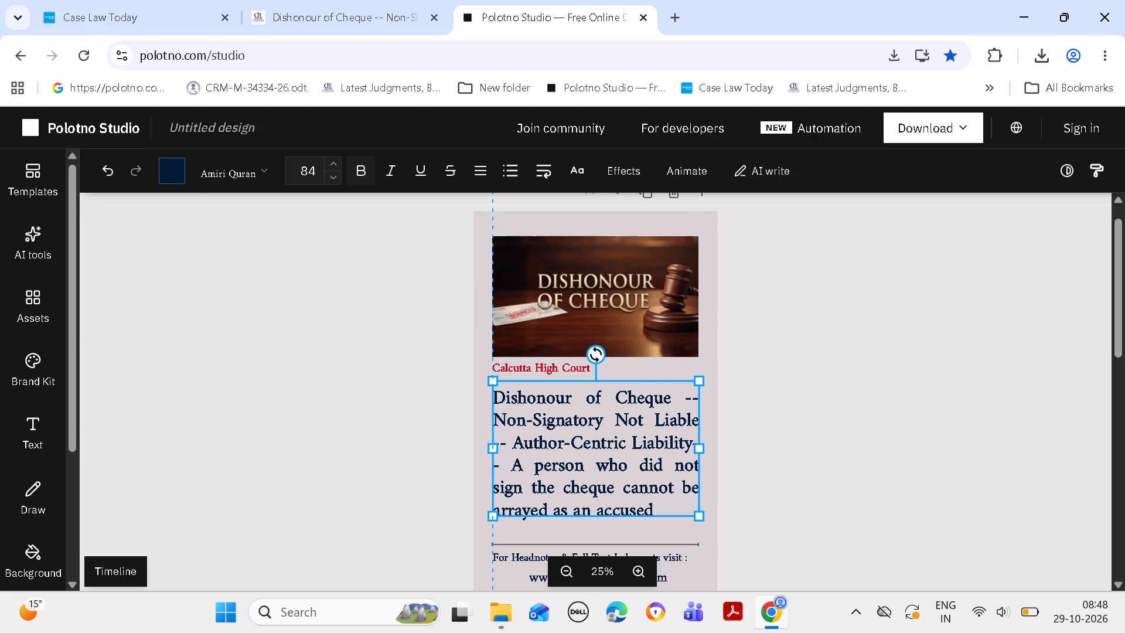
left_click(834, 413)
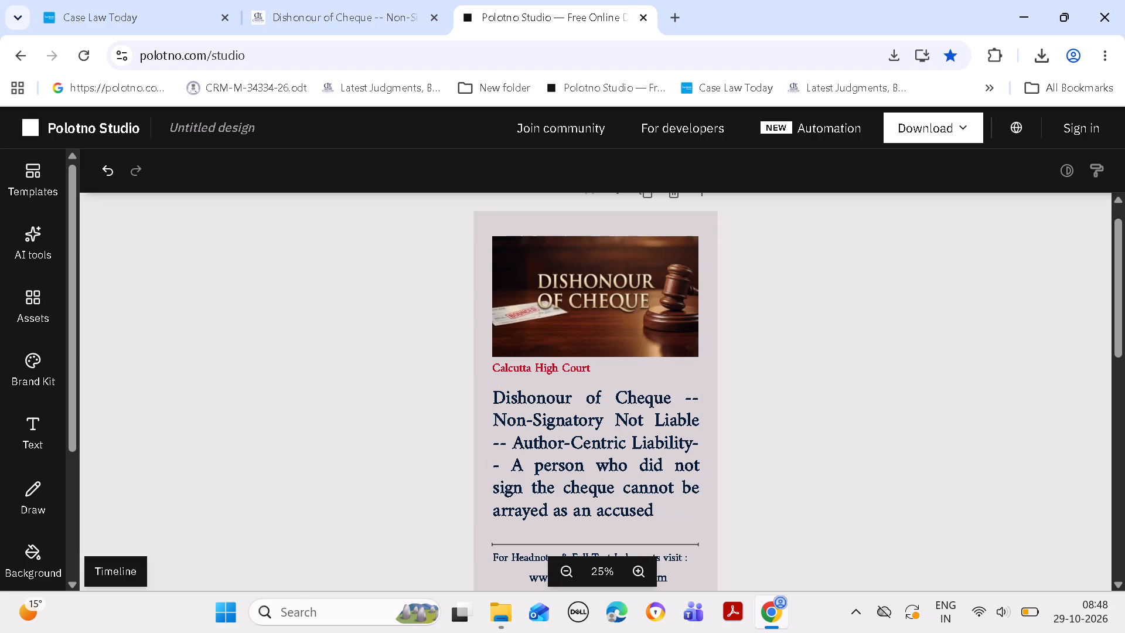
Align the Calcutta High Court text with the picture's left edge, directly below the picture.
left_click_drag(559, 363, 552, 363)
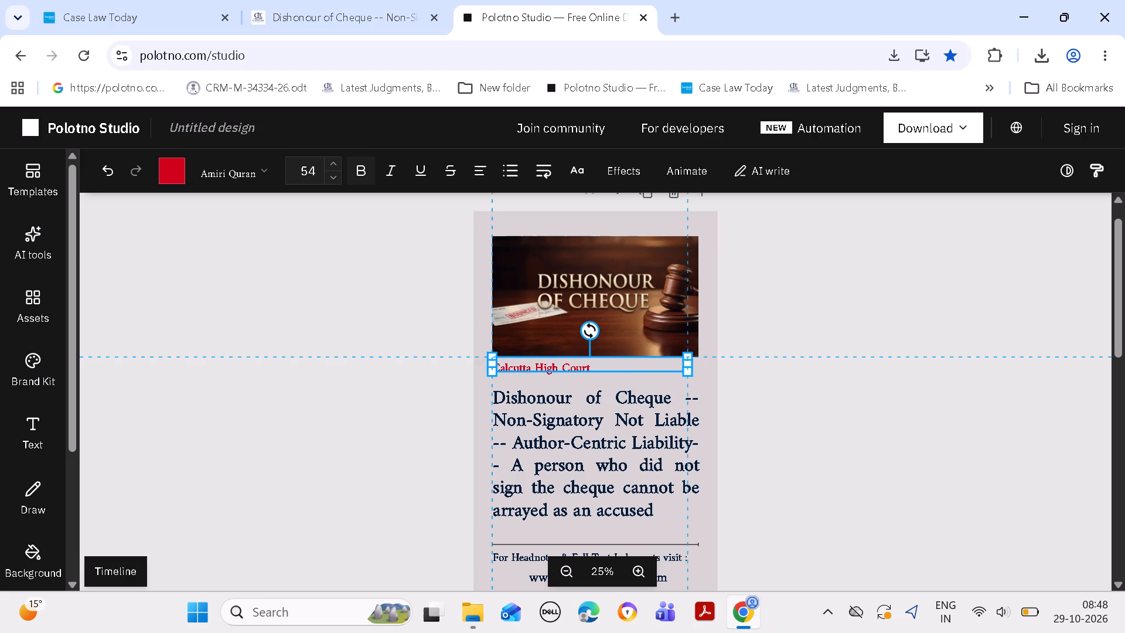
left_click_drag(552, 363, 553, 364)
left_click(896, 349)
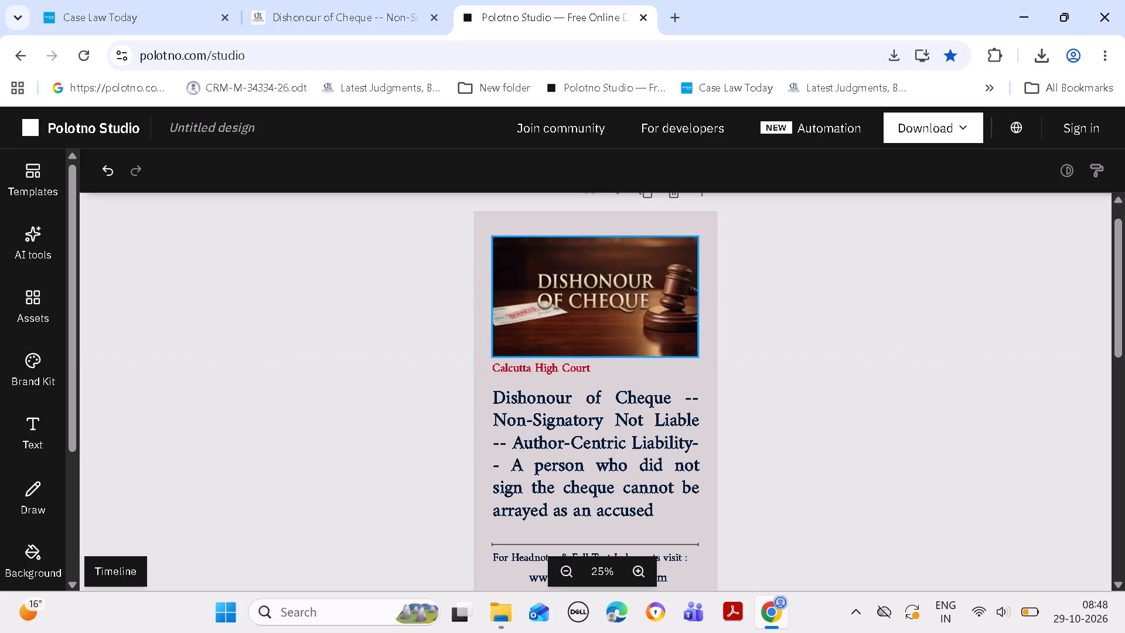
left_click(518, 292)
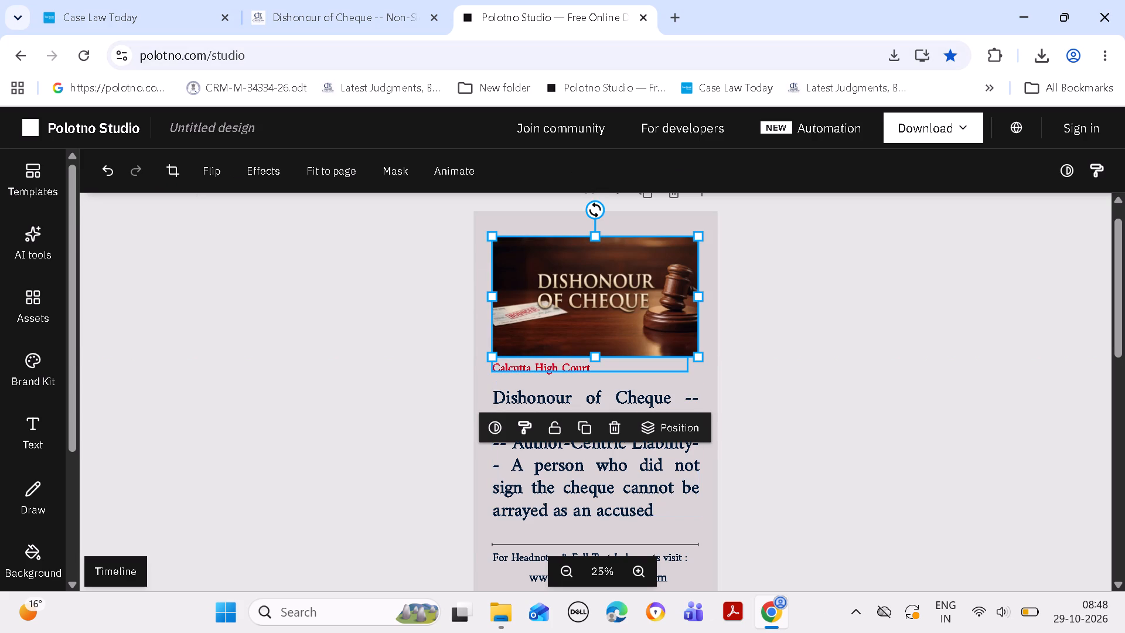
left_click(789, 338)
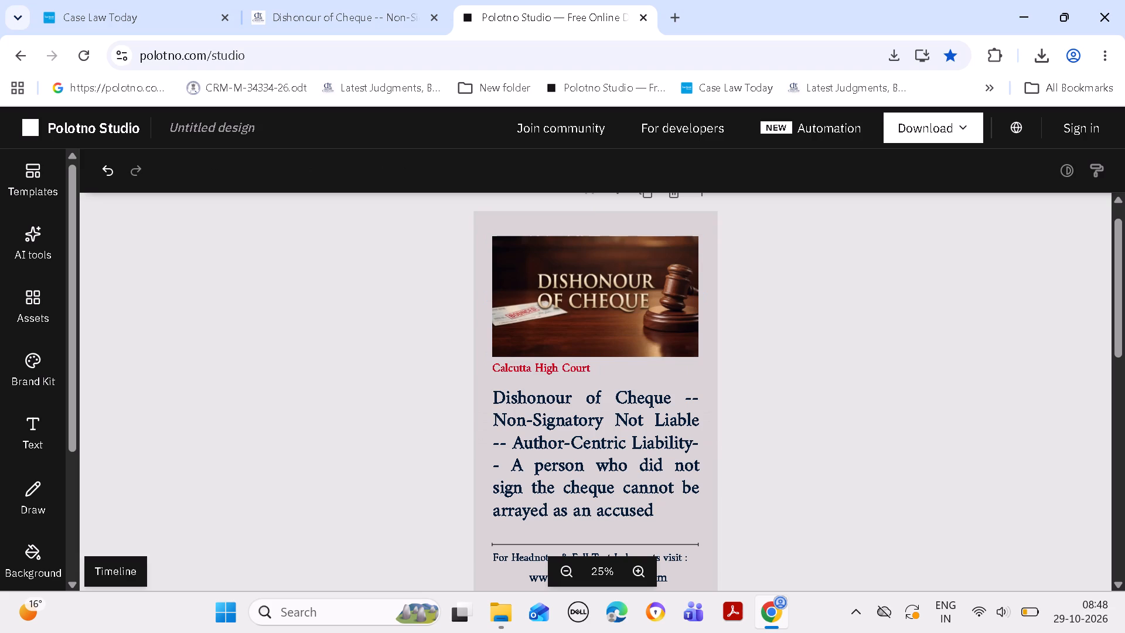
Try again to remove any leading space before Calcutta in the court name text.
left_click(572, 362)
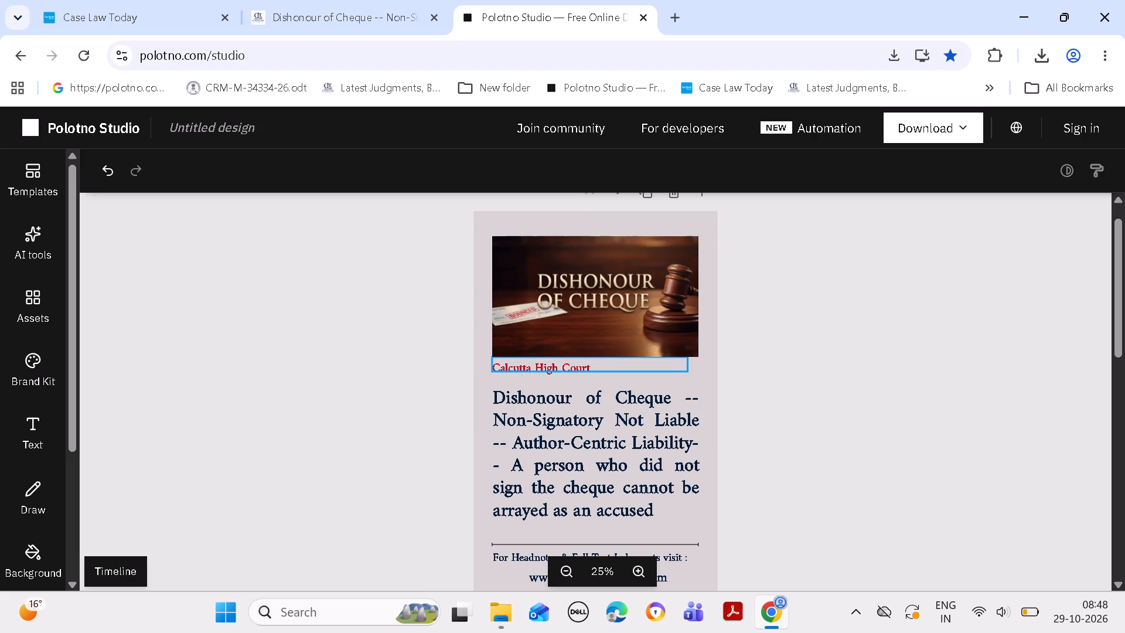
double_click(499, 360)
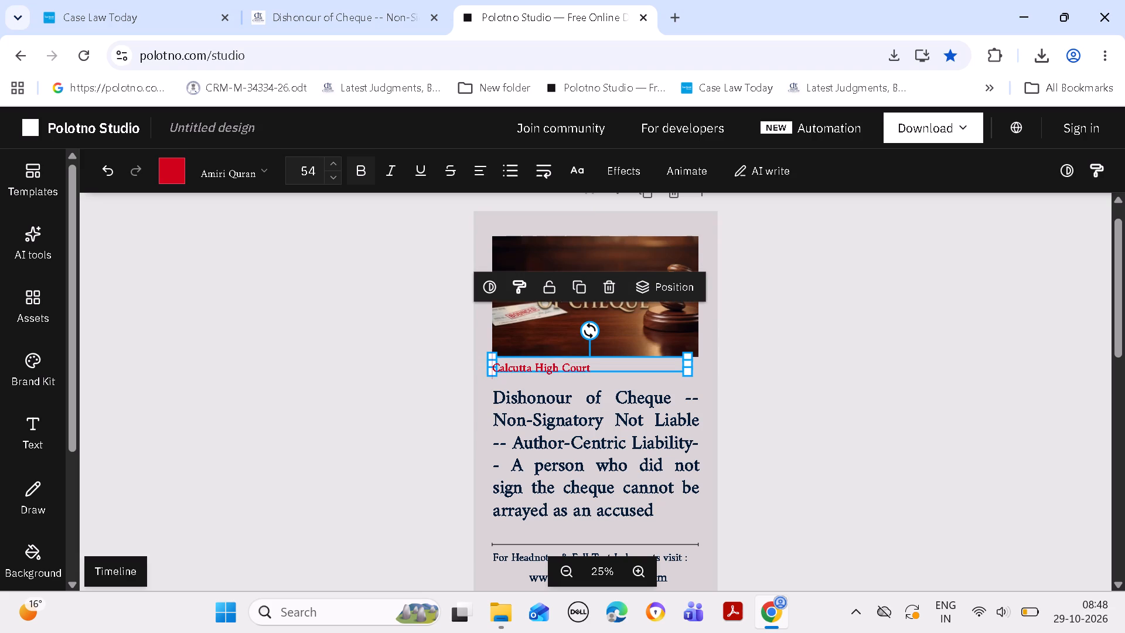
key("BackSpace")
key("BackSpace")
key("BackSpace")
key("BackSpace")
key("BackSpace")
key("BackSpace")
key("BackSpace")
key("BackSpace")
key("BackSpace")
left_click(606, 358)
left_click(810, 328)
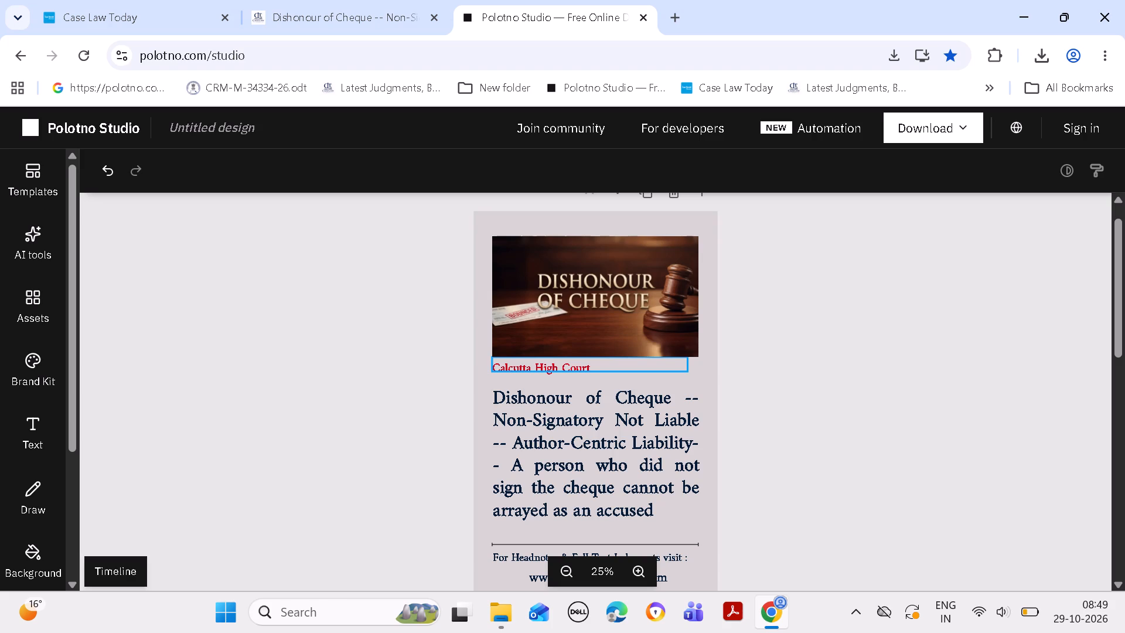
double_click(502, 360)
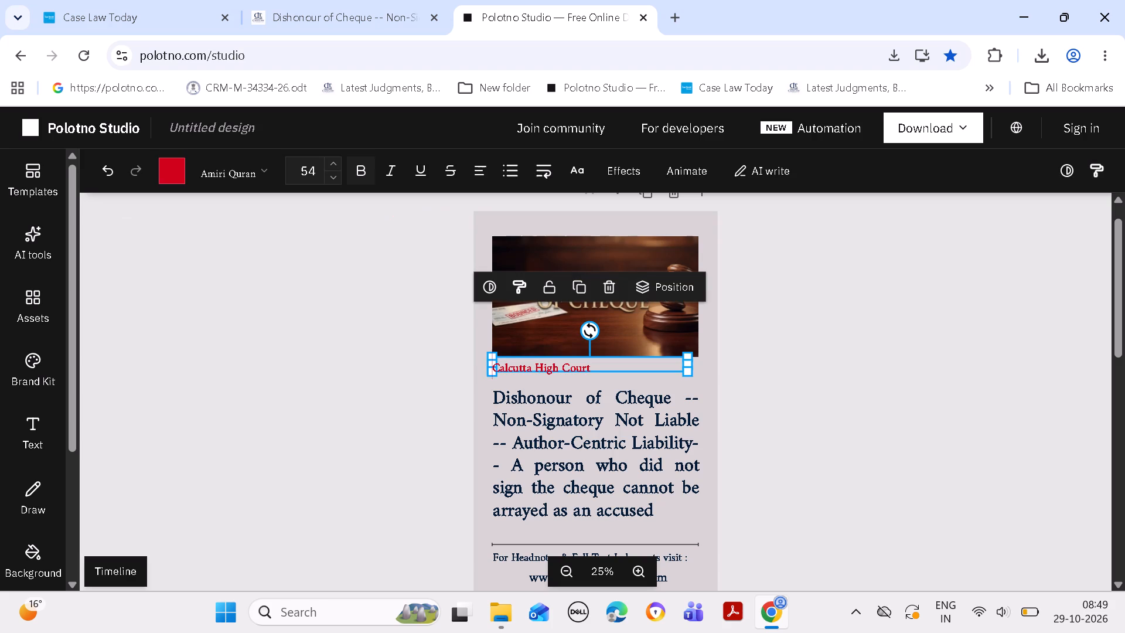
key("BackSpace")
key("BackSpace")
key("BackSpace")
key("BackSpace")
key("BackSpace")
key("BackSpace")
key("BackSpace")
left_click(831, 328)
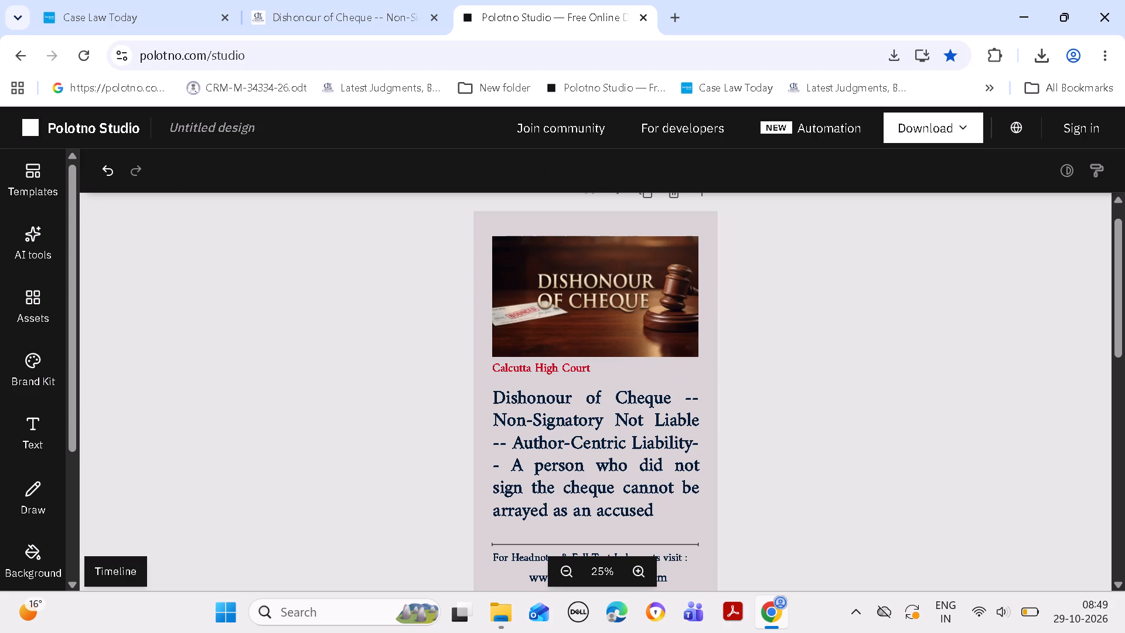
Clear the court name text below the picture and re-enter it as Calcutta High Court followed by a line break.
double_click(593, 365)
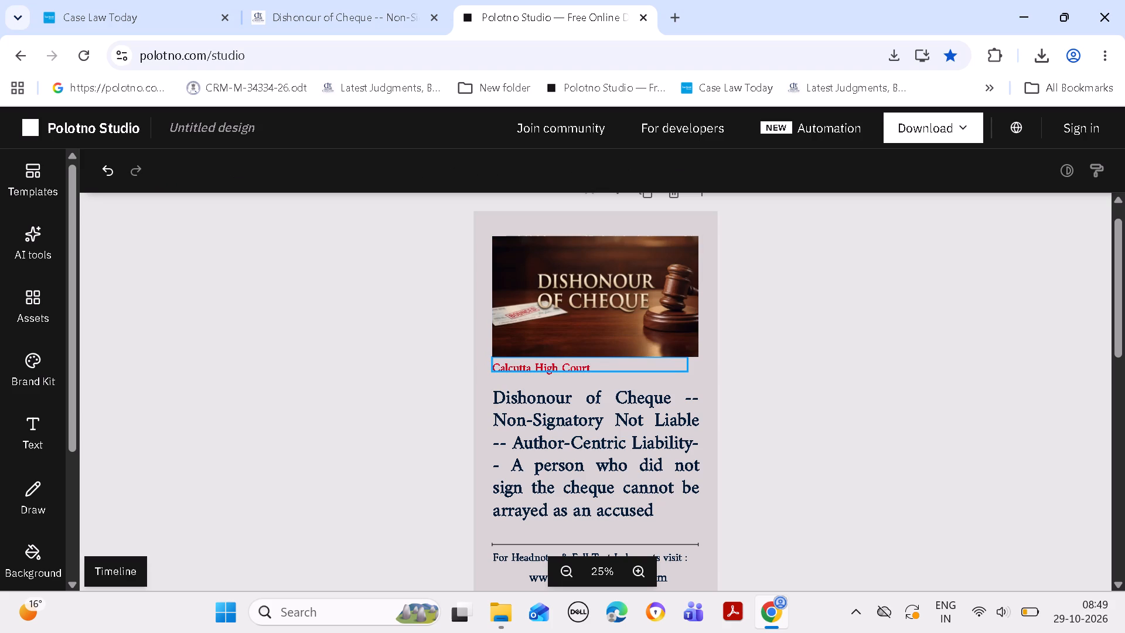
left_click(596, 363)
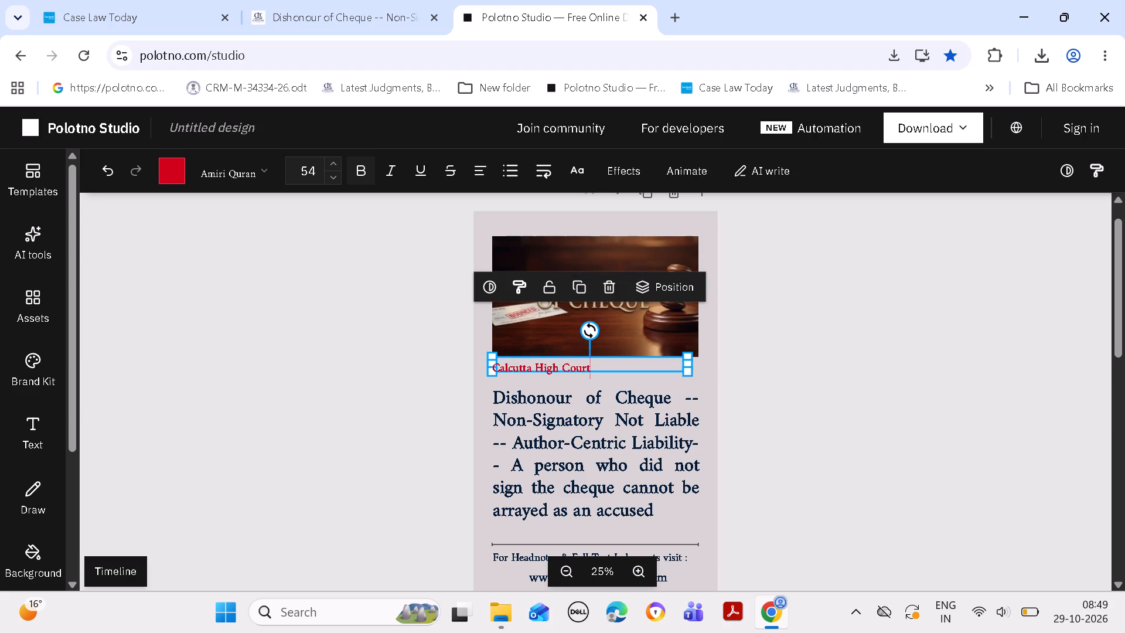
key("BackSpace")
key("BackSpace")
key("BackSpace")
key("BackSpace")
key("BackSpace")
key("BackSpace")
key("BackSpace")
key("BackSpace")
key("BackSpace")
key("BackSpace")
key("BackSpace")
key("BackSpace")
key("BackSpace")
key("BackSpace")
key("BackSpace")
key("BackSpace")
key("BackSpace")
key("BackSpace")
key("BackSpace")
key("BackSpace")
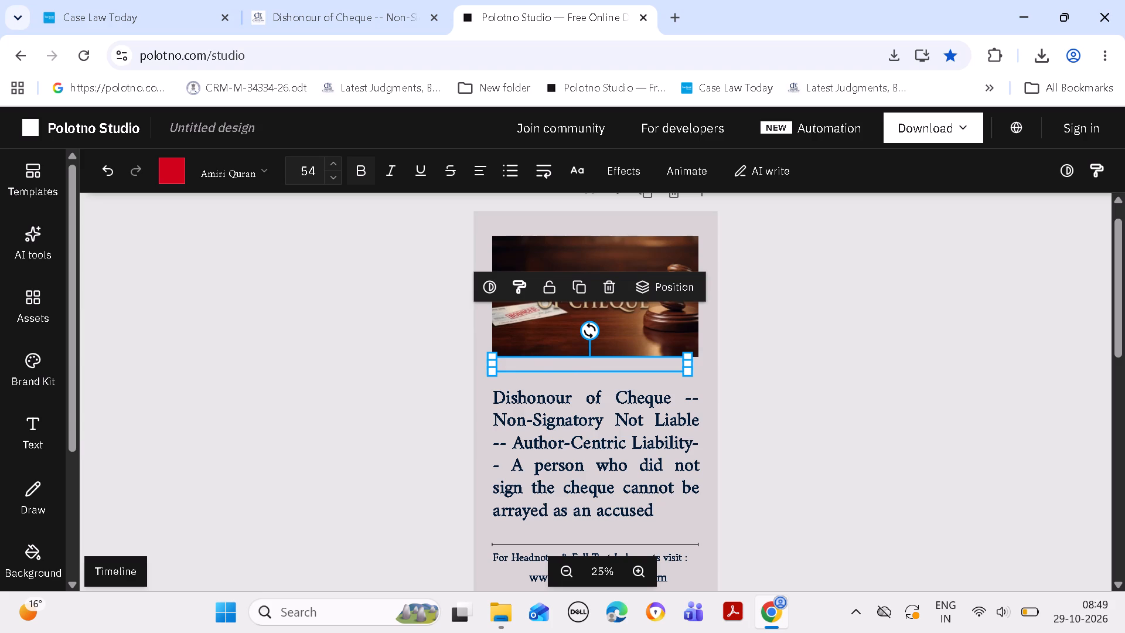
key("BackSpace")
key("BackSpace")
key("BackSpace")
key("BackSpace")
key("BackSpace")
key("Tab")
key("c")
key("BackSpace")
key("BackSpace")
key("BackSpace")
key("BackSpace")
key("BackSpace")
key("BackSpace")
key("BackSpace")
key("BackSpace")
key("BackSpace")
key("BackSpace")
key("BackSpace")
key("BackSpace")
key("BackSpace")
key("BackSpace")
key("BackSpace")
key("BackSpace")
key("BackSpace")
key("BackSpace")
key("BackSpace")
key("c")
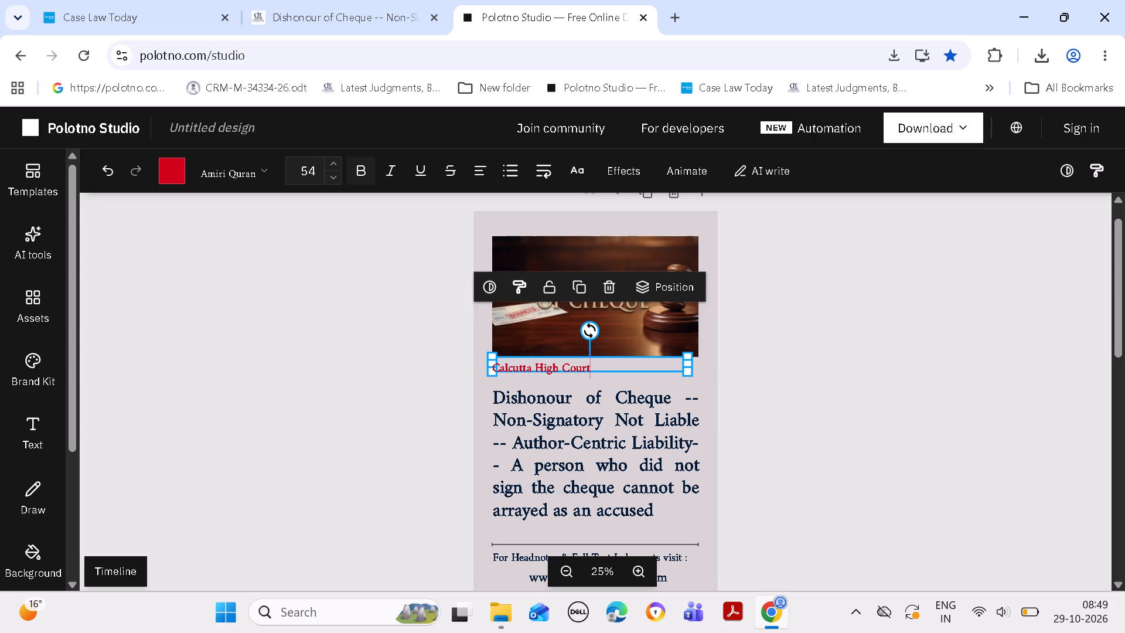
key("Return")
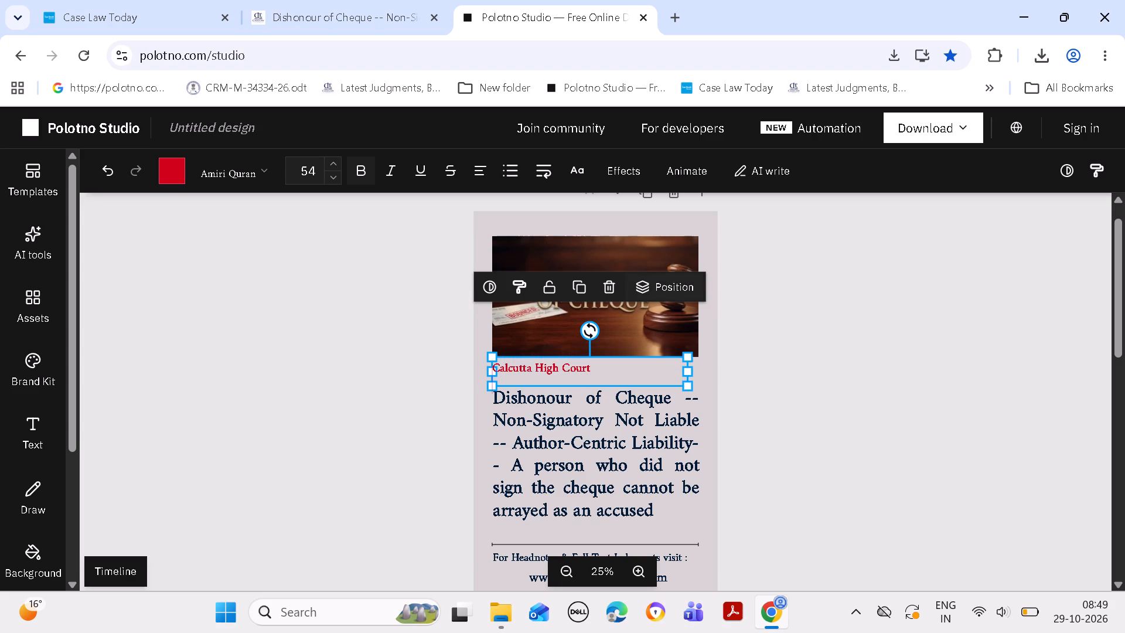
left_click(919, 291)
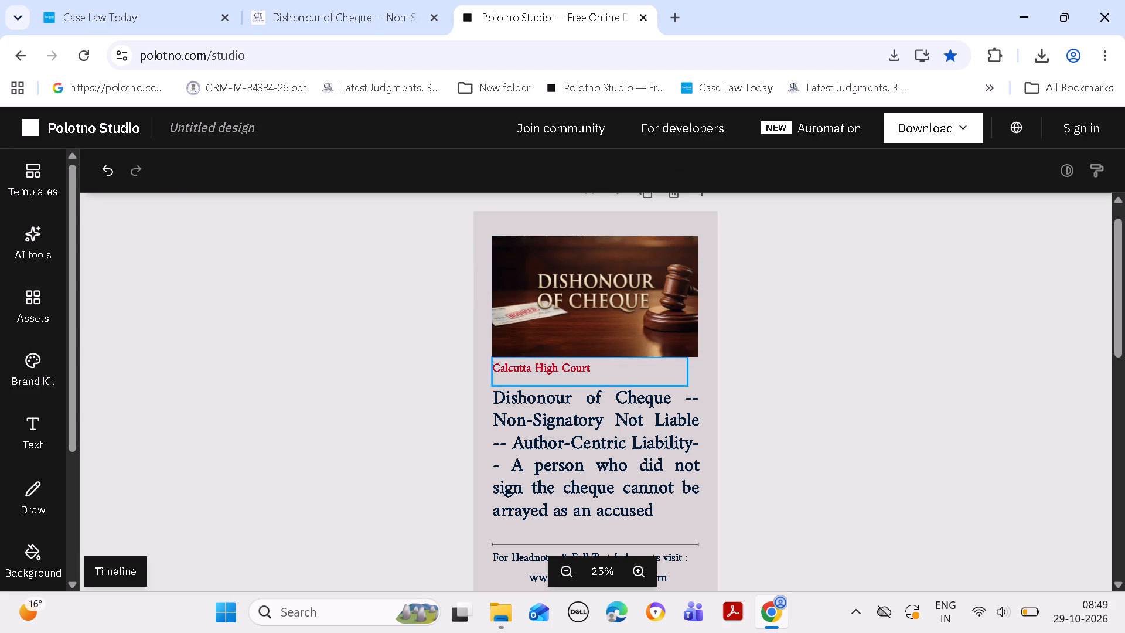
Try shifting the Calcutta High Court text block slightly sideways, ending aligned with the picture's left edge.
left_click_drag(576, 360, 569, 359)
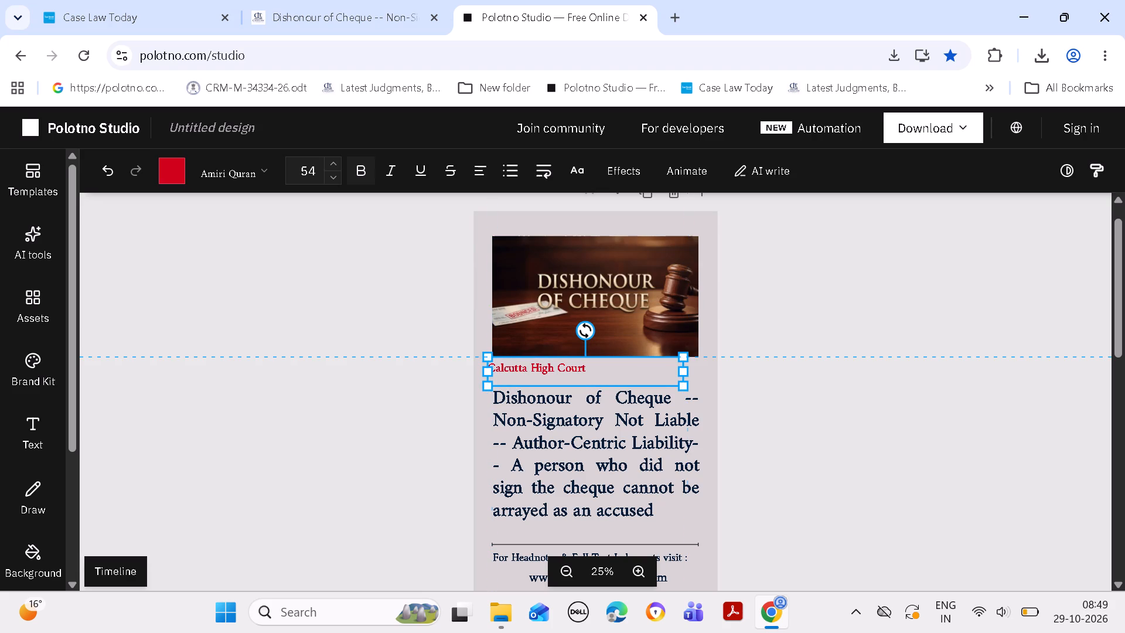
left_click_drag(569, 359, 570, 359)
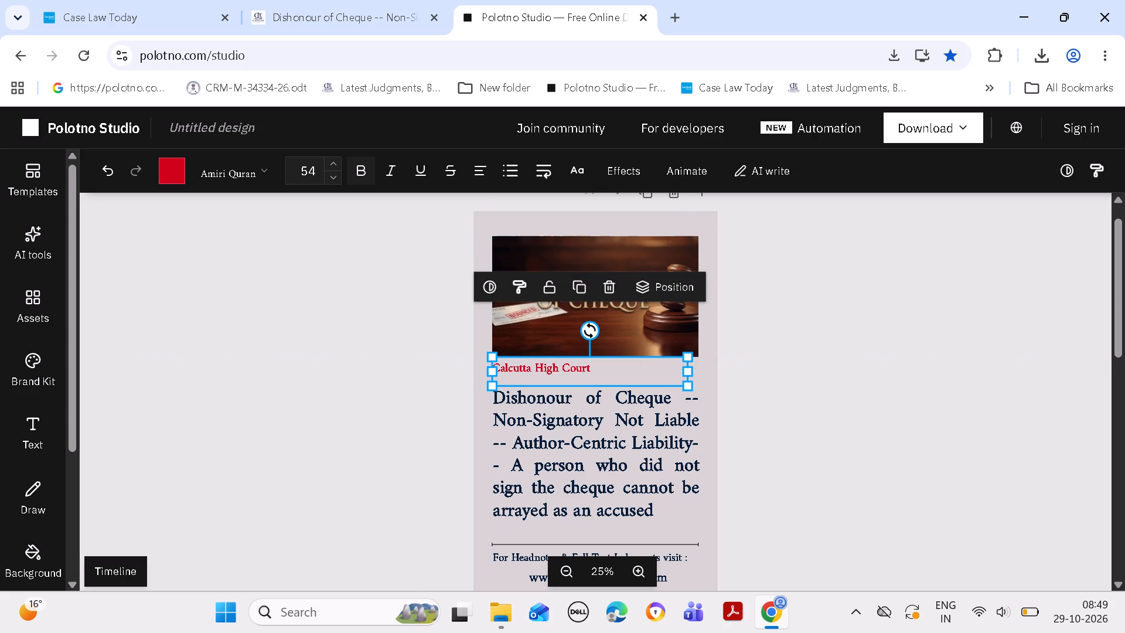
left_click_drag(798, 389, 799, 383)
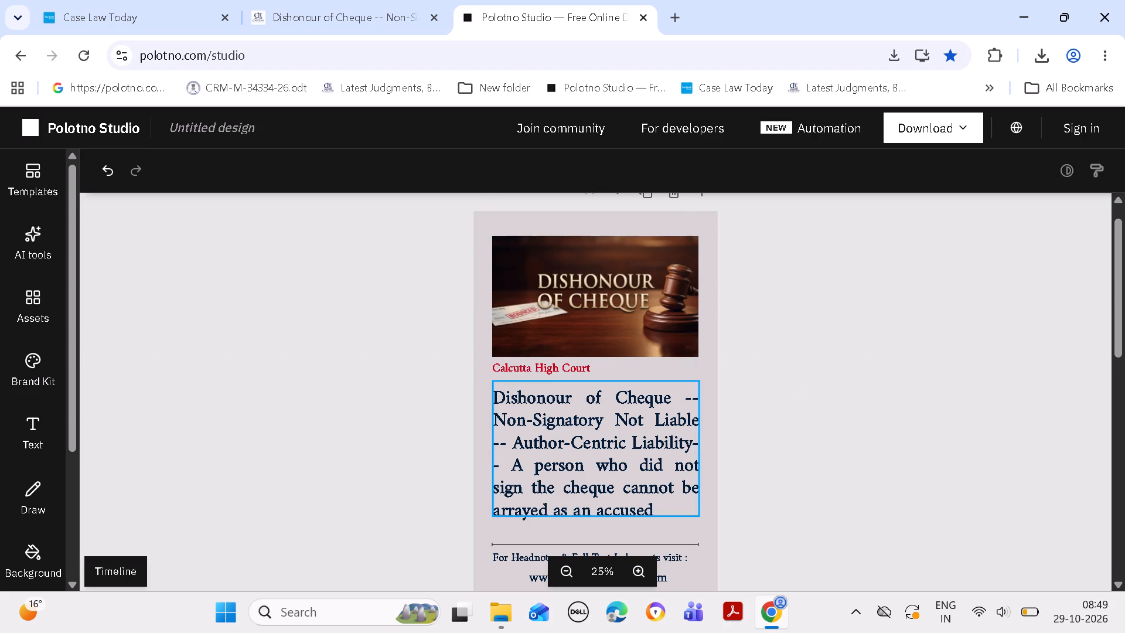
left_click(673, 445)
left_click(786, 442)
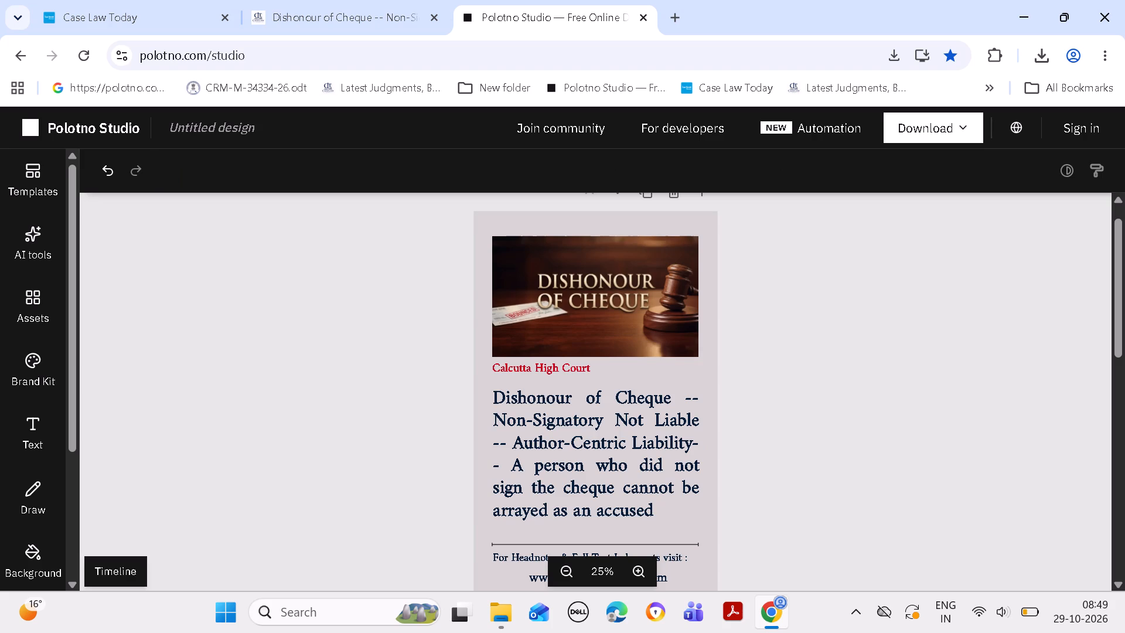
Set the font size of the Dishonour of Cheque law point text to 81.
left_click(662, 443)
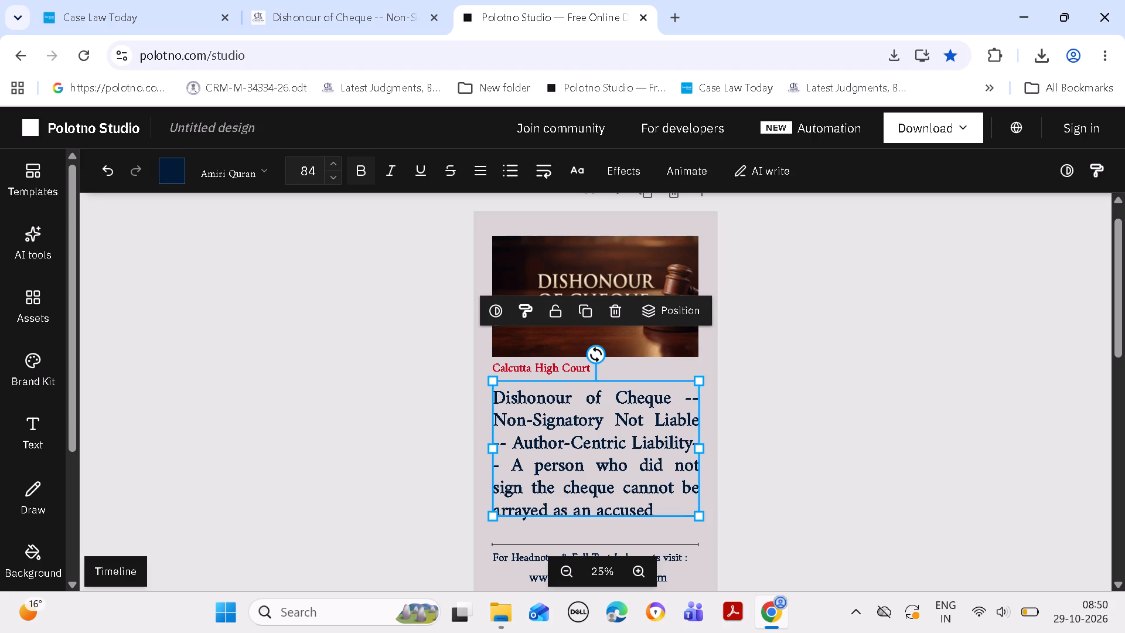
left_click(335, 162)
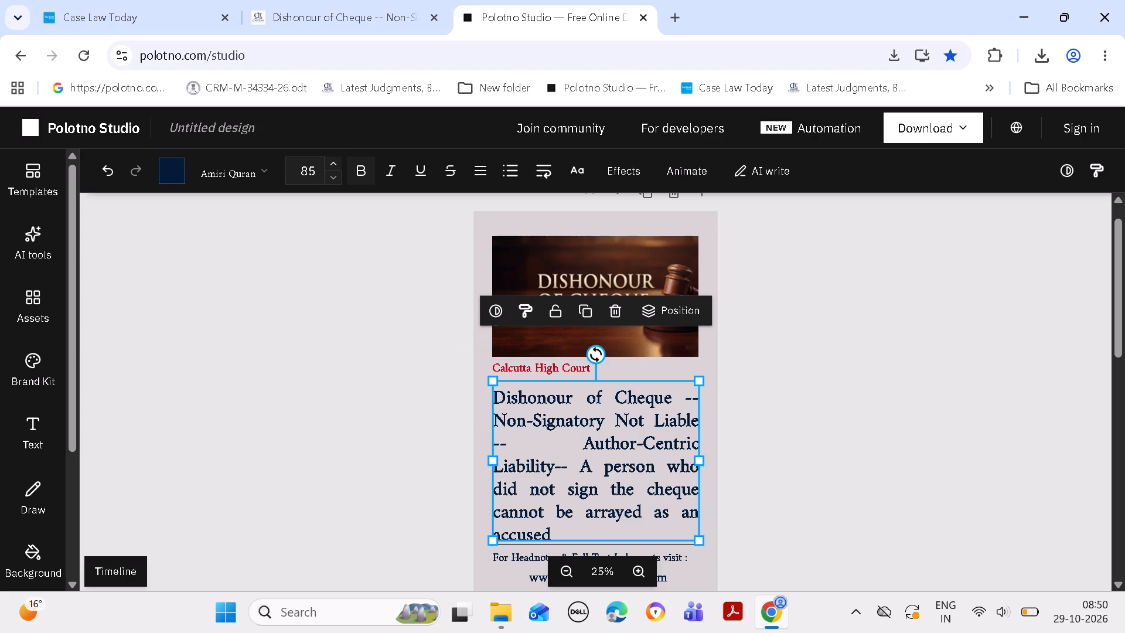
left_click(335, 179)
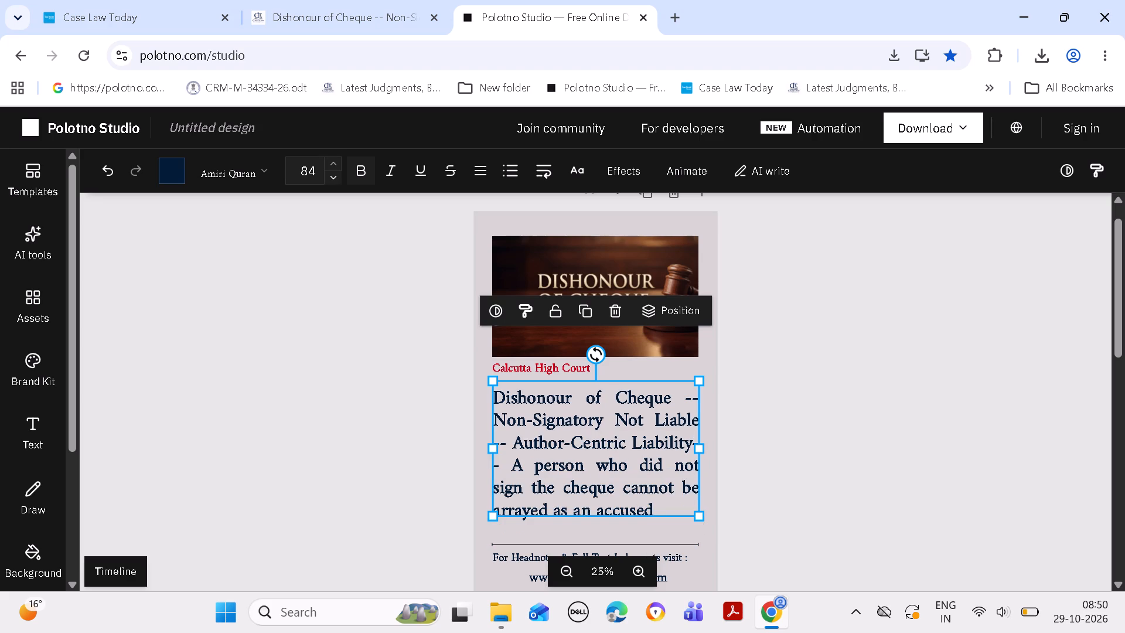
left_click(335, 179)
double_click(335, 178)
left_click(782, 405)
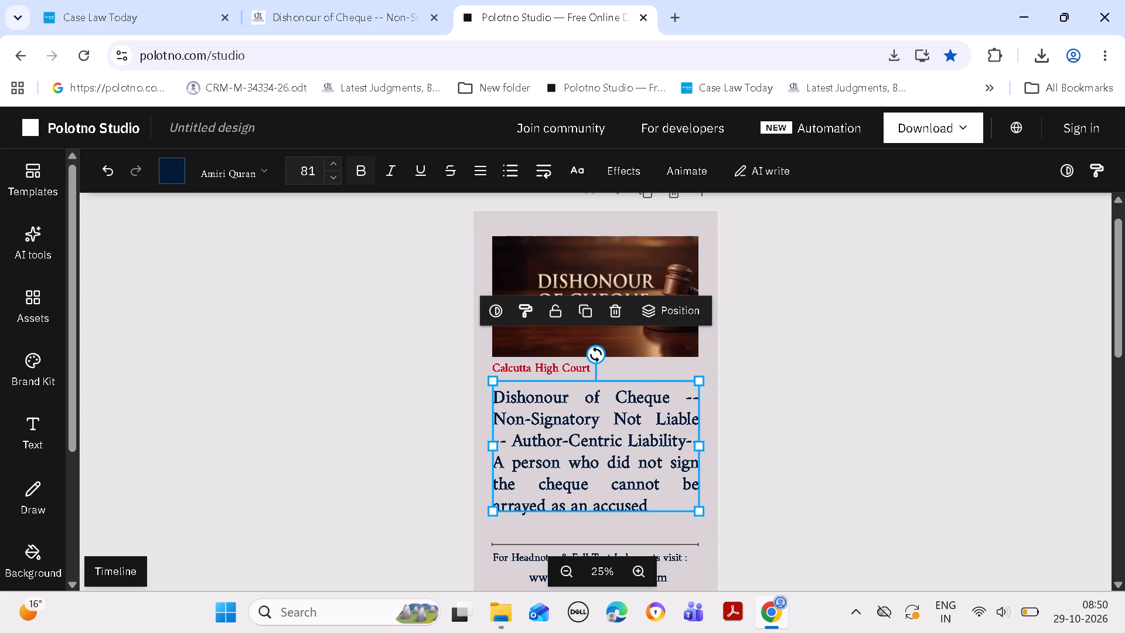
Move the law point text block slightly down, keeping its side edges aligned with the picture.
left_click_drag(609, 455, 608, 465)
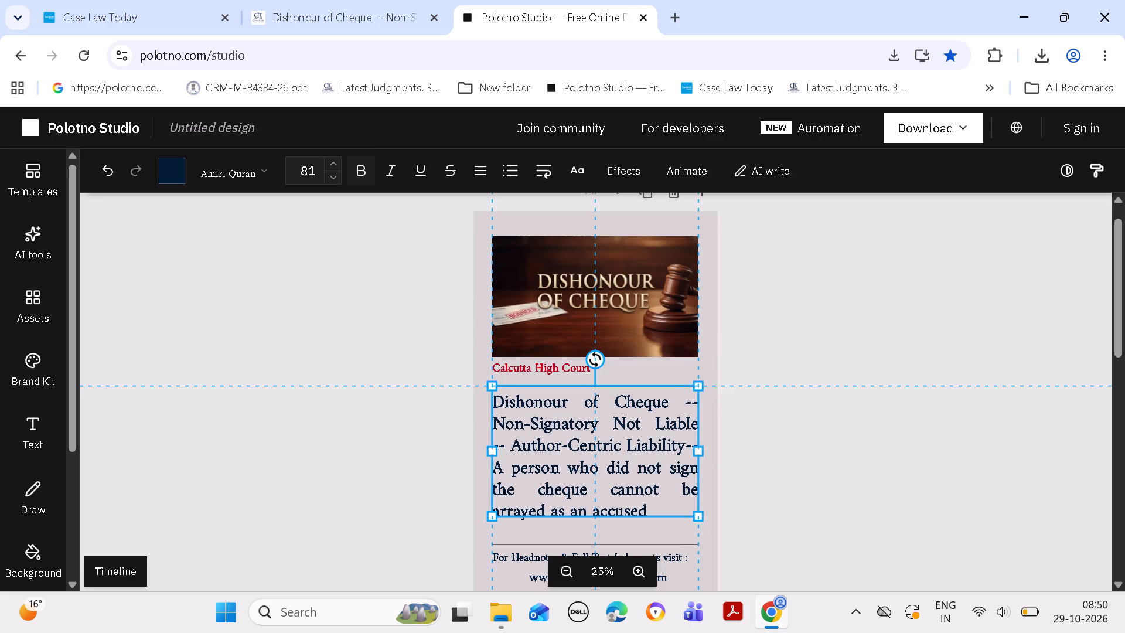
left_click_drag(608, 465, 608, 464)
left_click(862, 401)
Move the Calcutta High Court text down so it sits directly above the law point text.
left_click_drag(540, 367, 538, 367)
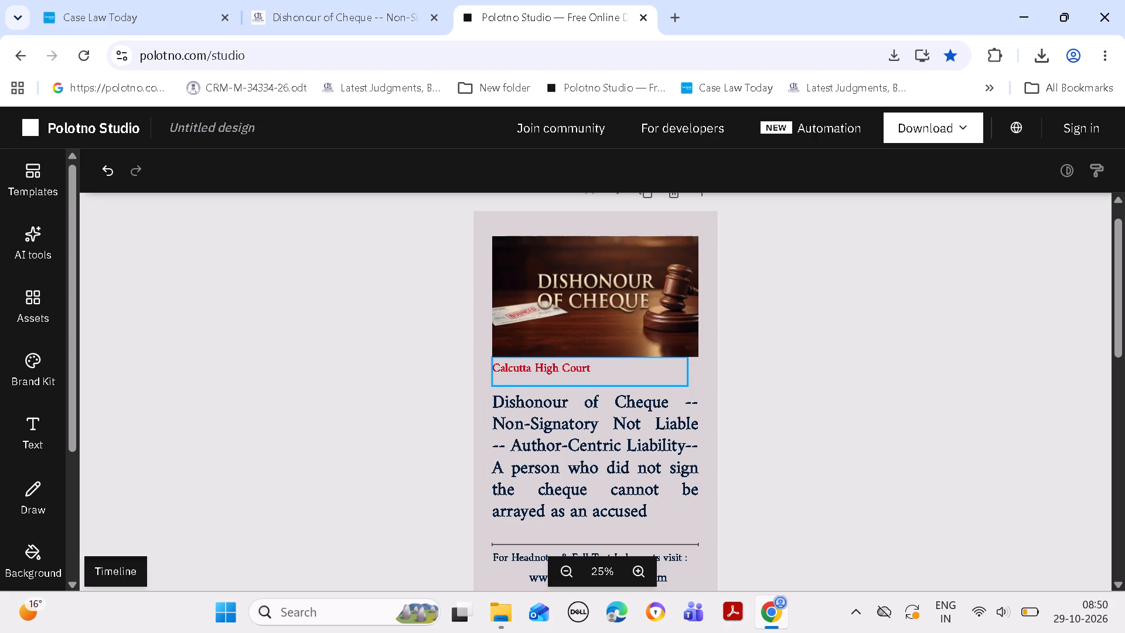
left_click_drag(538, 367, 534, 380)
left_click(854, 364)
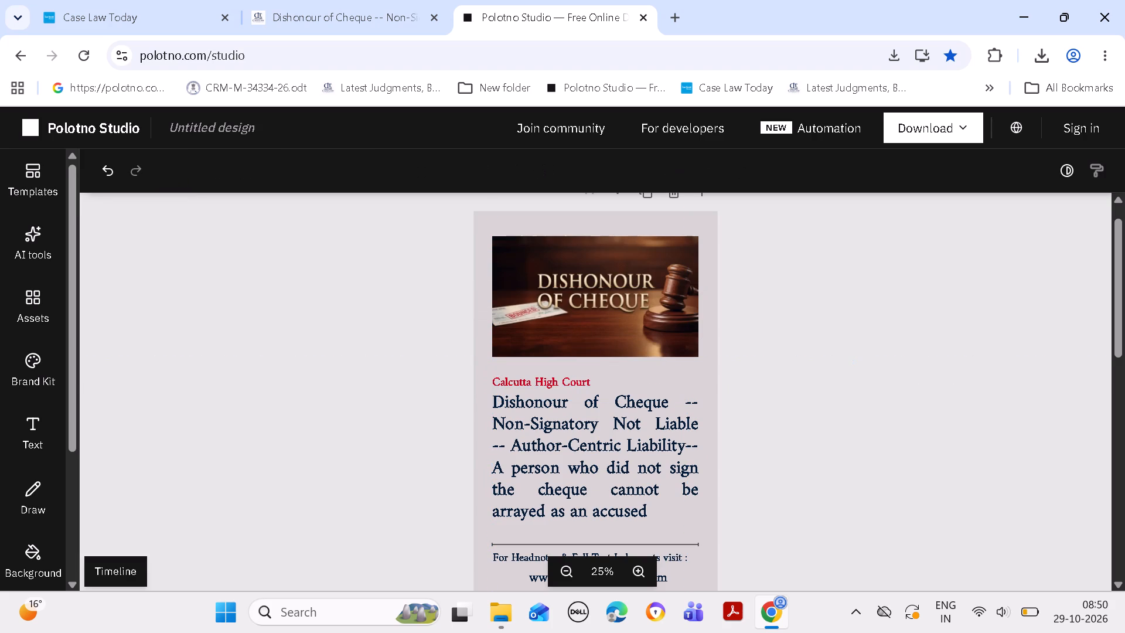
Move the Dishonour of Cheque picture slightly down and extend its crop upward to make it taller.
left_click_drag(595, 271, 595, 281)
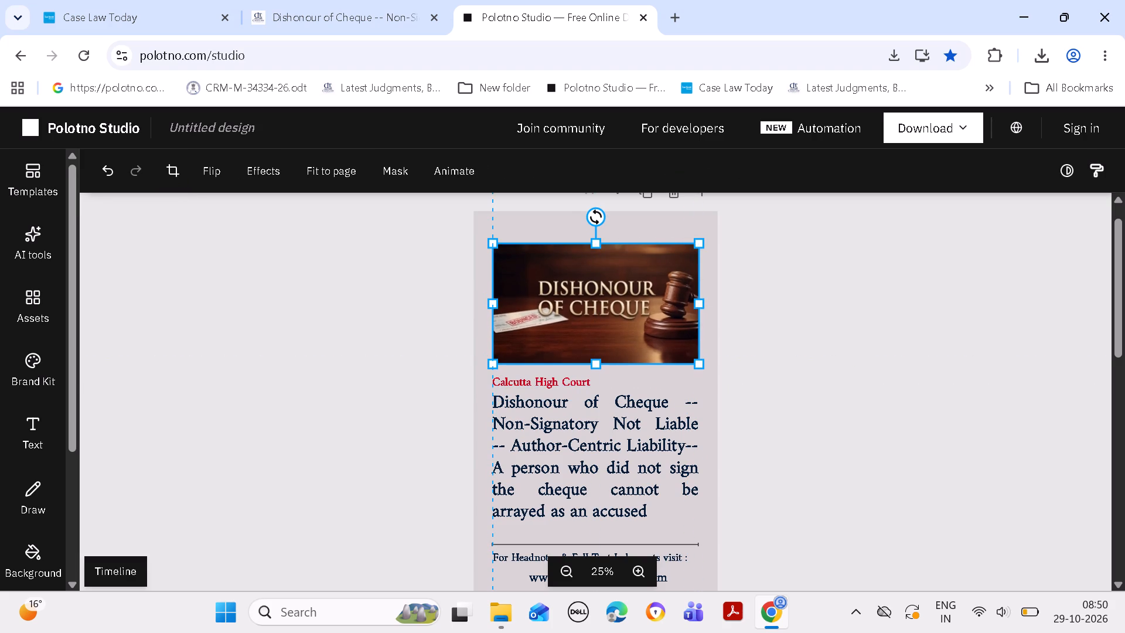
left_click_drag(595, 281, 595, 280)
double_click(598, 279)
left_click_drag(598, 241, 595, 223)
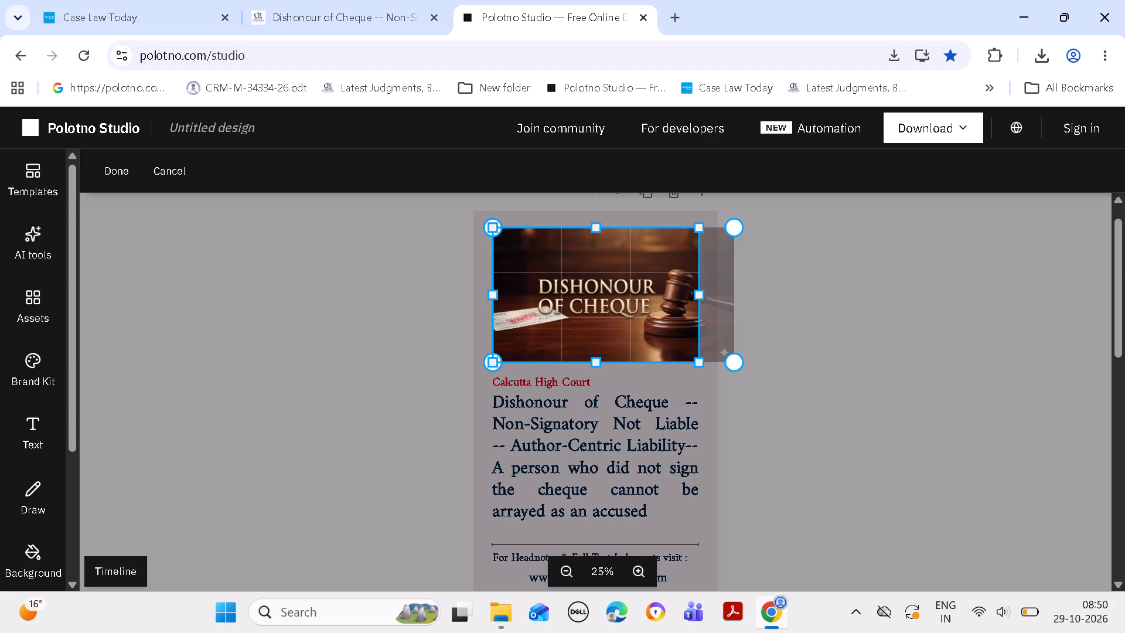
left_click_drag(595, 223, 595, 222)
left_click(870, 266)
left_click(868, 262)
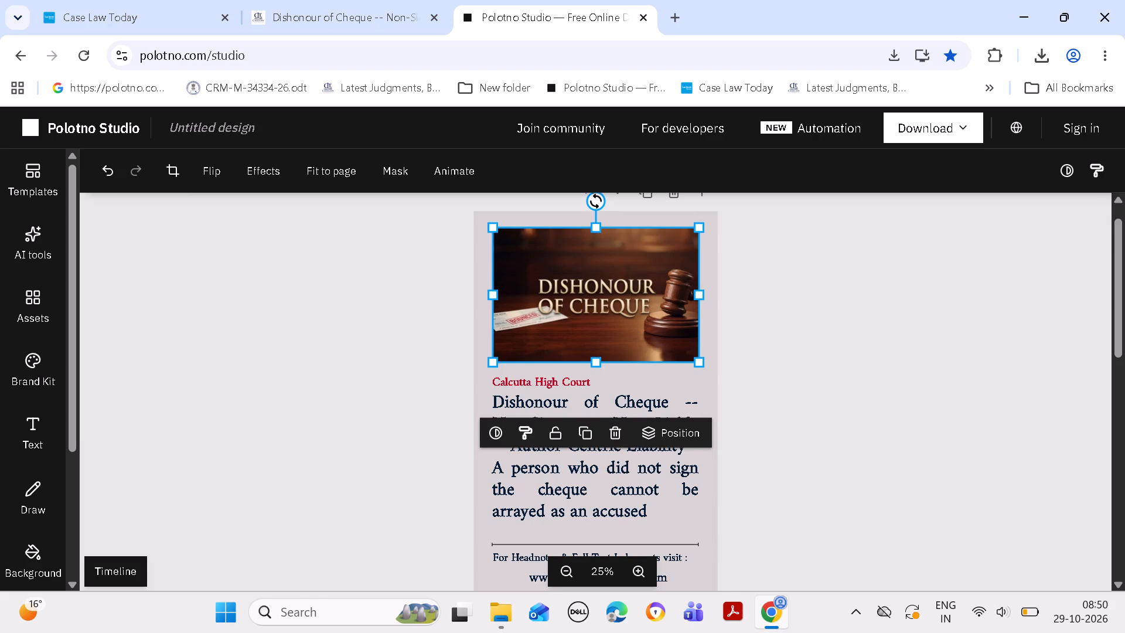
left_click_drag(621, 472, 621, 481)
left_click(851, 418)
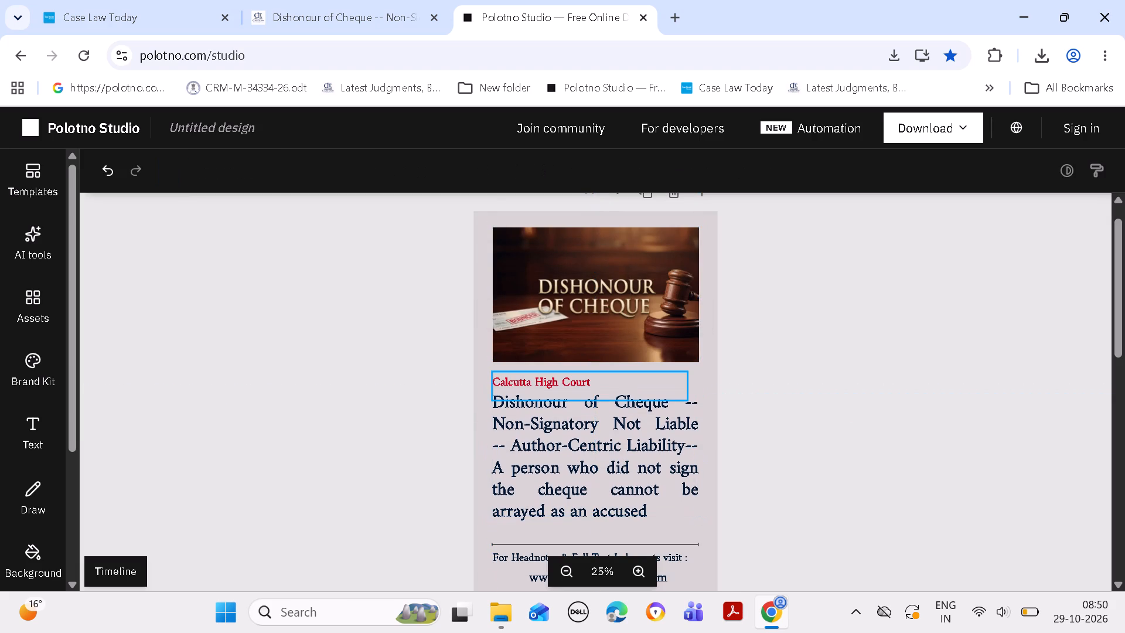
Move the picture down so its bottom edge meets the top of the Calcutta High Court text block.
left_click_drag(584, 338, 582, 341)
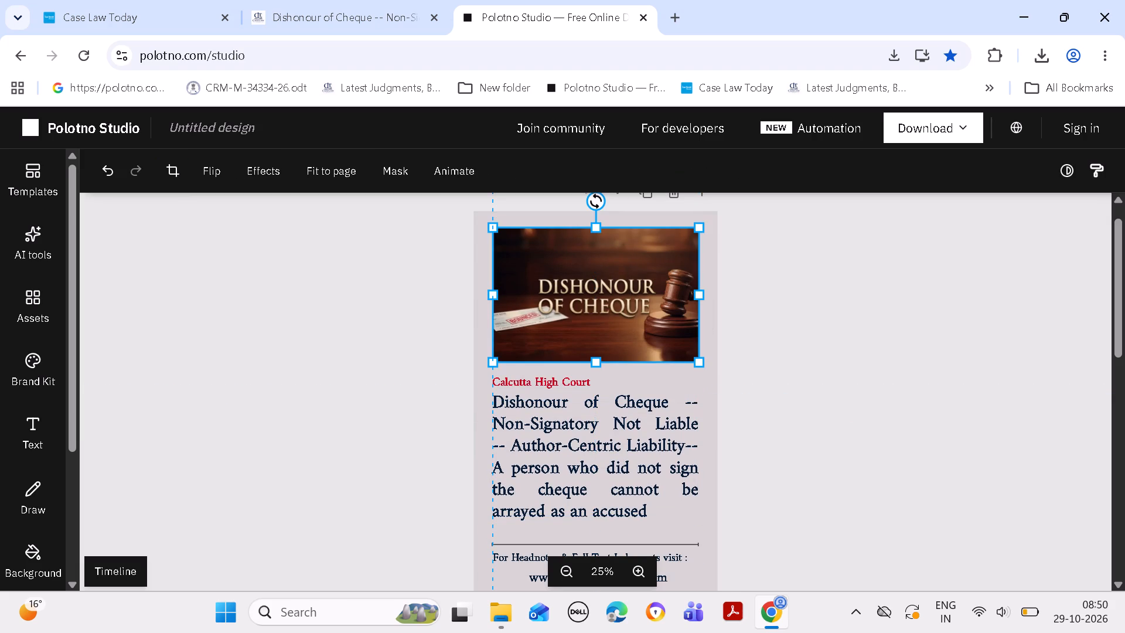
left_click_drag(582, 341, 578, 344)
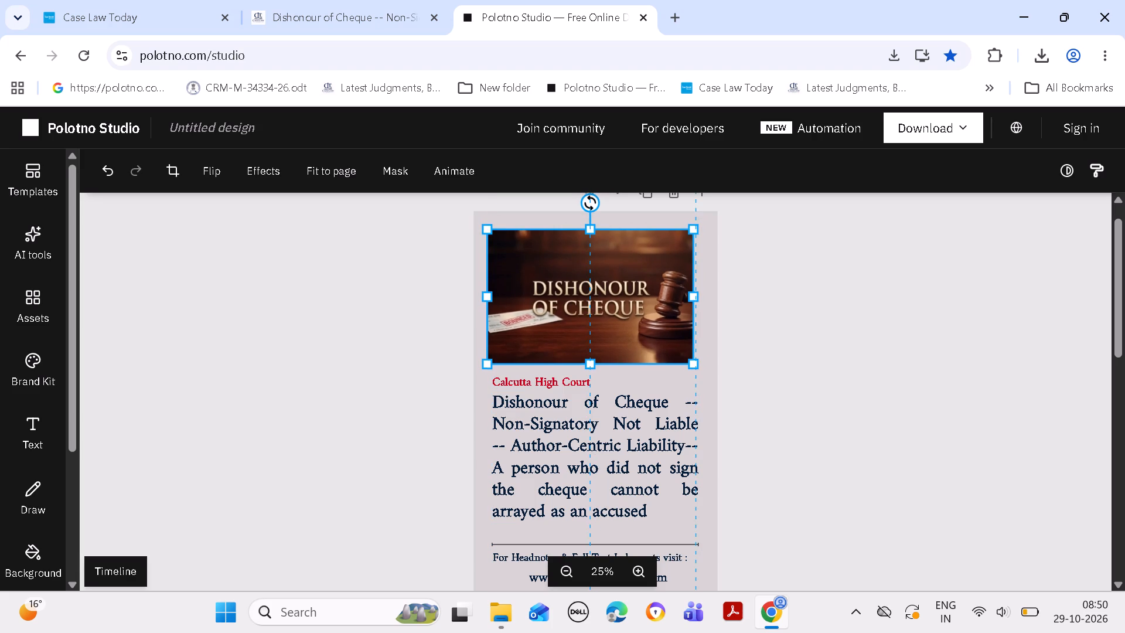
left_click_drag(578, 344, 578, 348)
Adjust the picture's side edges so its width matches the law point text block and divider line.
left_click(490, 303)
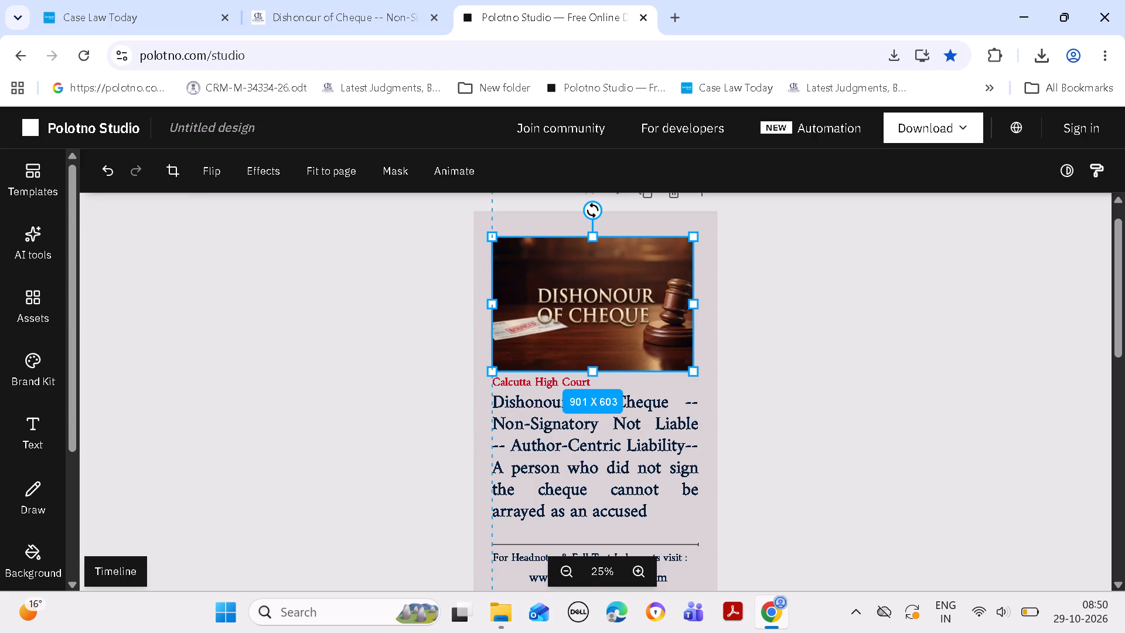
left_click(694, 299)
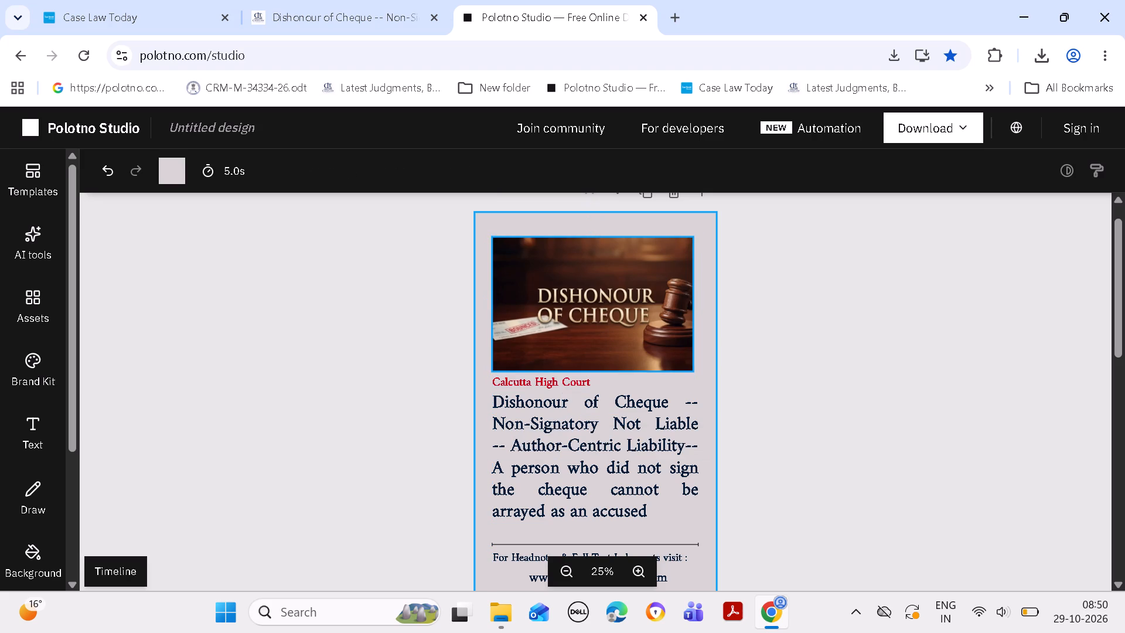
left_click(758, 291)
double_click(762, 276)
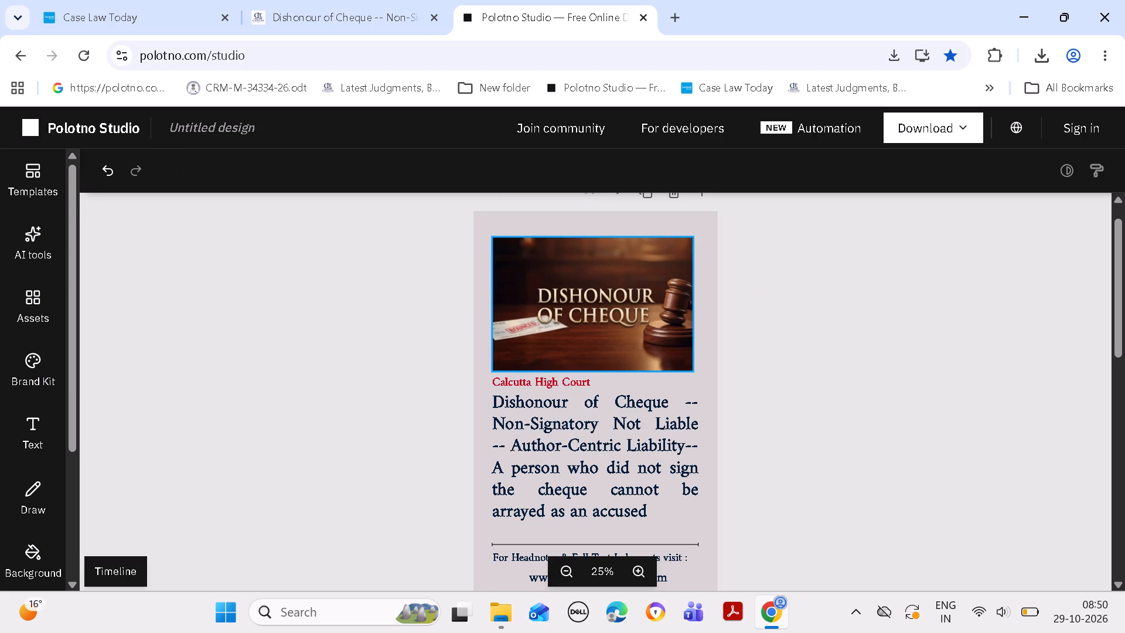
left_click(659, 294)
left_click(696, 303)
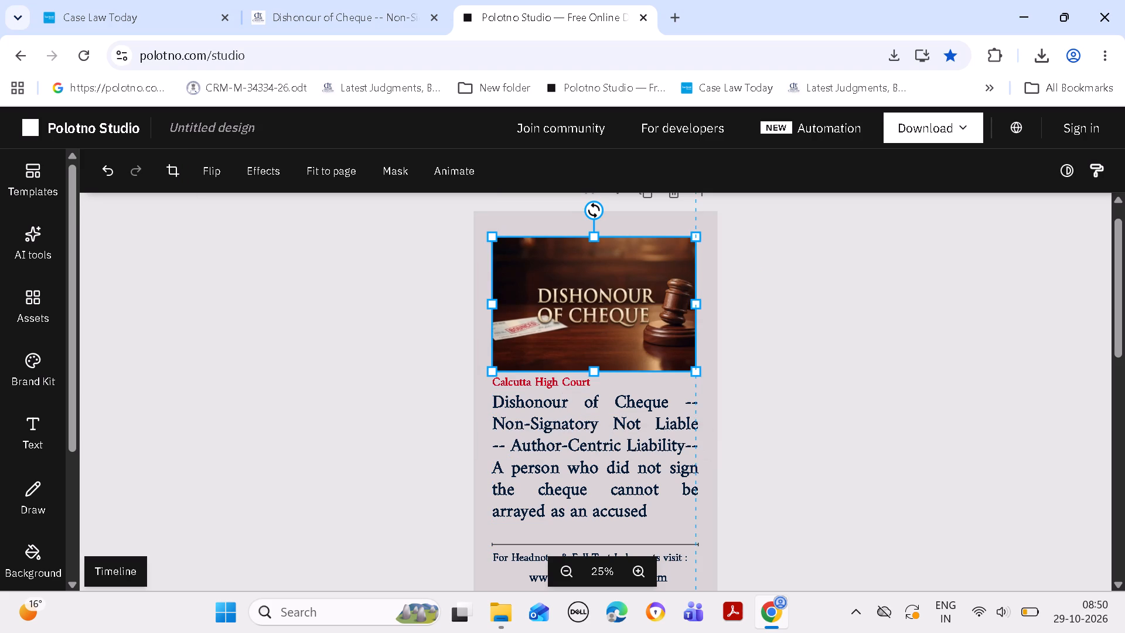
left_click(772, 321)
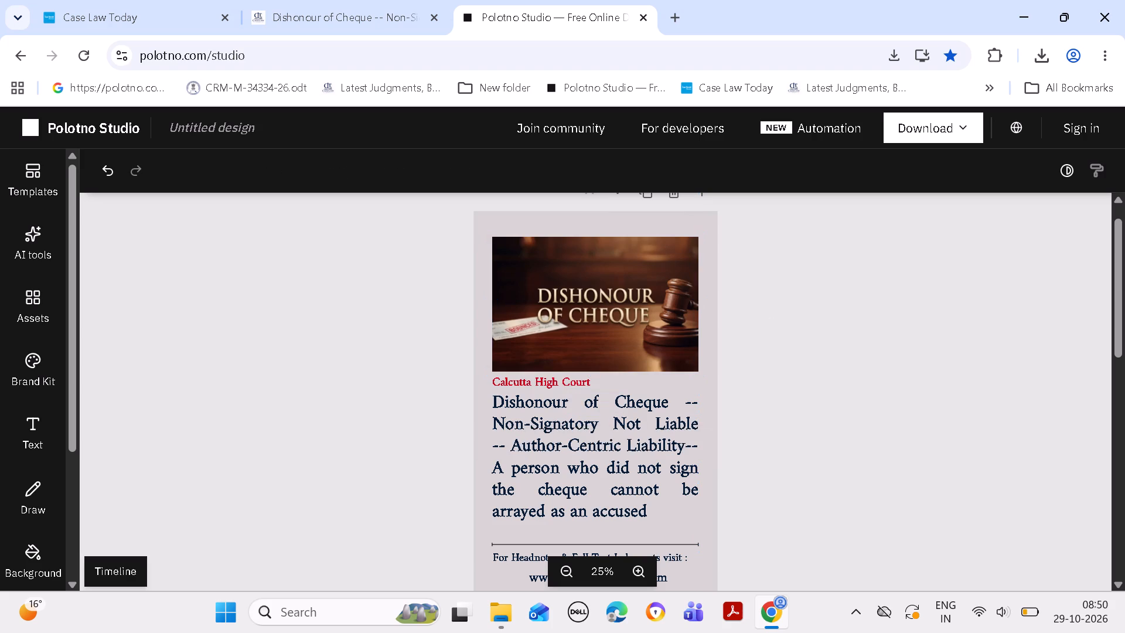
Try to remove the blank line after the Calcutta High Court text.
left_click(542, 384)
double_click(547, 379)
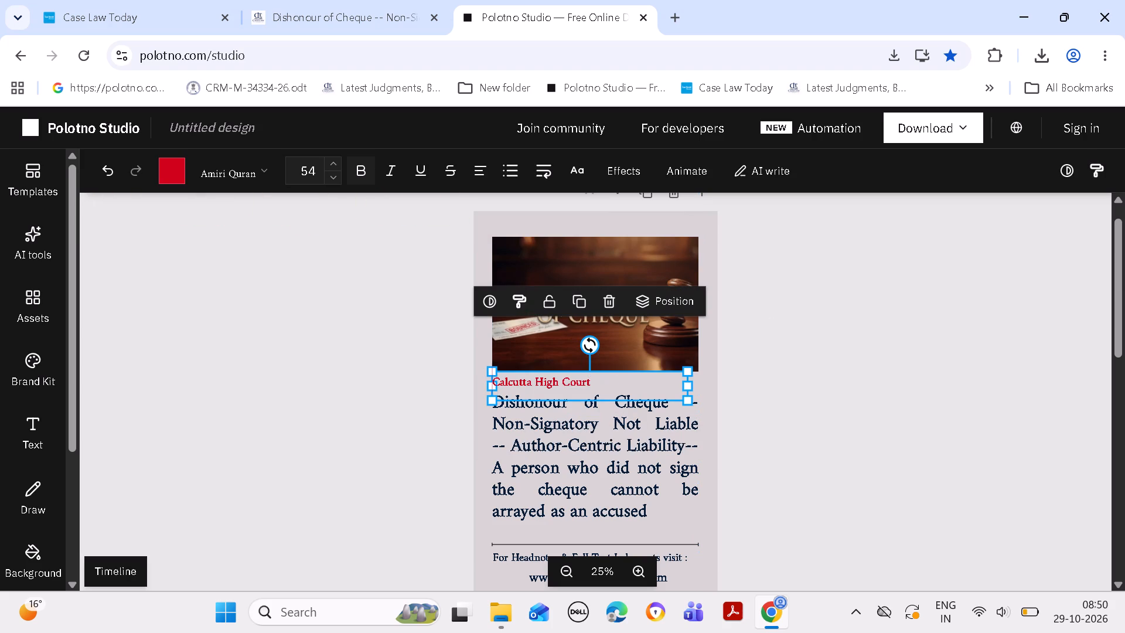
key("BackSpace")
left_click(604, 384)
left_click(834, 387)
Move the law point text block slightly down so it sits clear of the Calcutta High Court text.
left_click(550, 378)
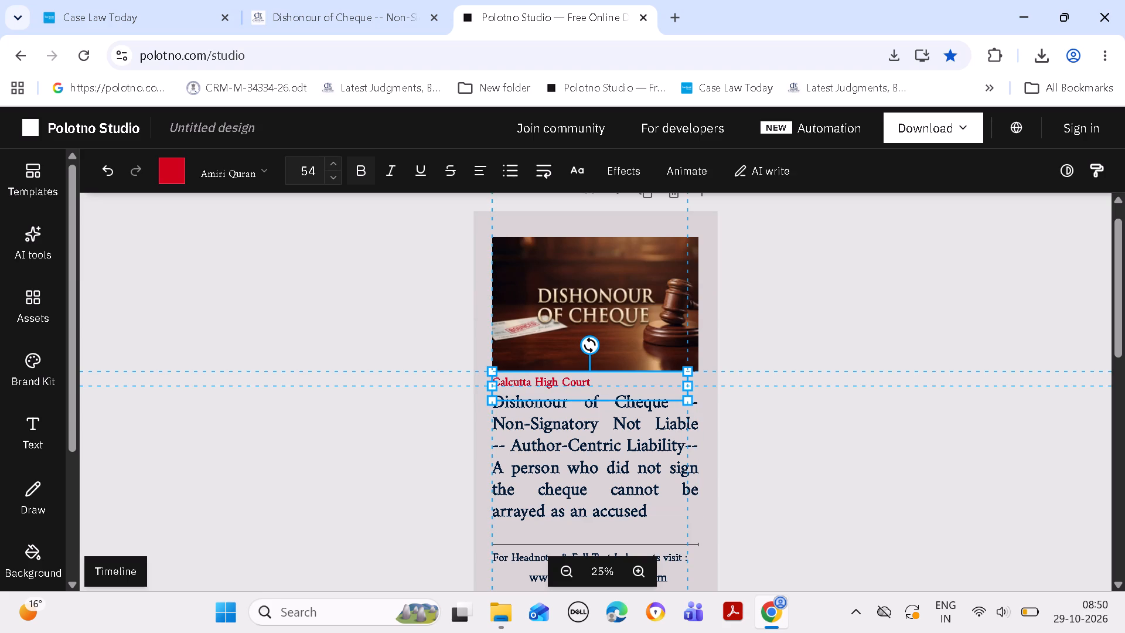
left_click(816, 382)
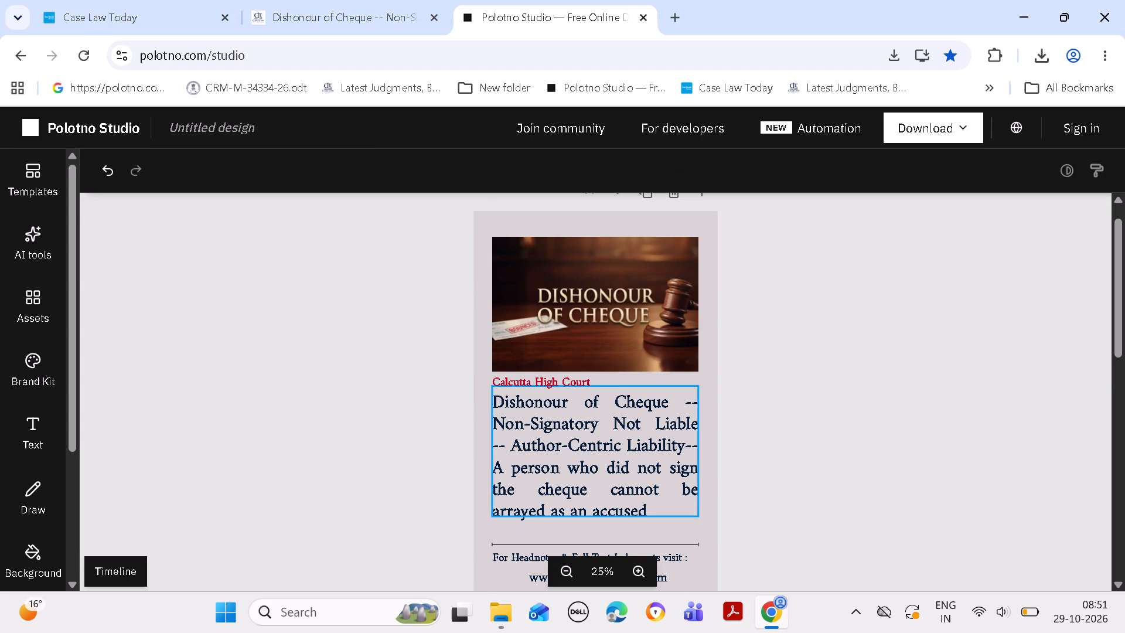
left_click_drag(653, 460, 656, 471)
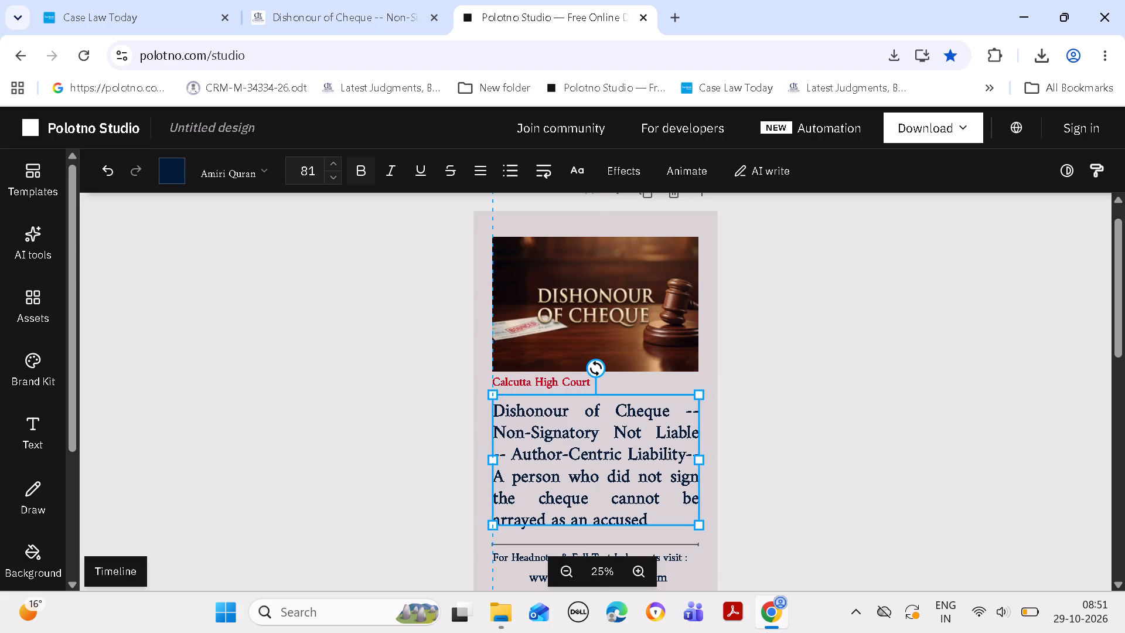
left_click_drag(656, 471, 653, 471)
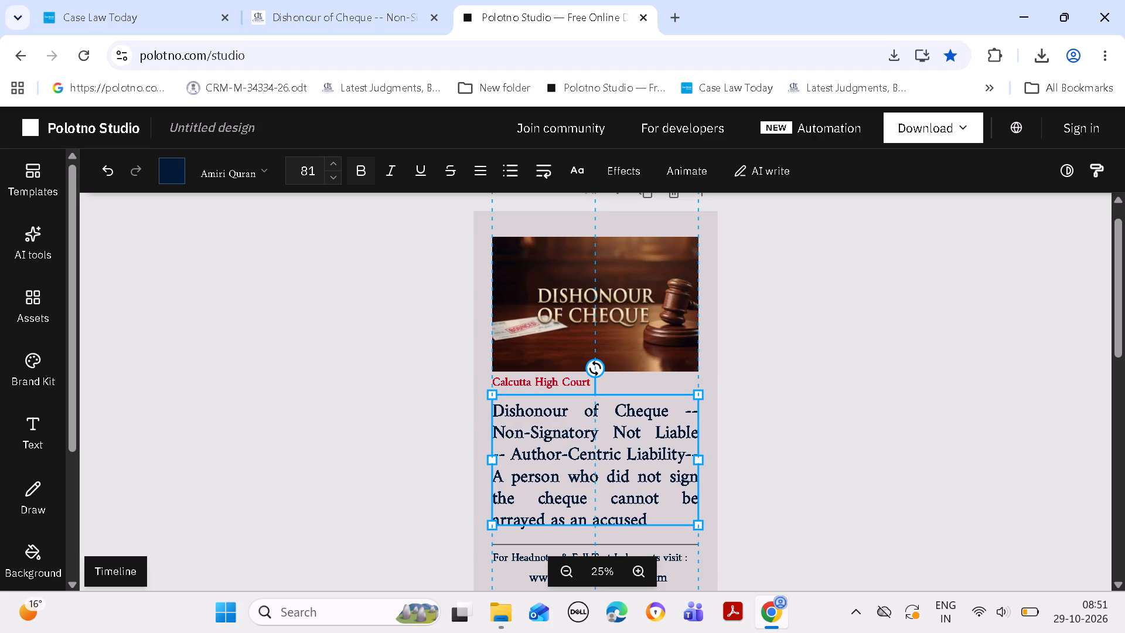
left_click_drag(653, 471, 653, 470)
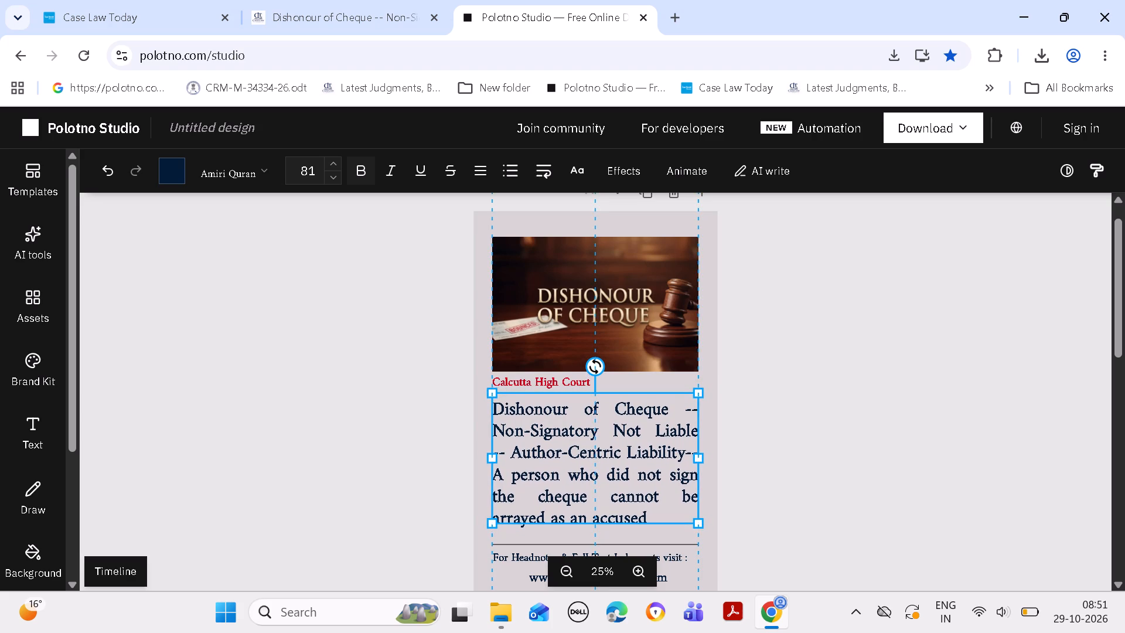
left_click_drag(653, 470, 654, 470)
left_click_drag(654, 470, 656, 470)
left_click(778, 465)
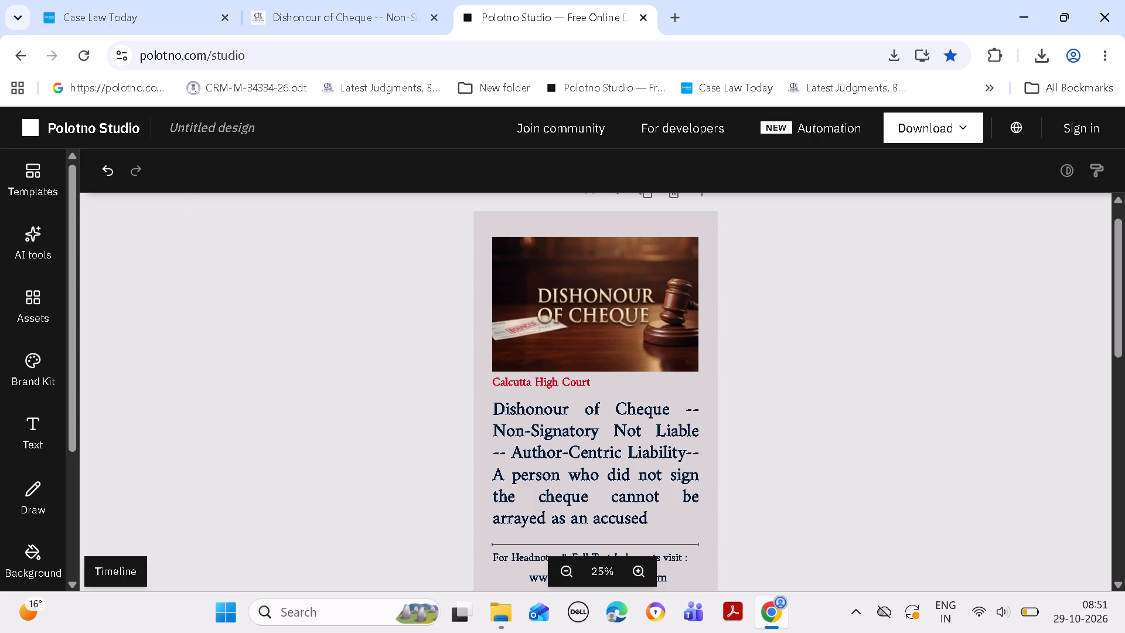
Adjust the law point text block's side edges to line up with the picture and divider line, about 923 wide.
left_click(617, 469)
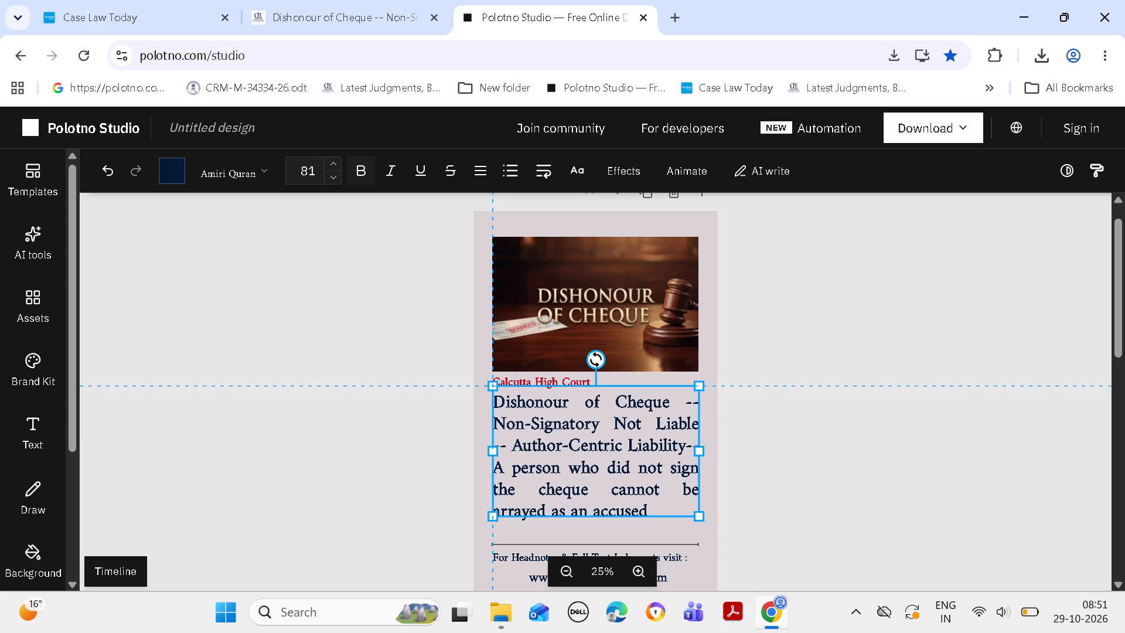
left_click(492, 460)
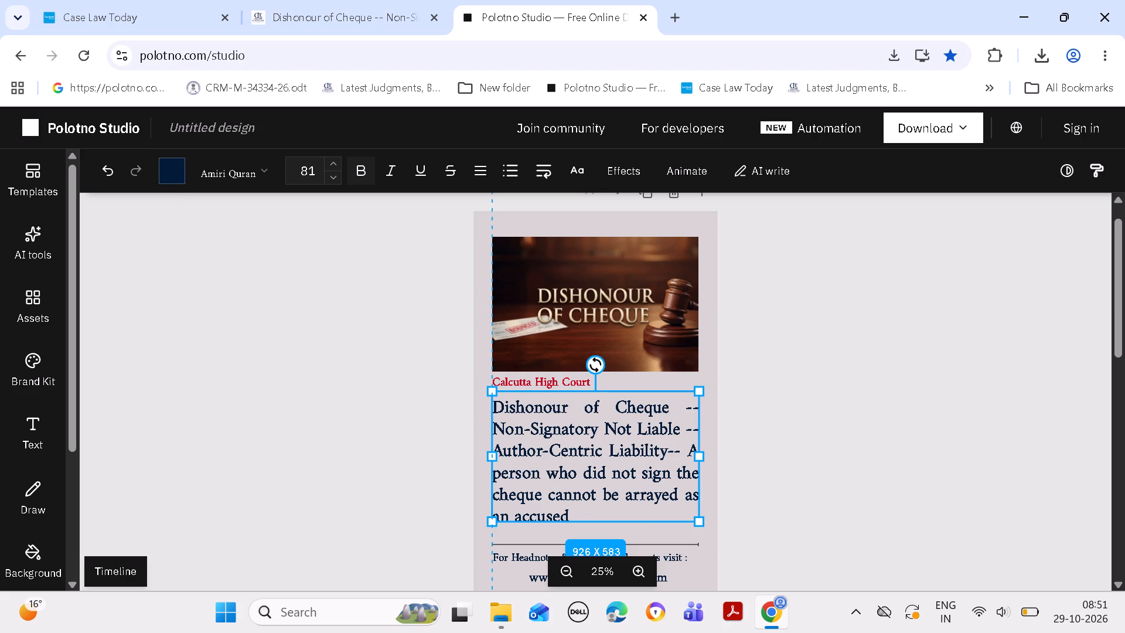
left_click(699, 455)
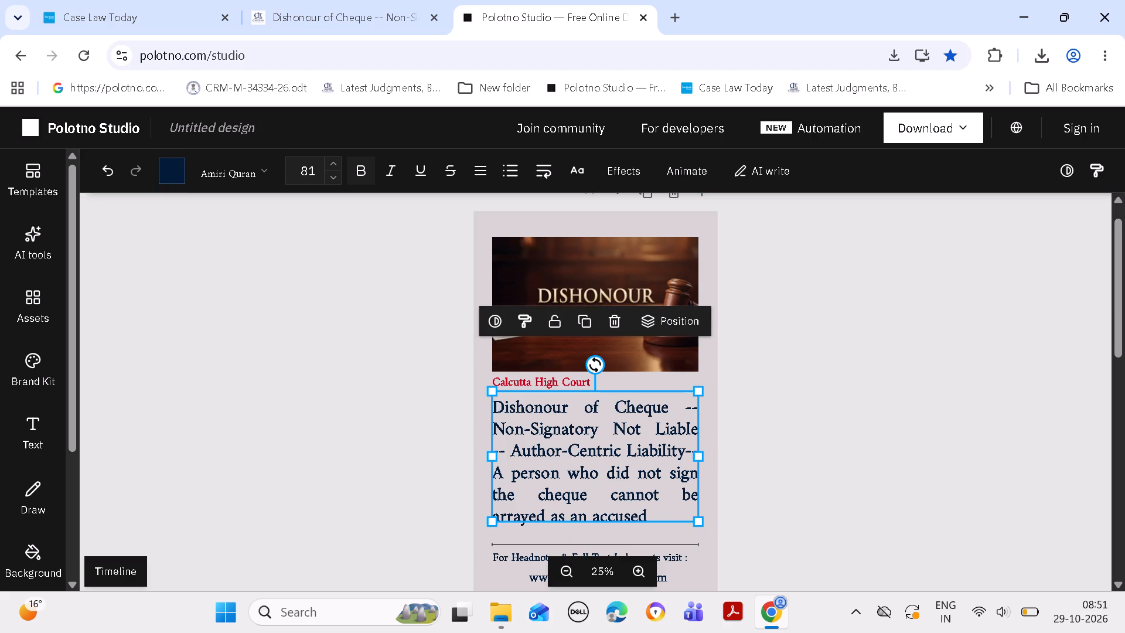
left_click(489, 456)
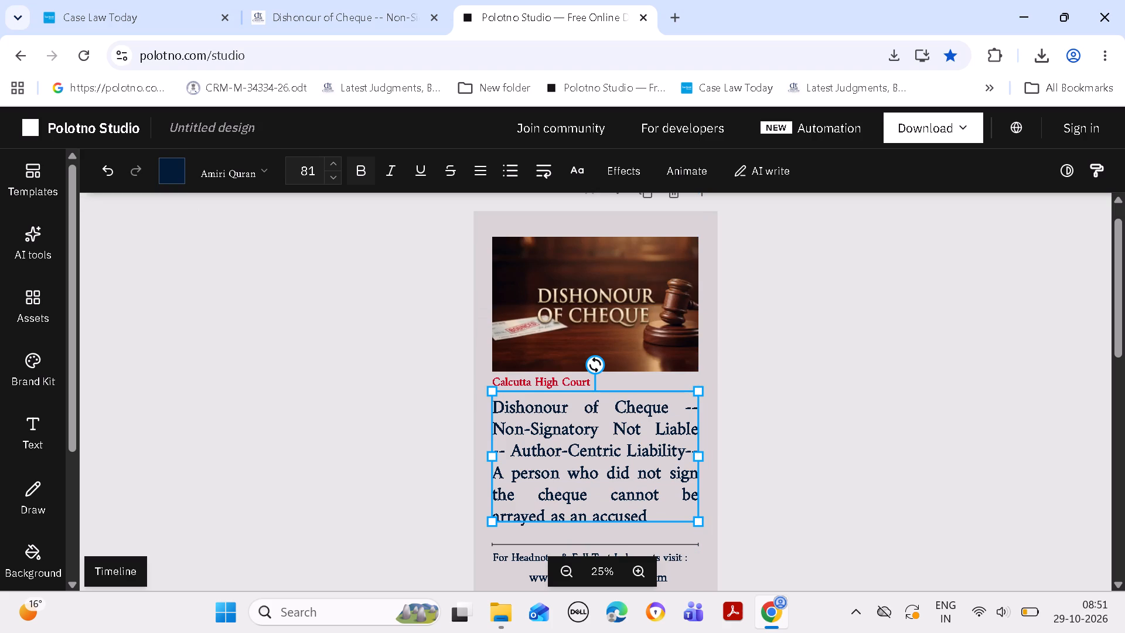
left_click(696, 455)
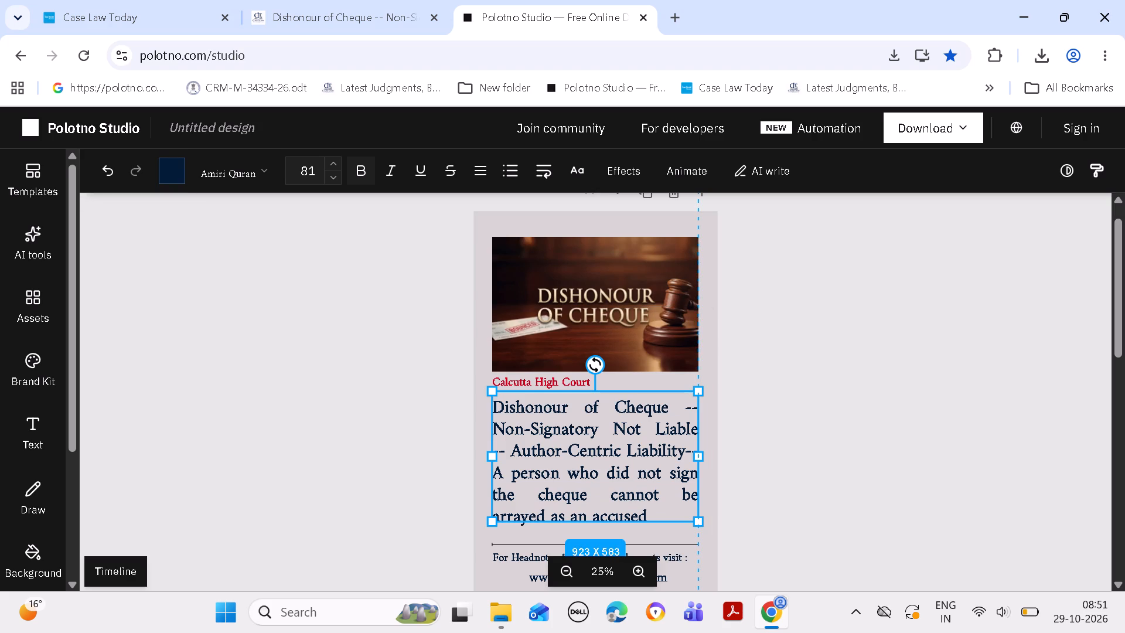
left_click(806, 437)
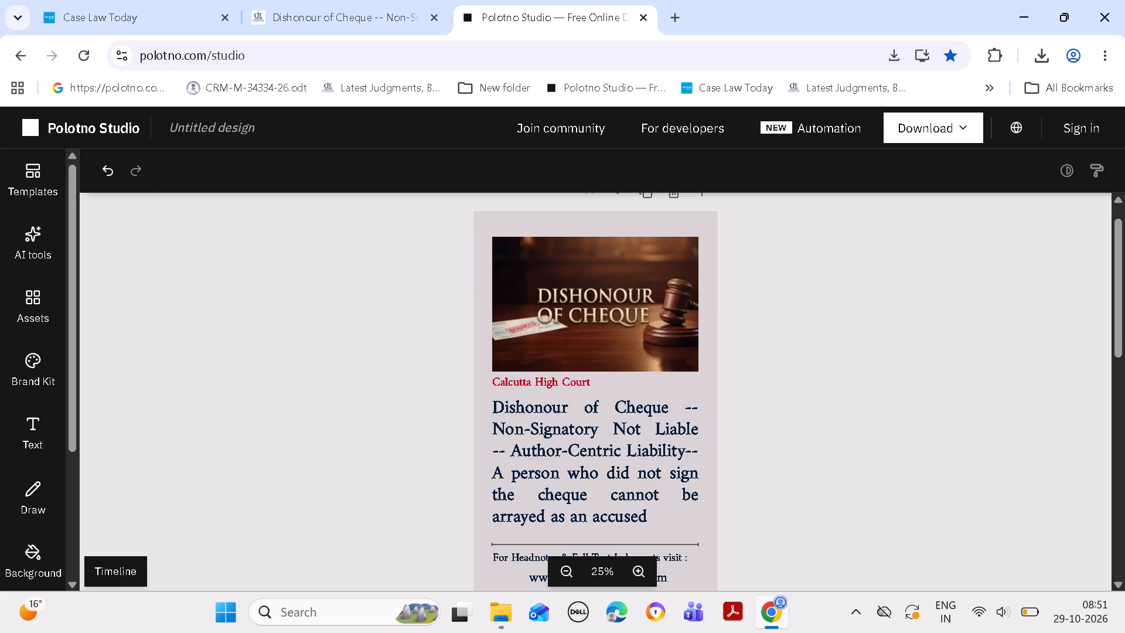
left_click(526, 455)
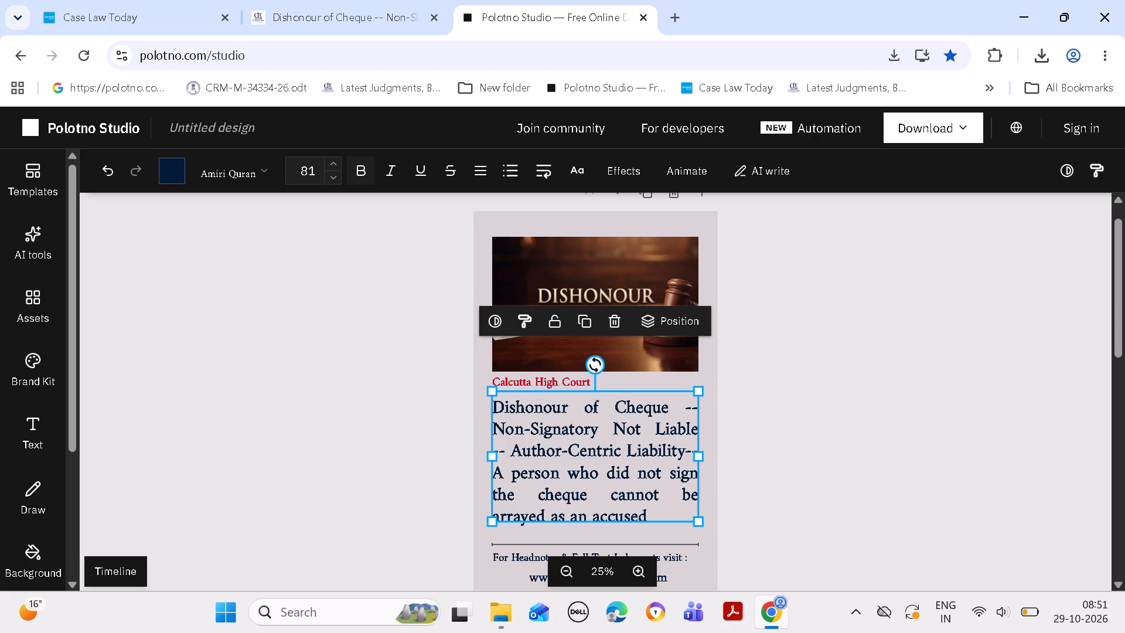
left_click(489, 455)
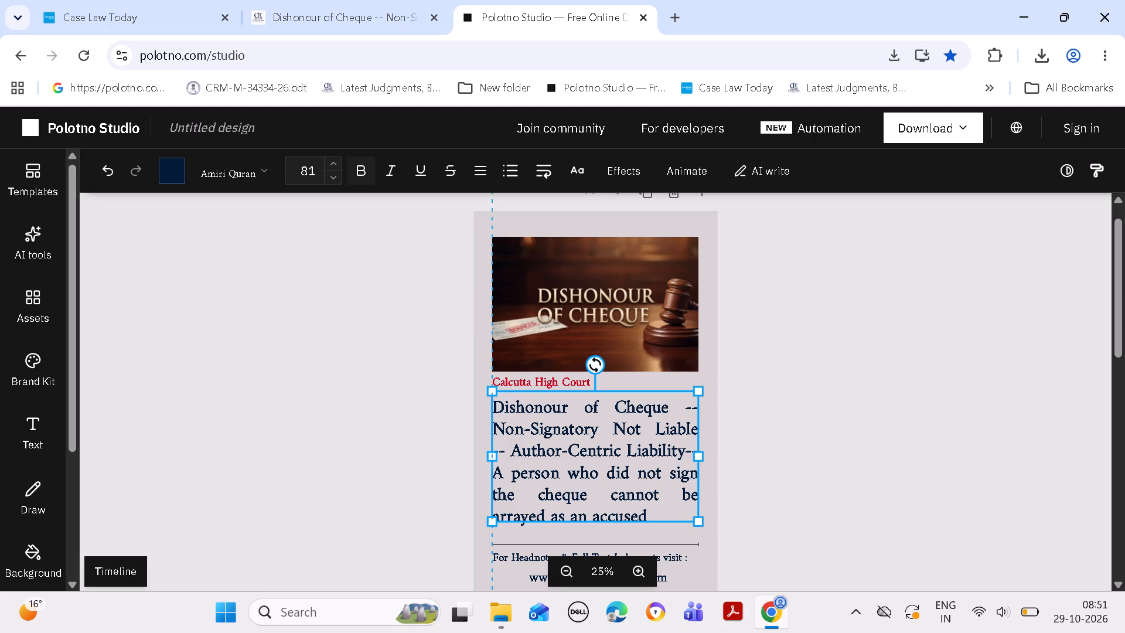
left_click(698, 456)
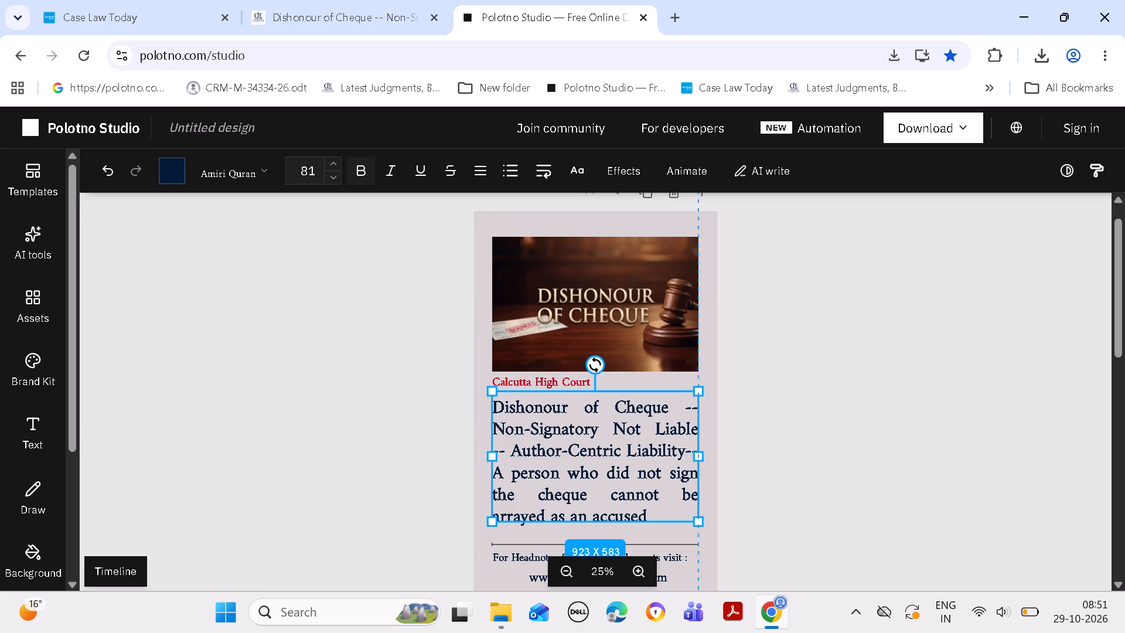
left_click(819, 421)
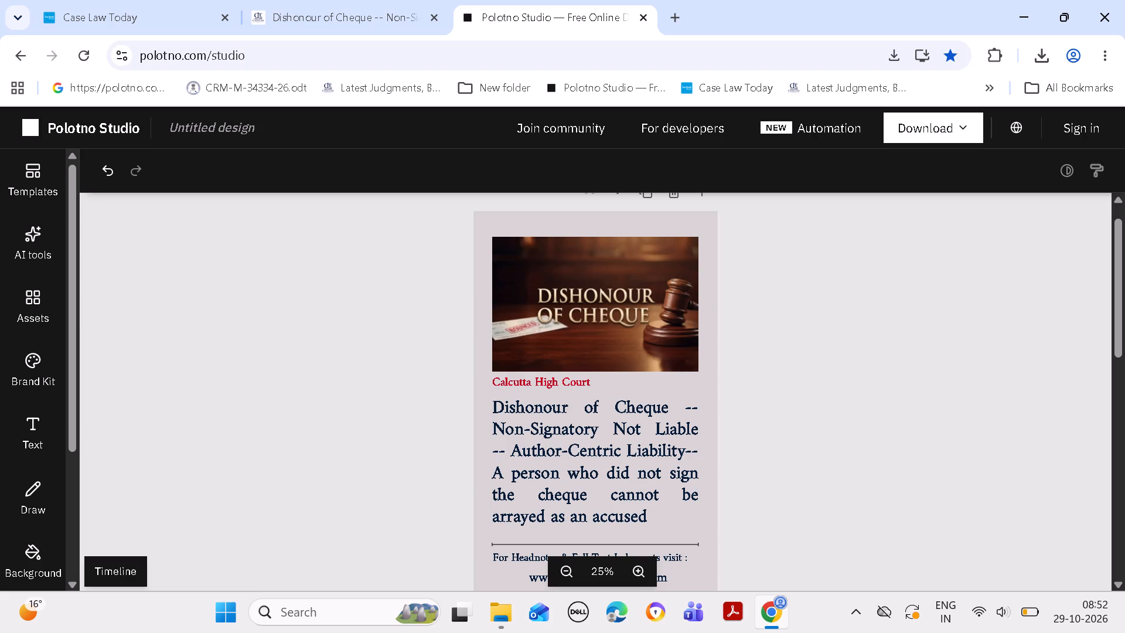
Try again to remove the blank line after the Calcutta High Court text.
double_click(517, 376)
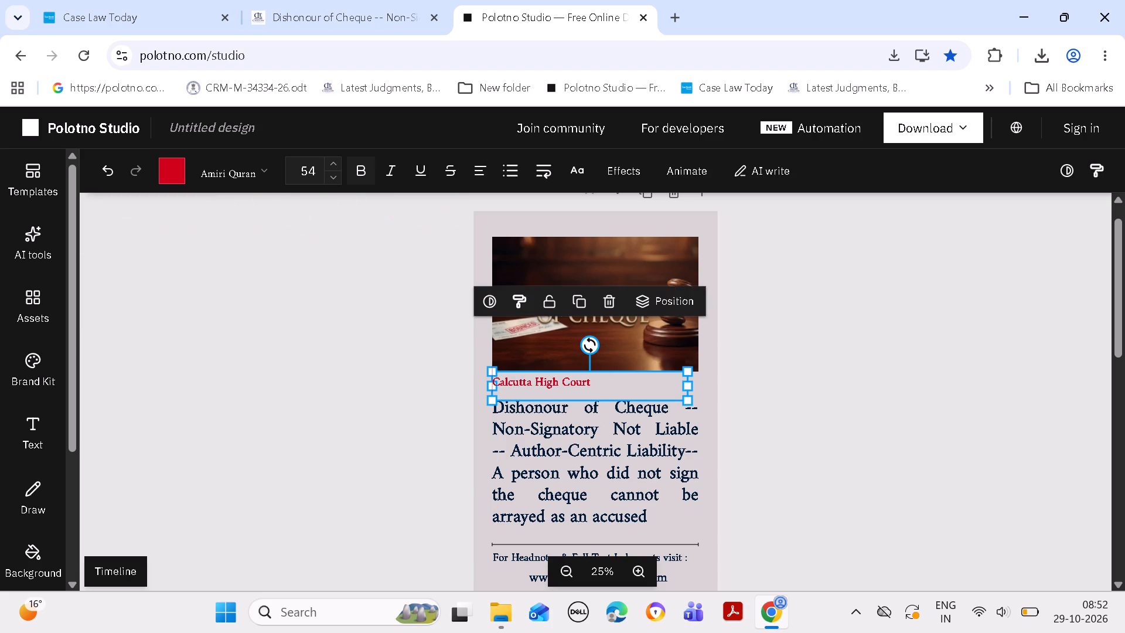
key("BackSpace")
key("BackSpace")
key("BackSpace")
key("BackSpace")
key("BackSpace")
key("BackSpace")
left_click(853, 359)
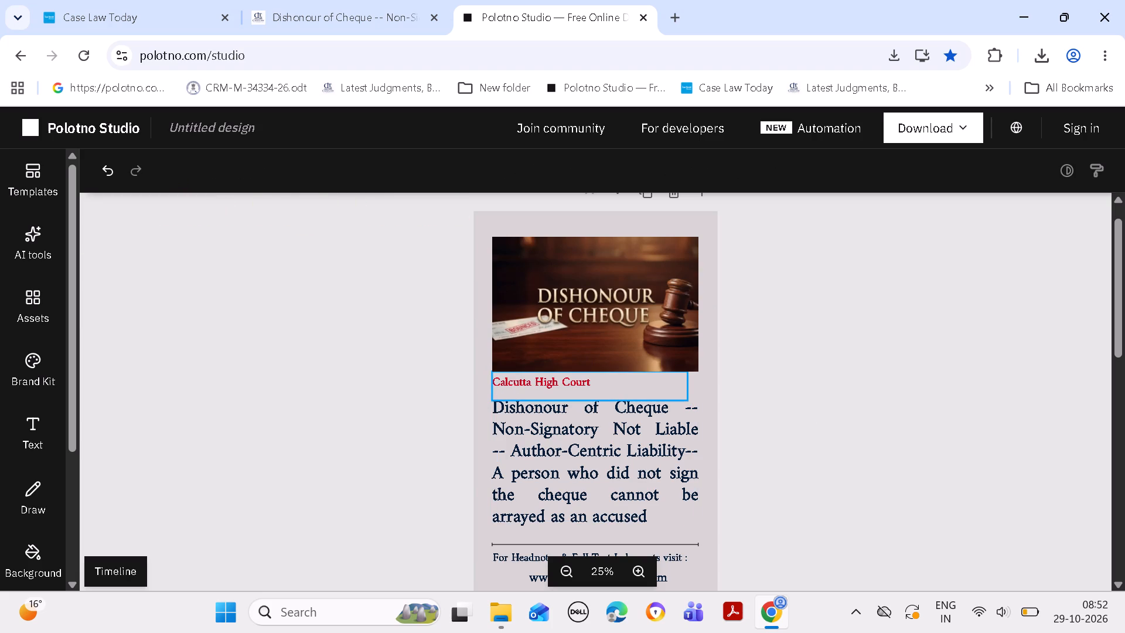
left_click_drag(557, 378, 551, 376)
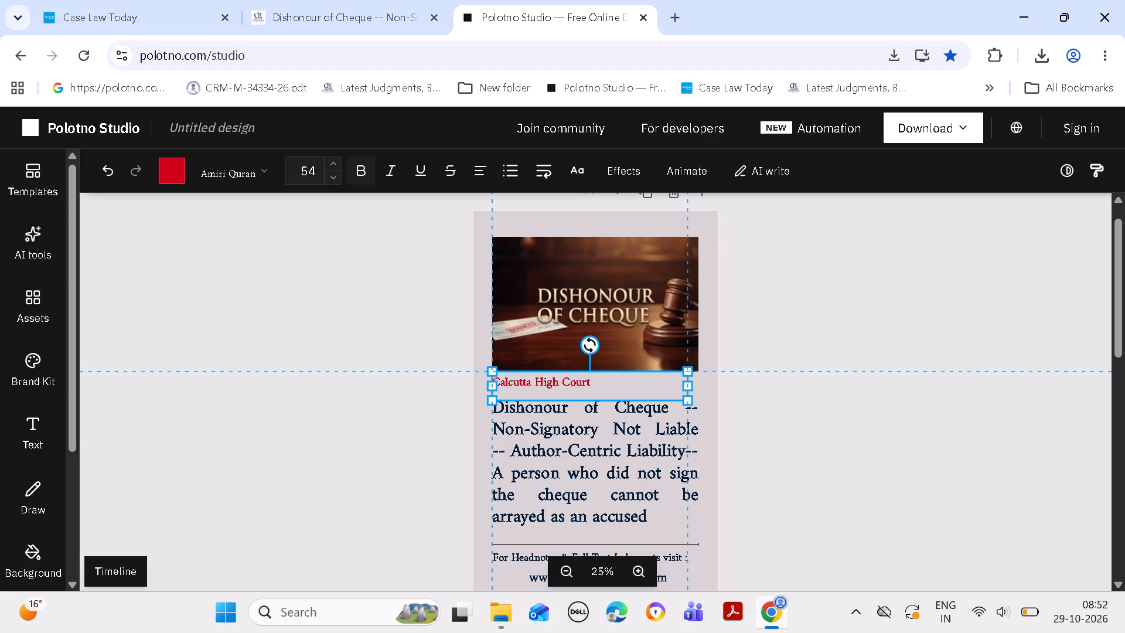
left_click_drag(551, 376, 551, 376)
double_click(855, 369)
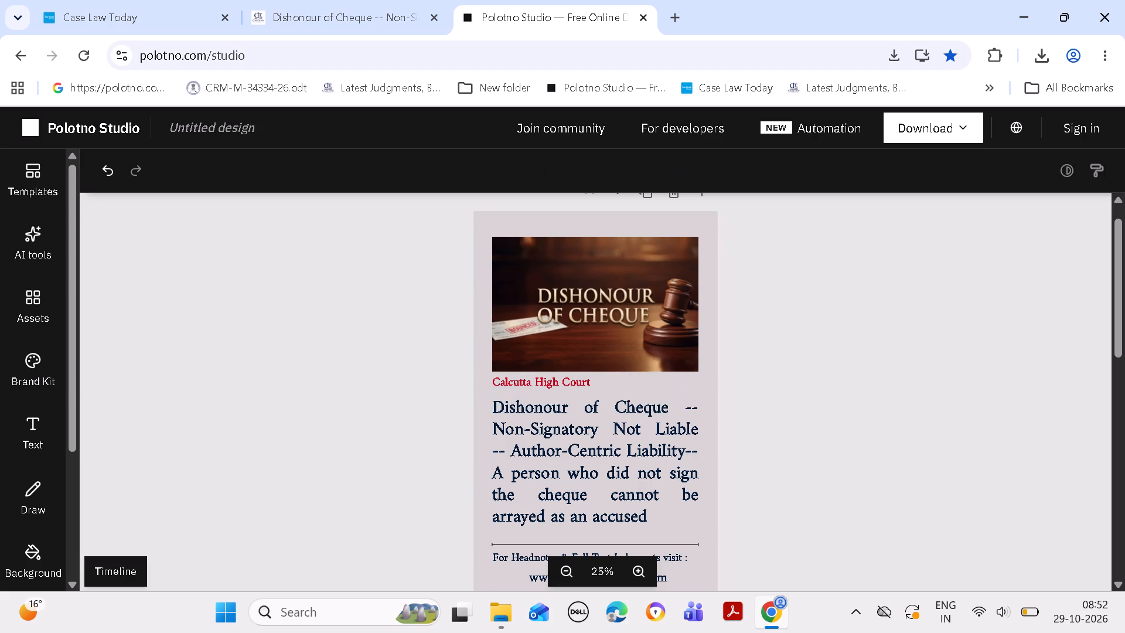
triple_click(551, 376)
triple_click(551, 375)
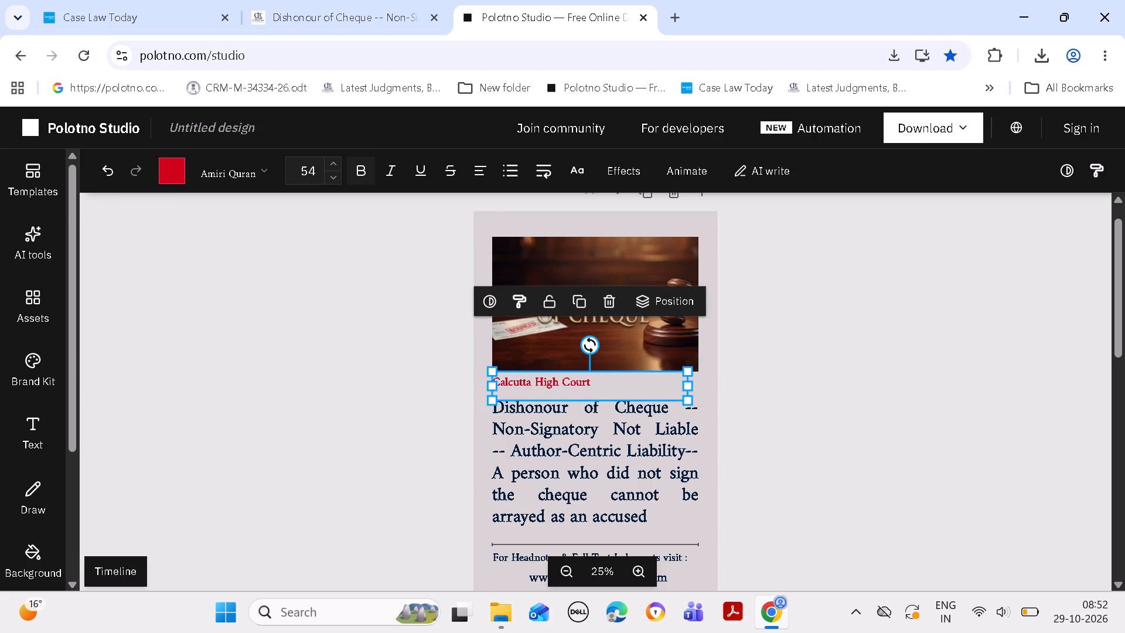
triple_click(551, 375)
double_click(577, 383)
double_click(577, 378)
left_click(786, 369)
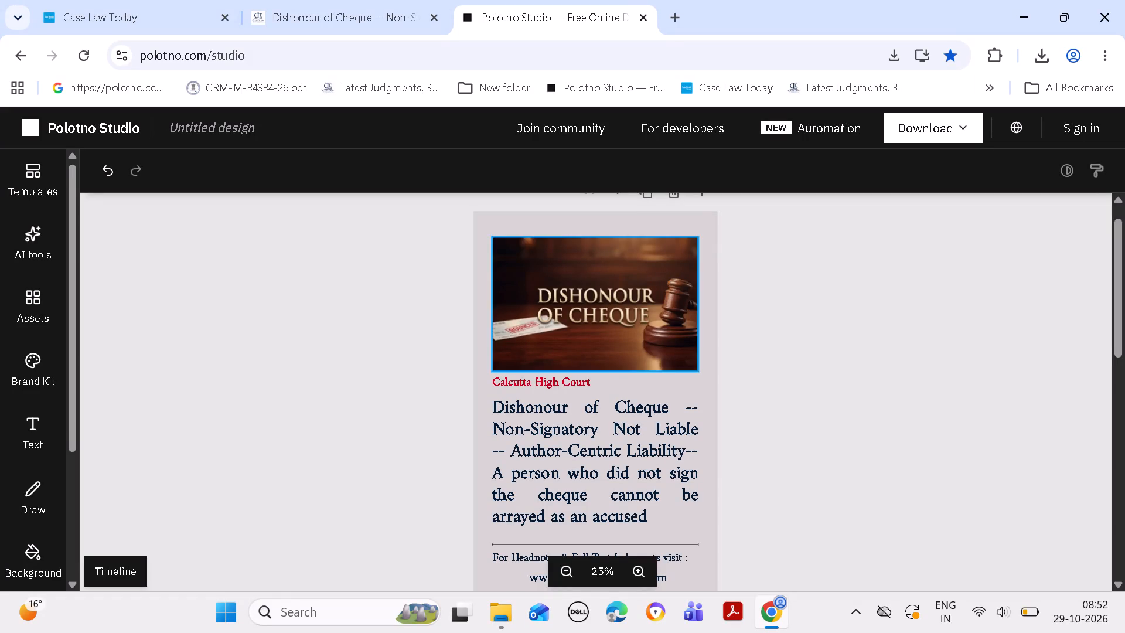
Align the Calcutta High Court text block directly beneath the picture, with its left edge flush with the picture's left edge.
left_click_drag(578, 377, 565, 378)
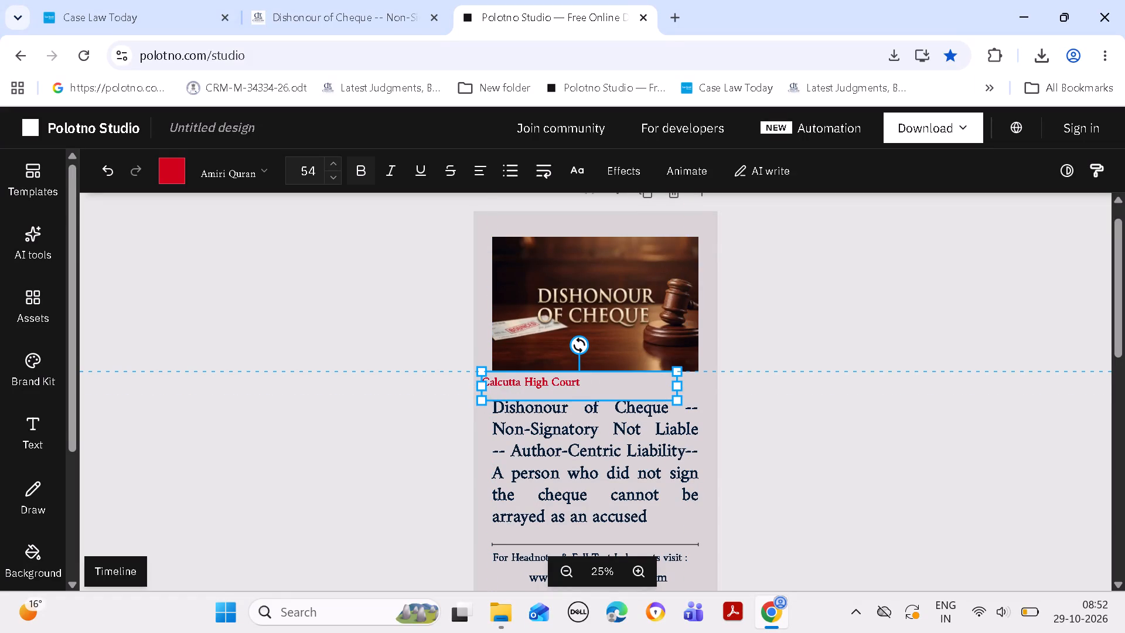
left_click_drag(565, 378, 571, 372)
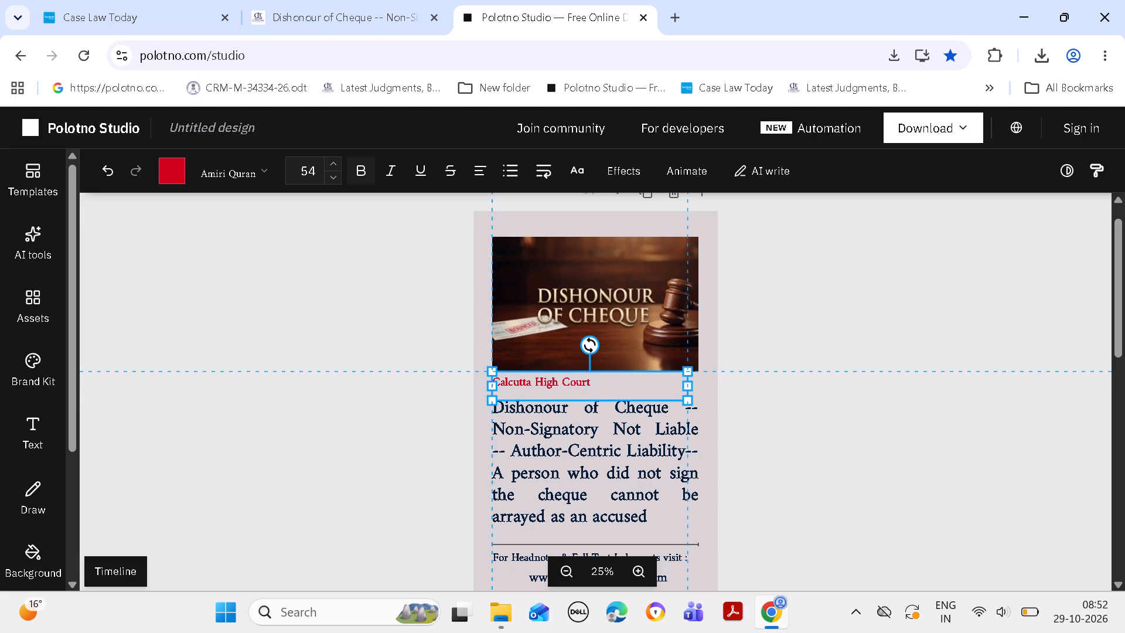
left_click_drag(571, 372, 569, 377)
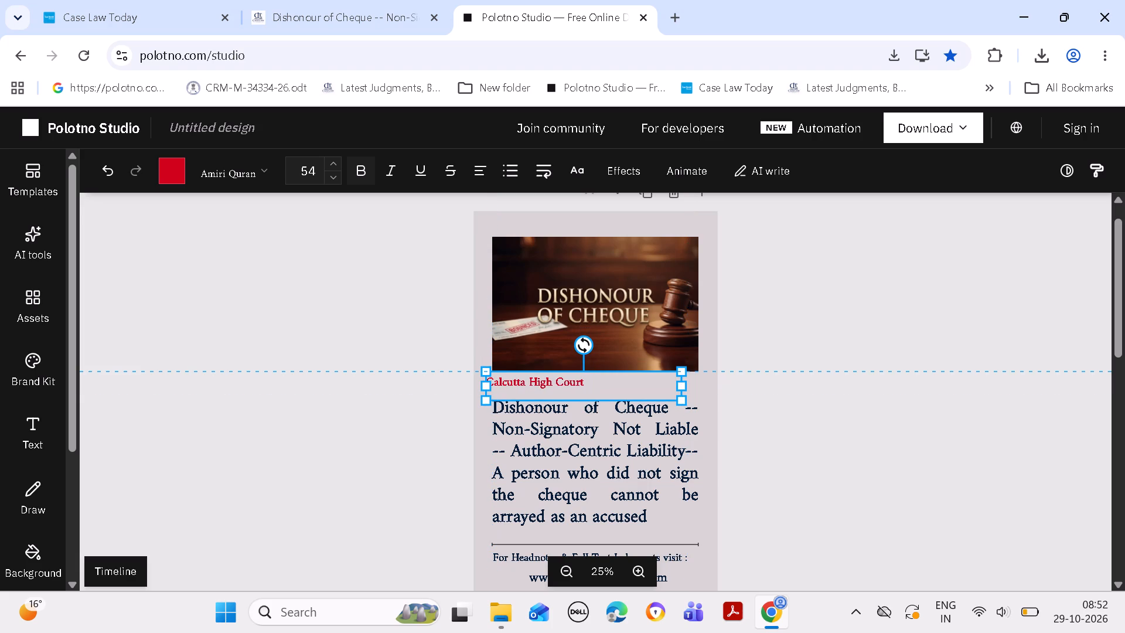
left_click_drag(569, 377, 571, 377)
left_click(823, 393)
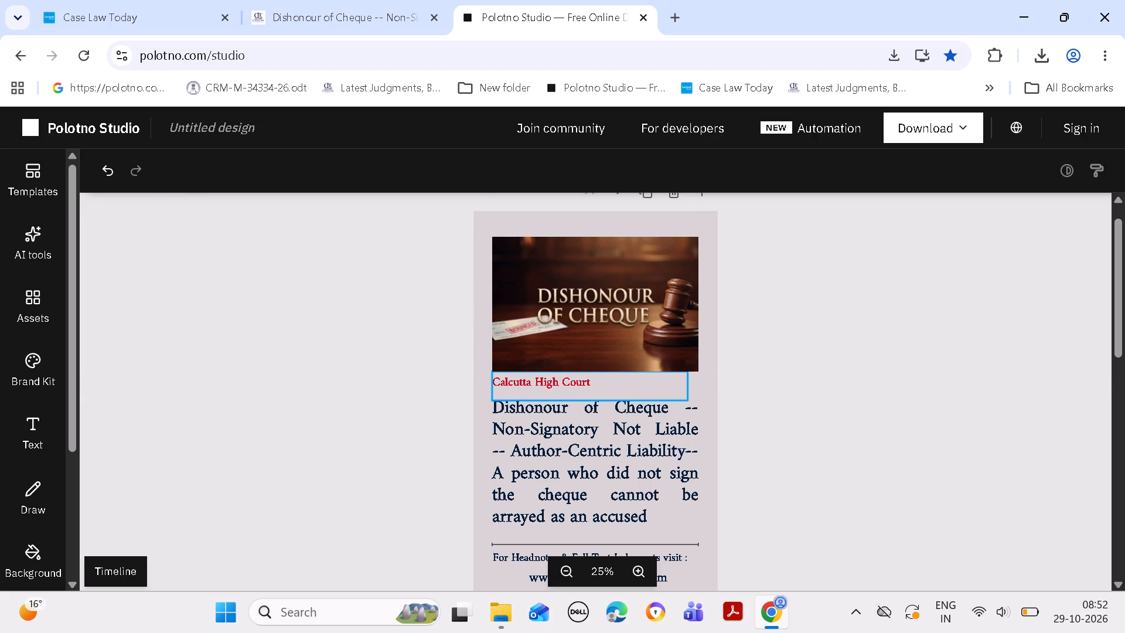
left_click_drag(562, 380, 556, 387)
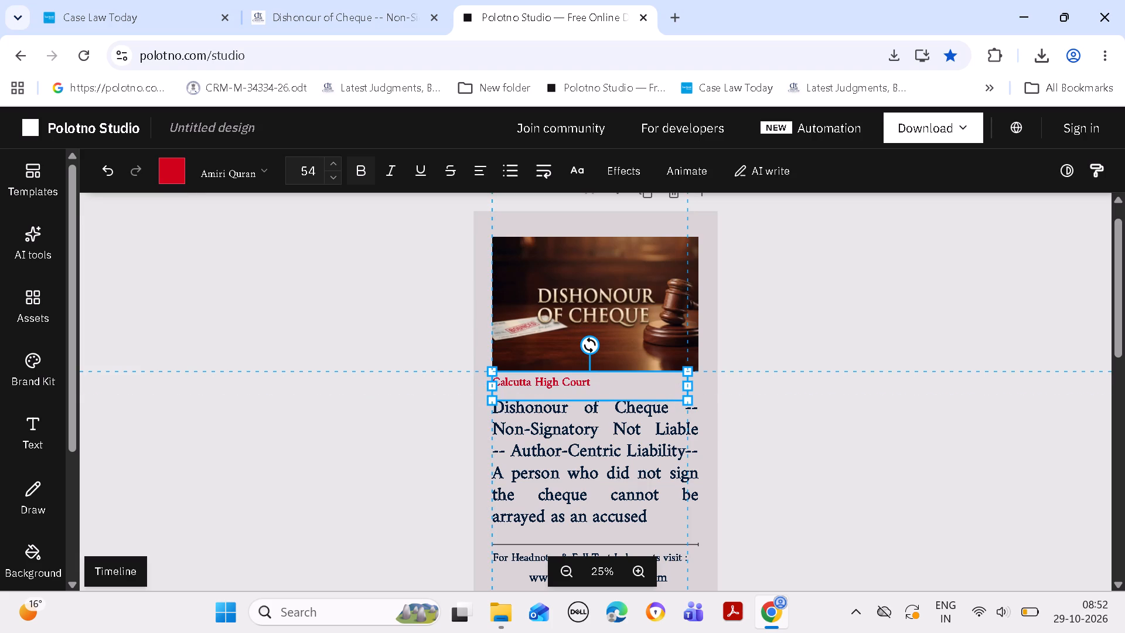
left_click_drag(556, 387, 554, 386)
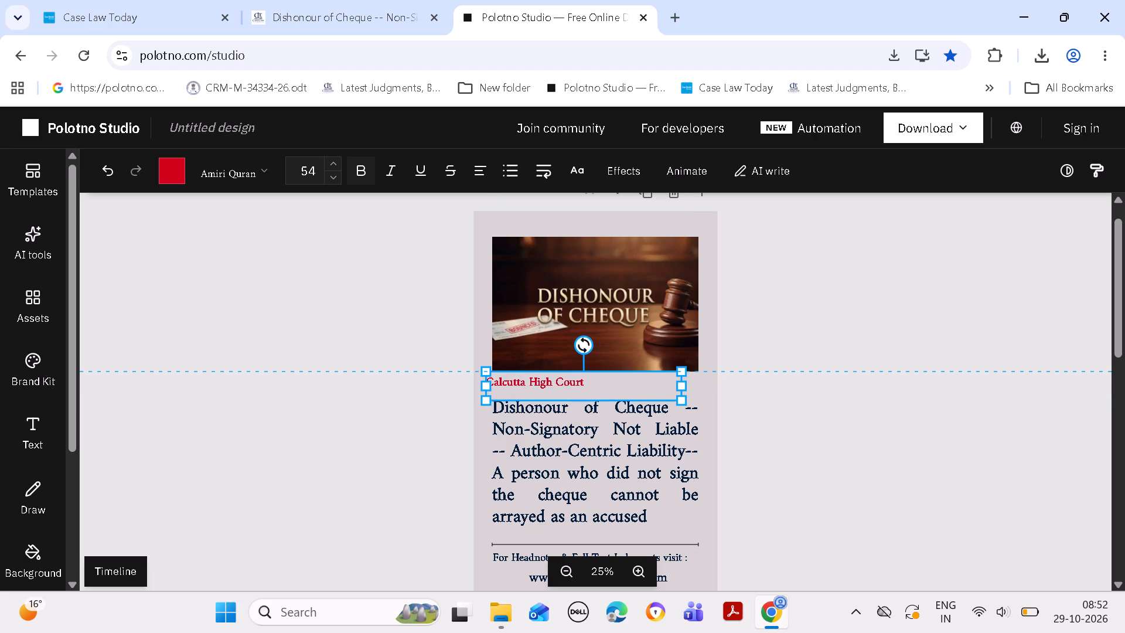
left_click_drag(554, 386, 556, 386)
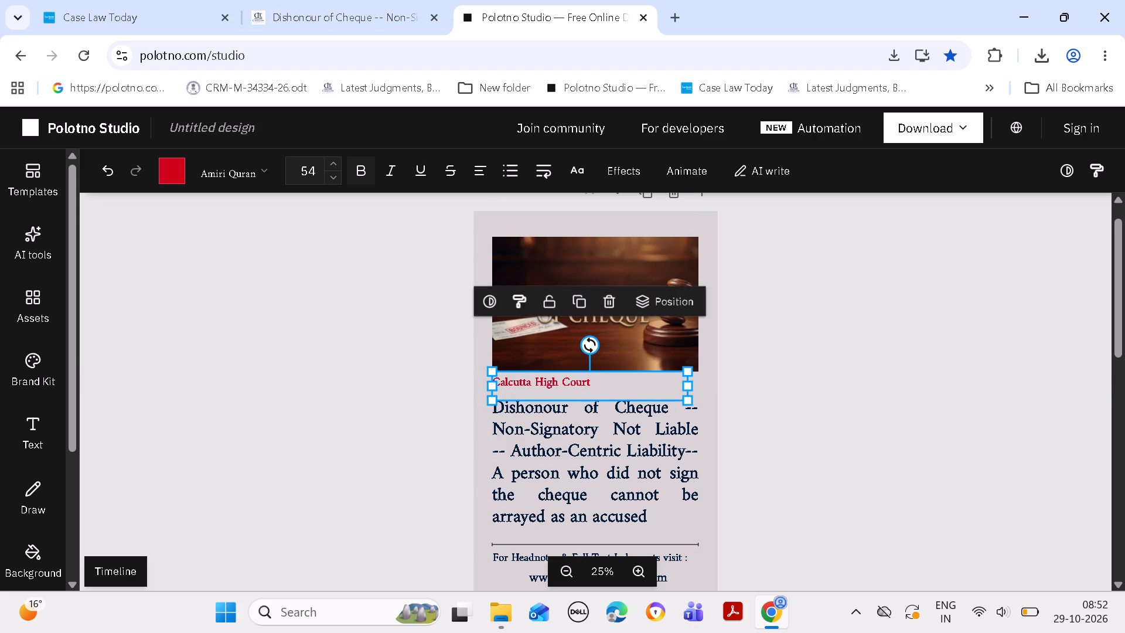
left_click(953, 375)
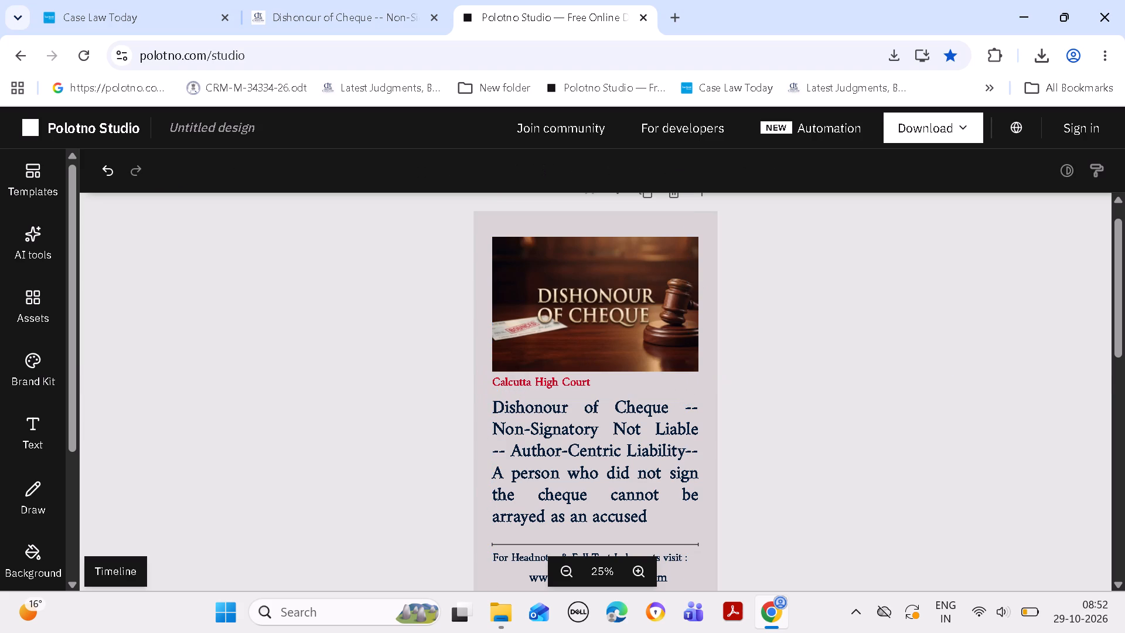
Fine-tune the Dishonour of Cheque picture's left edge to line up with the text blocks below.
left_click(511, 324)
left_click(492, 304)
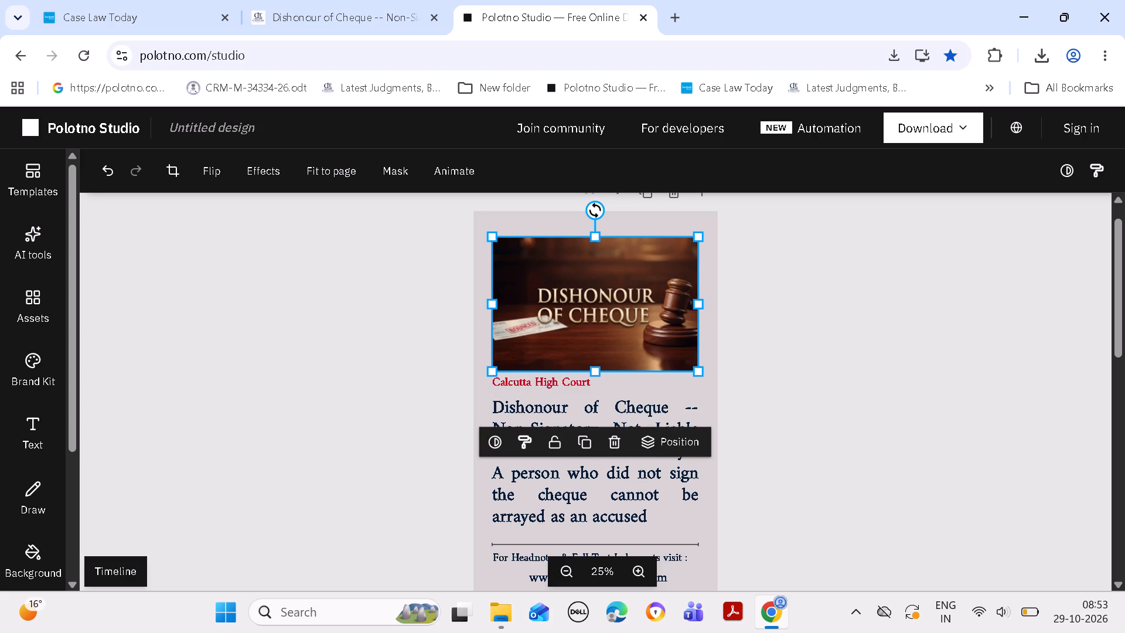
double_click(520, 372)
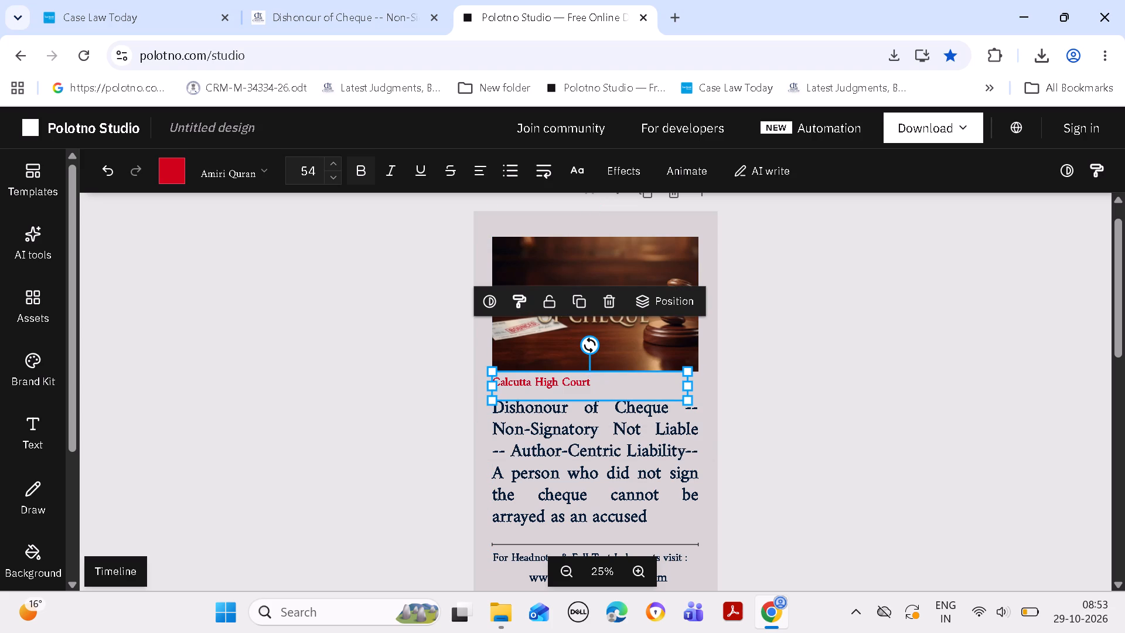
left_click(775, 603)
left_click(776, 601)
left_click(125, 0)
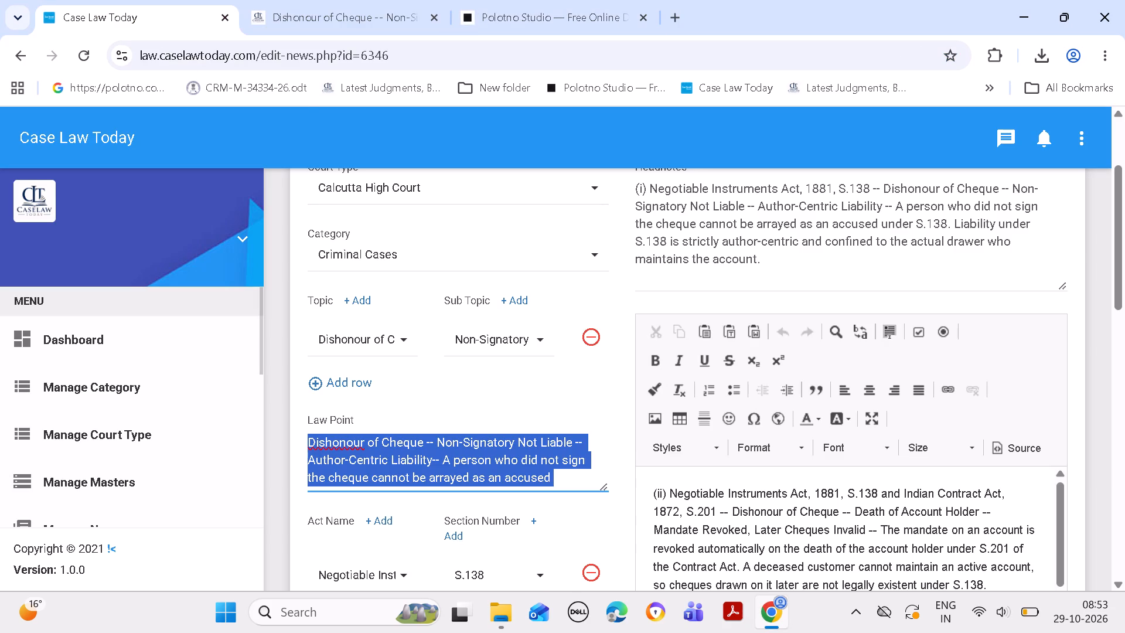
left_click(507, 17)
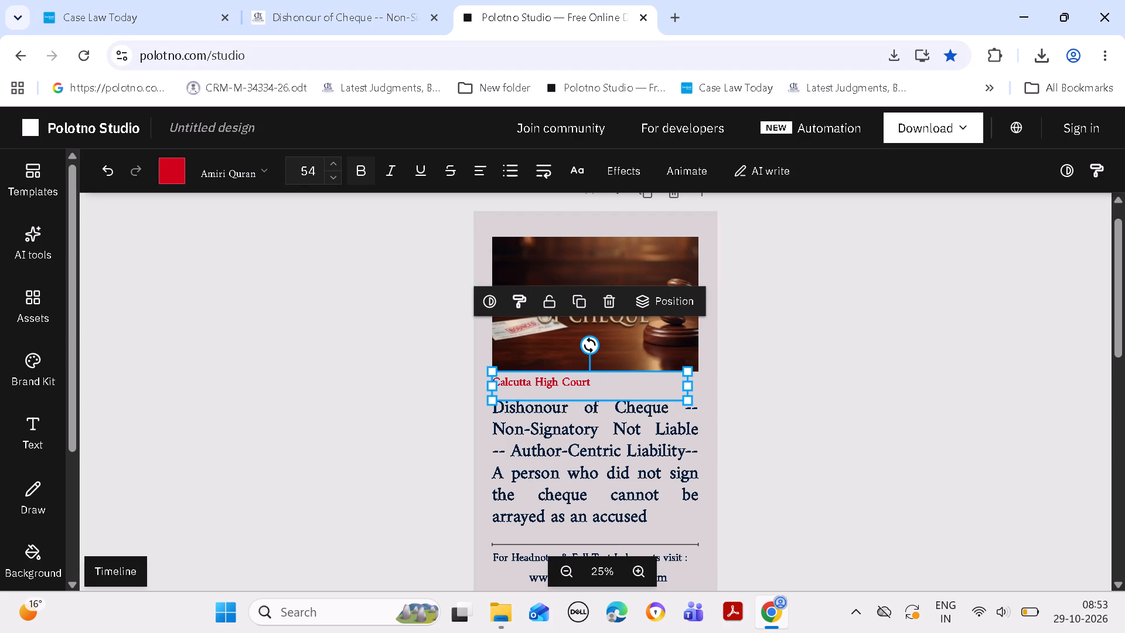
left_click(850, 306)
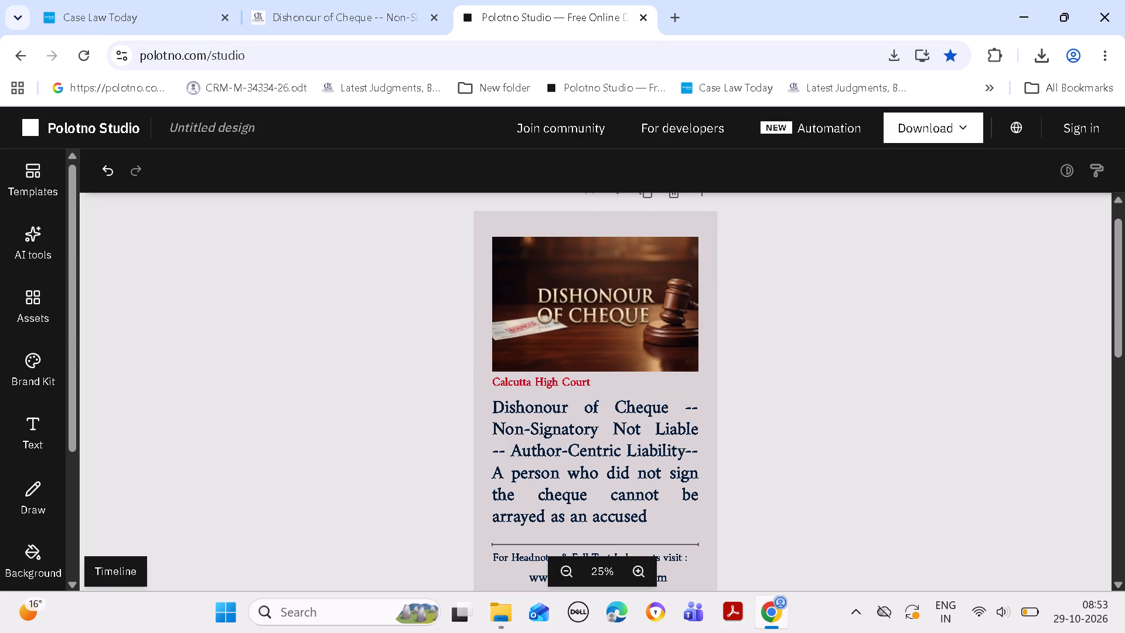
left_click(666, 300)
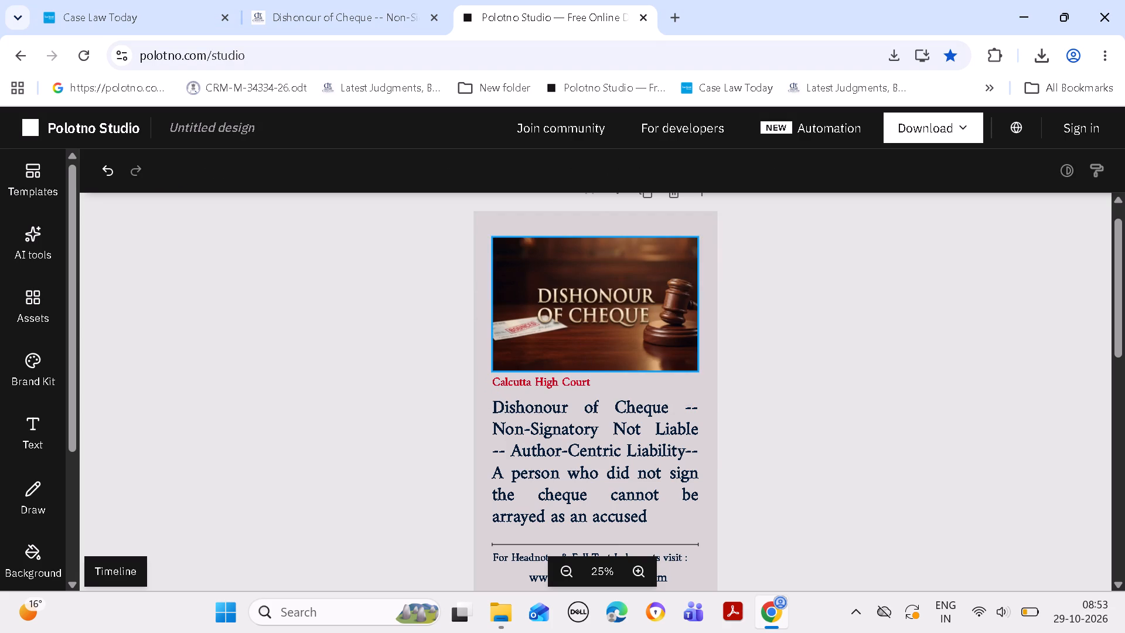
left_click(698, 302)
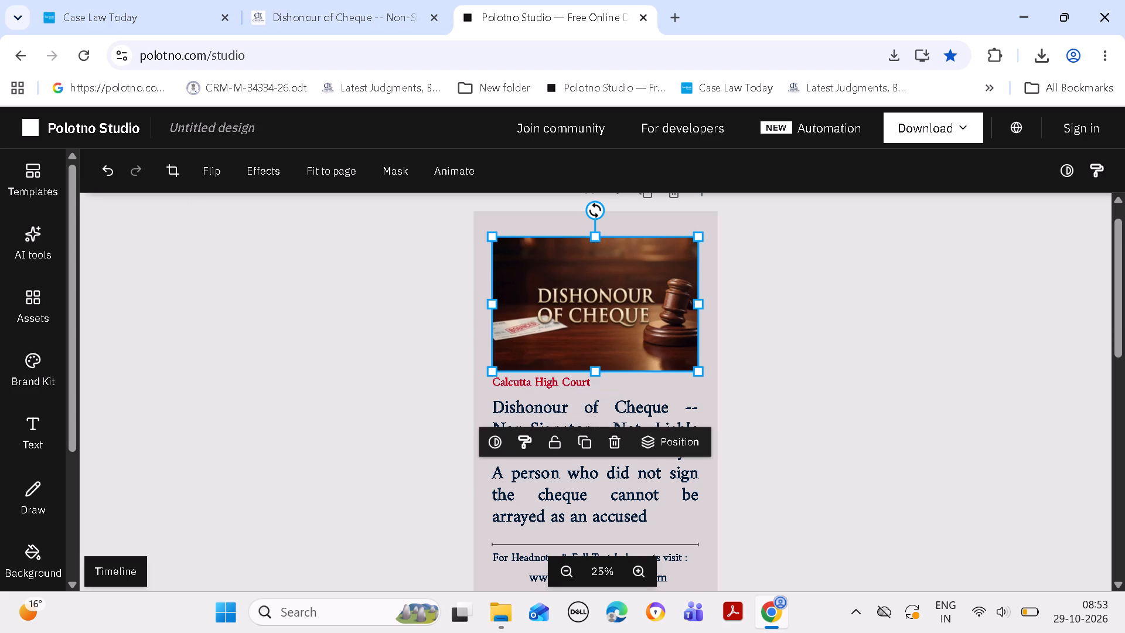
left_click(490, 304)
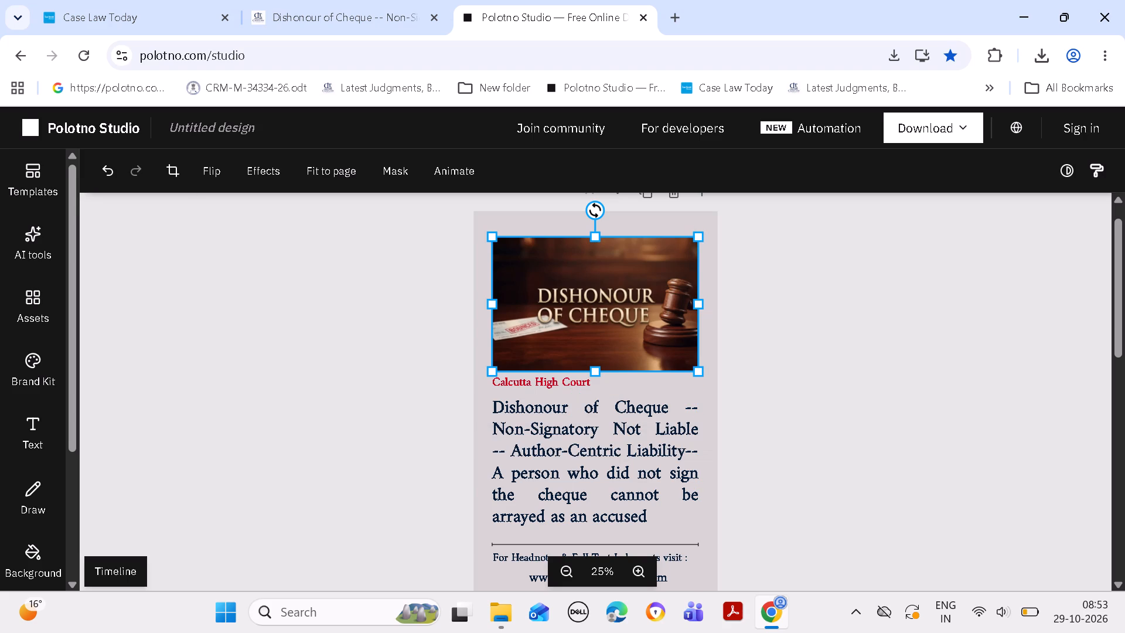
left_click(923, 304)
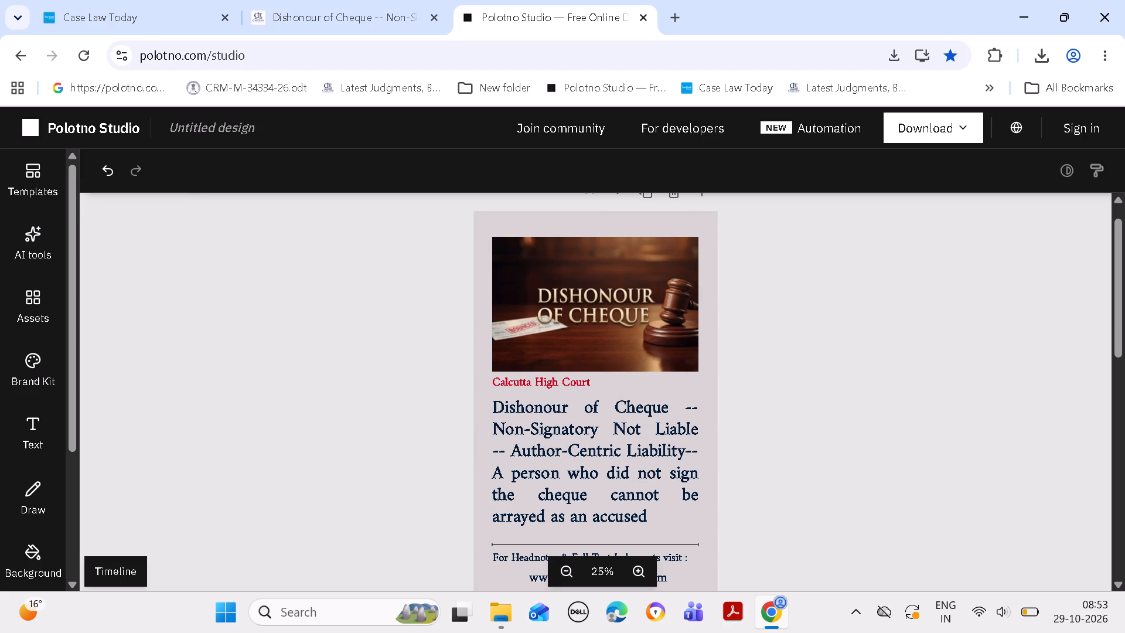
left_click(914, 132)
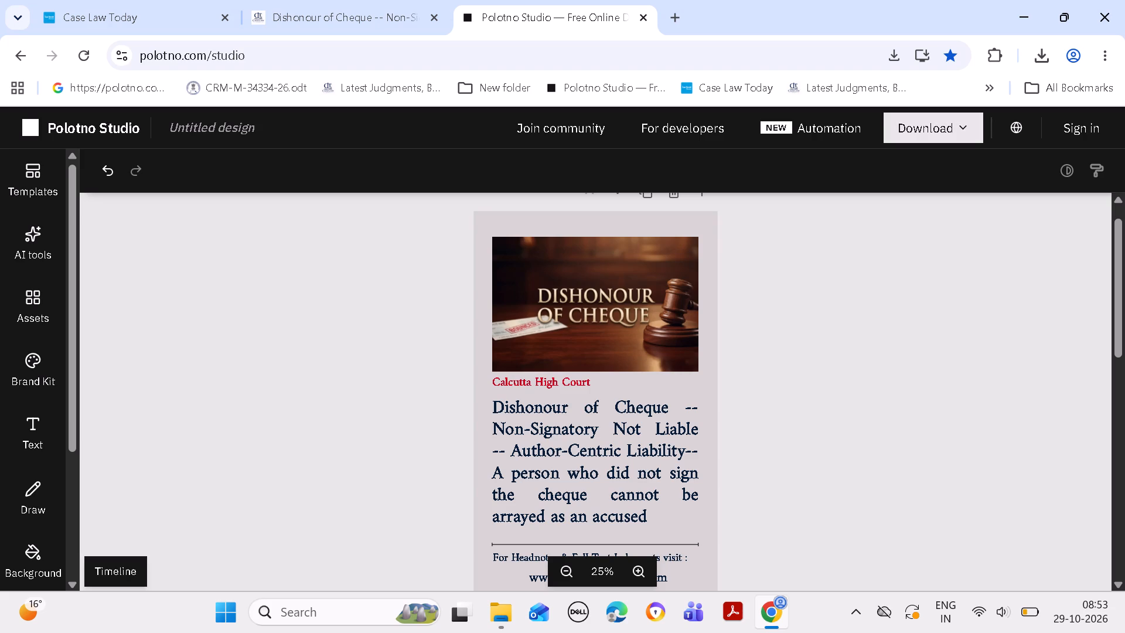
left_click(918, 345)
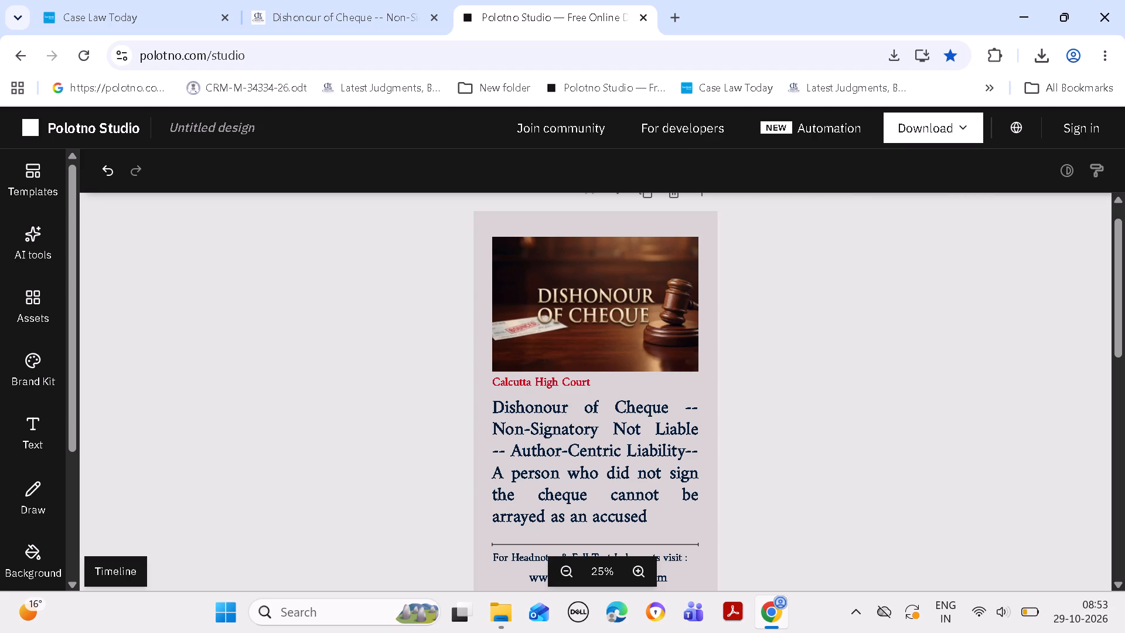
Clear all the text from the red court name block beneath the Dishonour of Cheque picture.
double_click(596, 381)
left_click(599, 379)
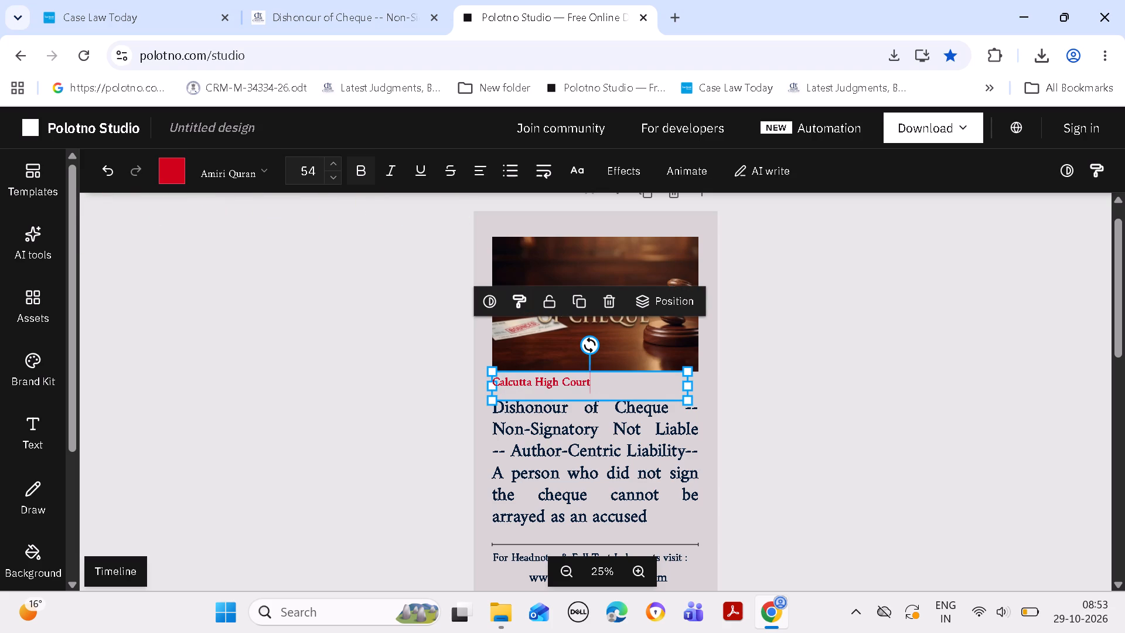
key("BackSpace")
key("BackSpace")
key("BackSpace")
key("BackSpace")
key("BackSpace")
key("BackSpace")
key("BackSpace")
key("BackSpace")
key("BackSpace")
key("BackSpace")
key("BackSpace")
key("BackSpace")
key("BackSpace")
key("BackSpace")
key("BackSpace")
key("BackSpace")
key("BackSpace")
key("BackSpace")
key("BackSpace")
key("BackSpace")
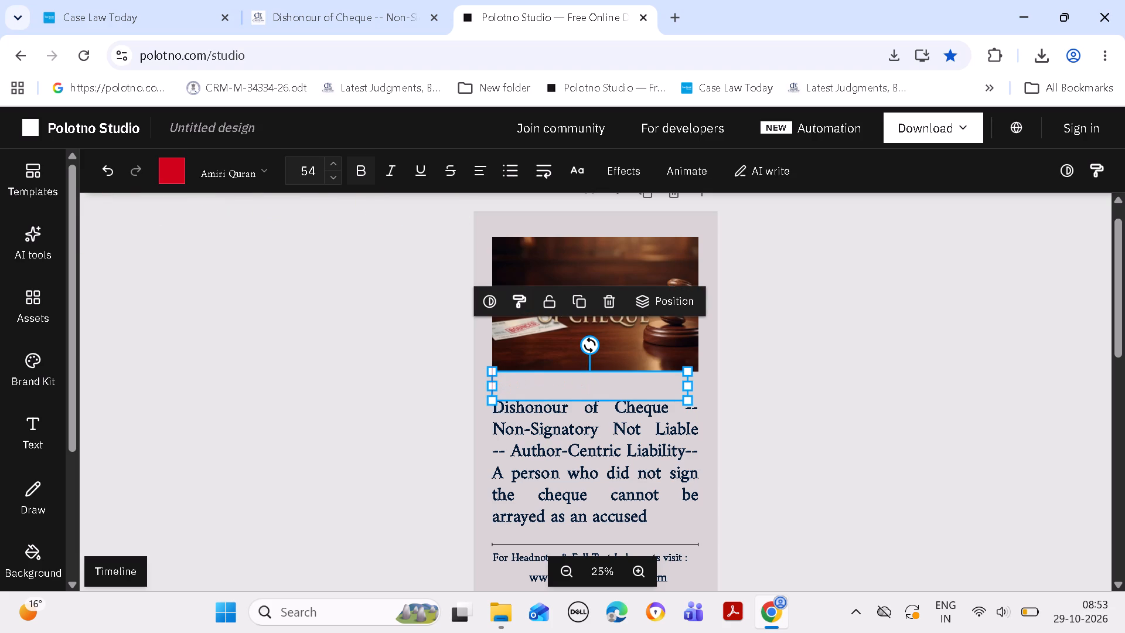
Copy "Calcutta High Court" from the Citation of news item 6346 and paste it into the emptied court name block.
left_click(36, 9)
left_click_drag(1124, 266, 1124, 276)
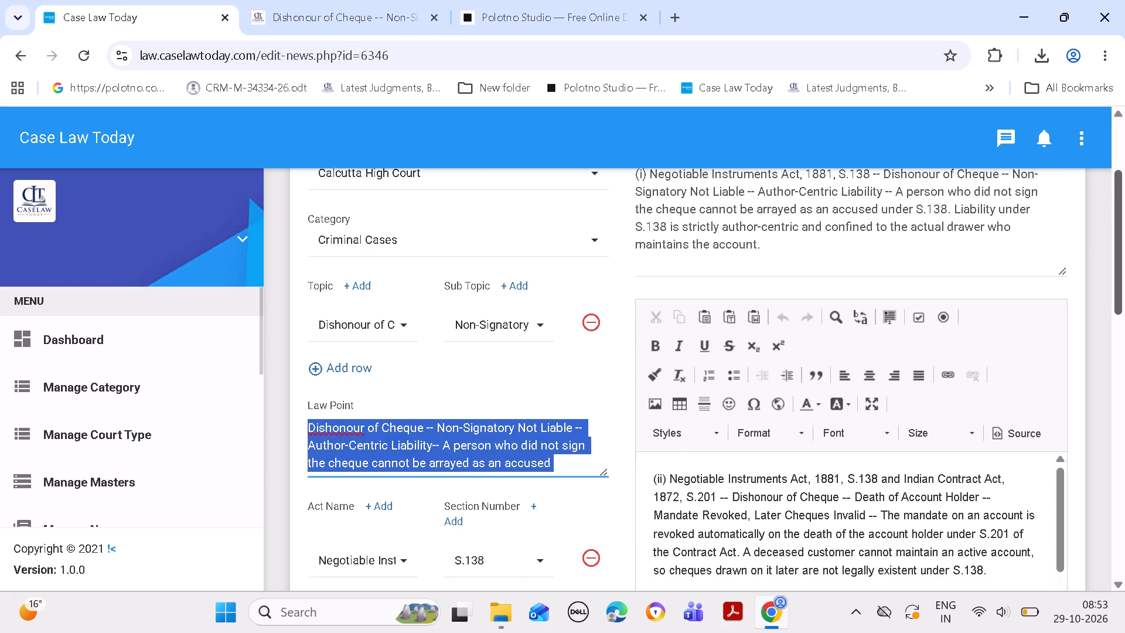
left_click_drag(1124, 276, 1121, 414)
left_click_drag(896, 342, 925, 341)
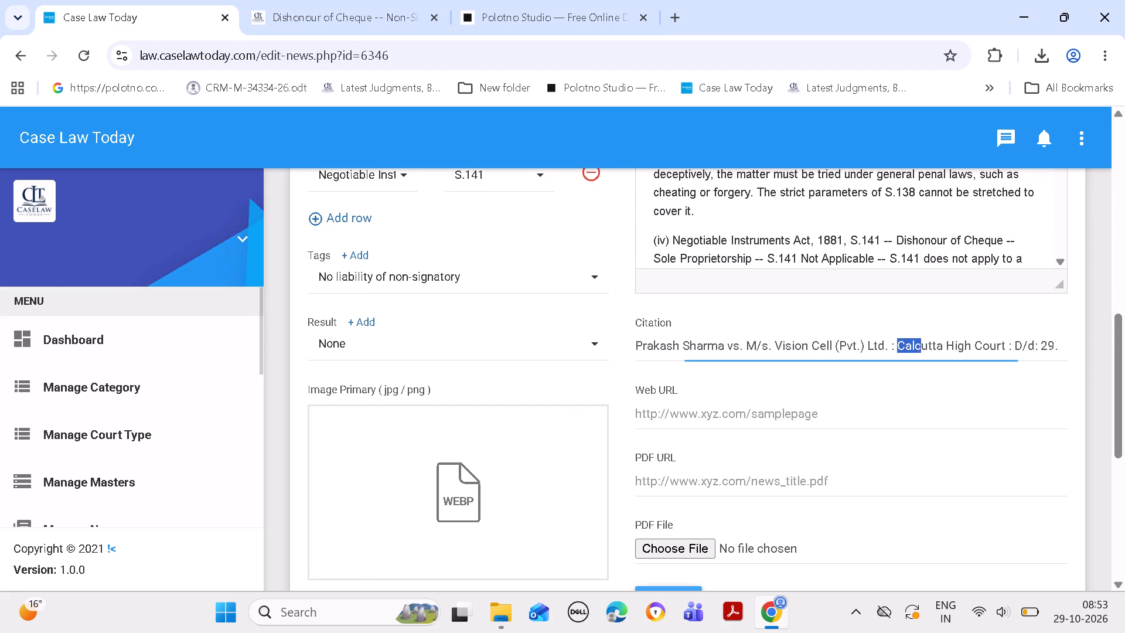
left_click_drag(925, 341, 1004, 345)
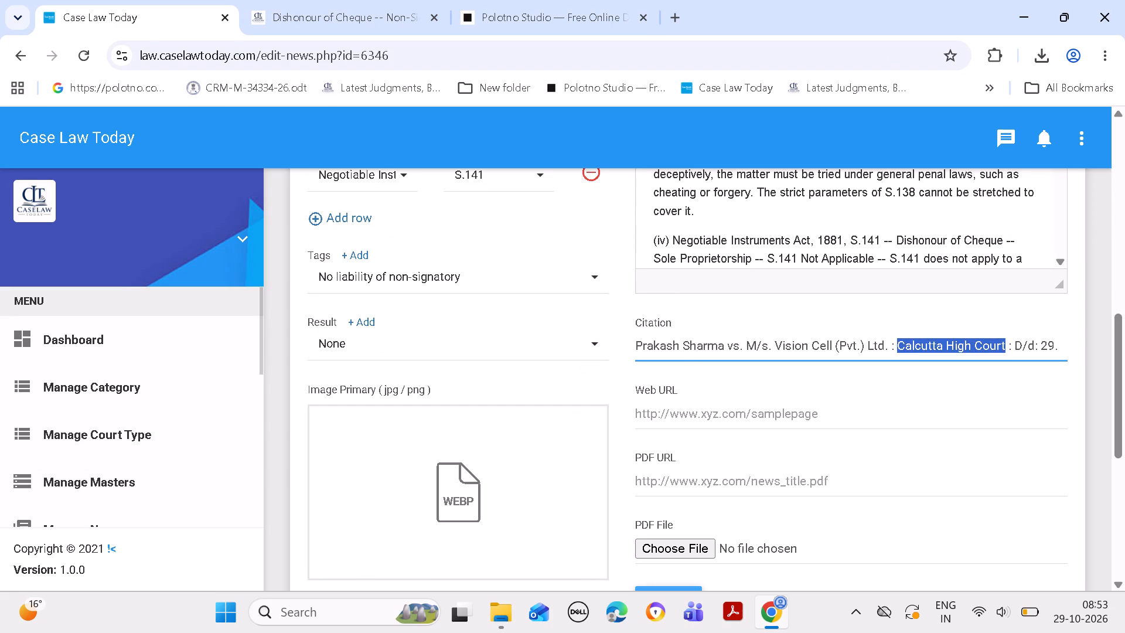
key("ctrl+c")
left_click(543, 11)
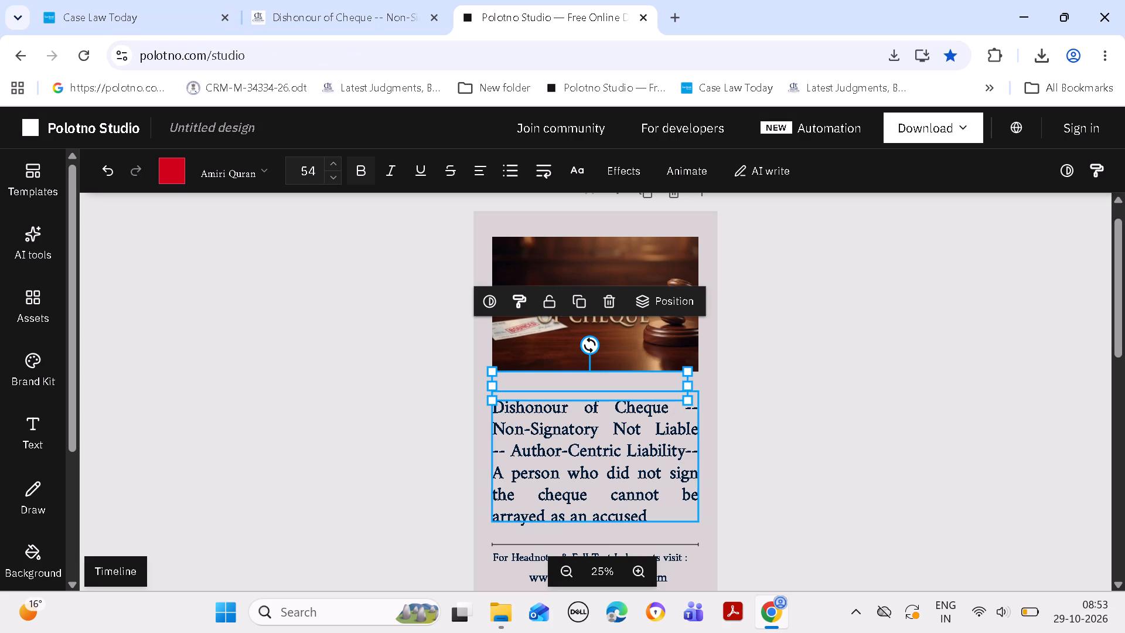
double_click(503, 374)
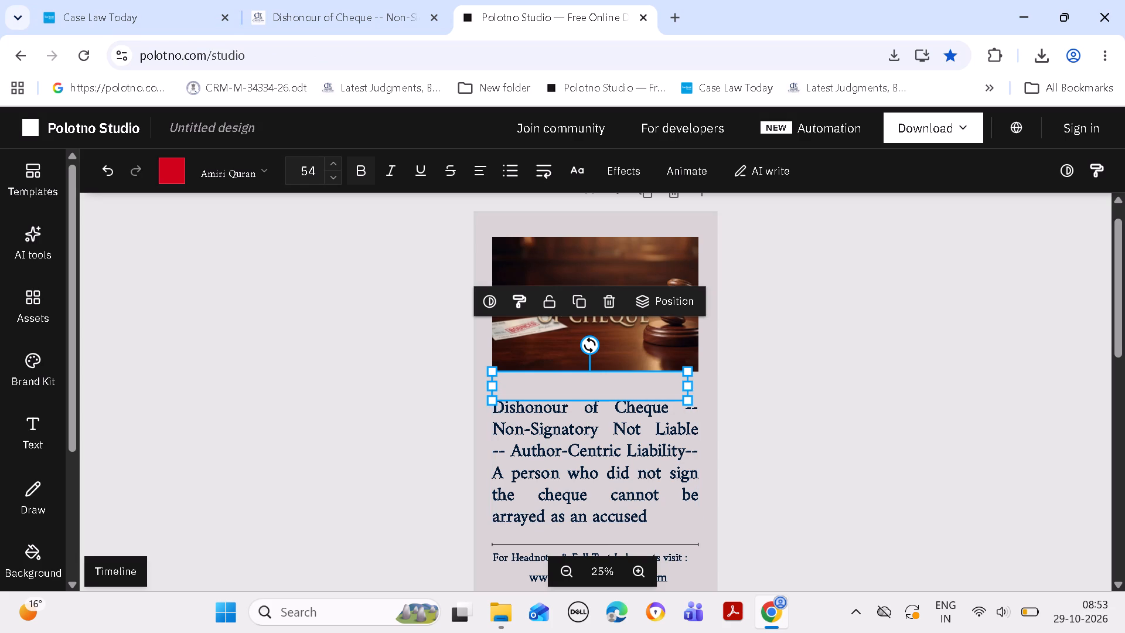
key("ctrl+v")
left_click_drag(895, 395, 894, 390)
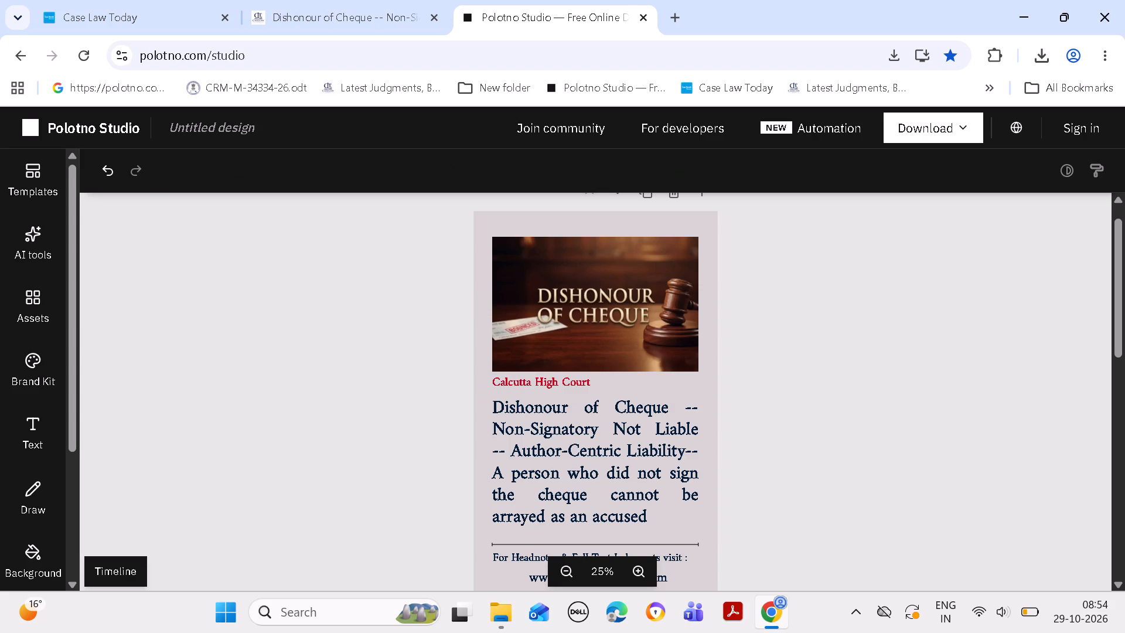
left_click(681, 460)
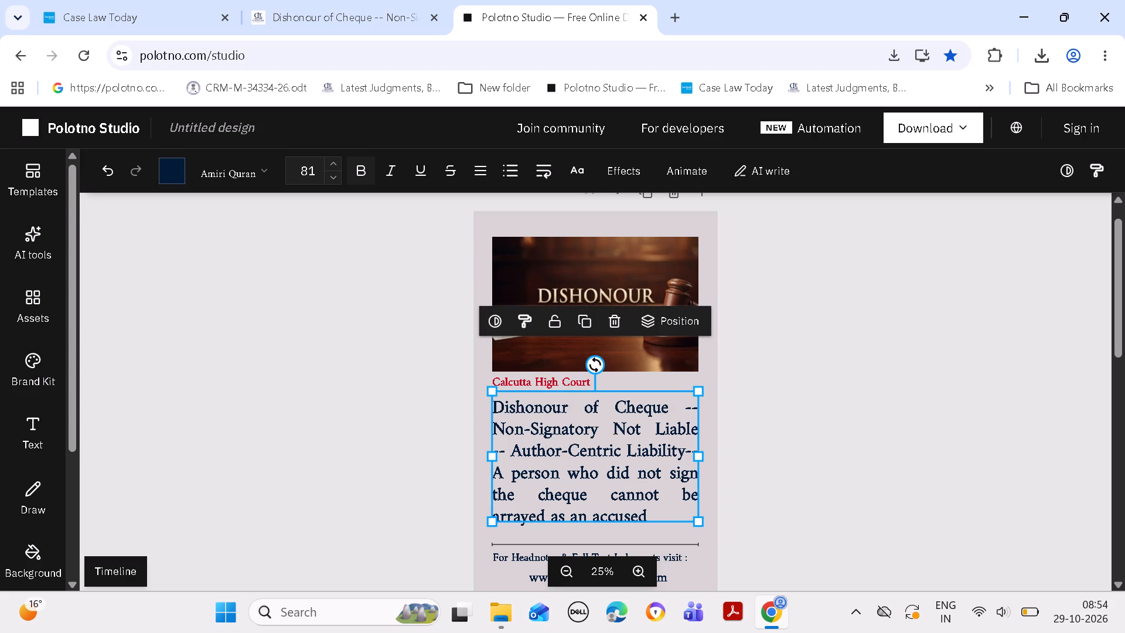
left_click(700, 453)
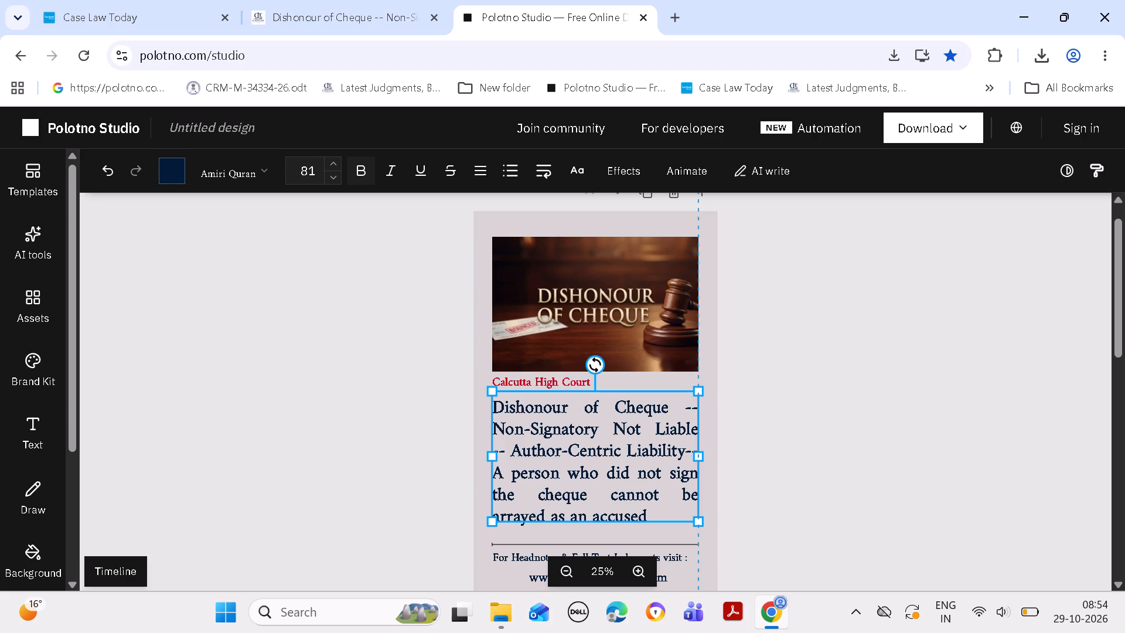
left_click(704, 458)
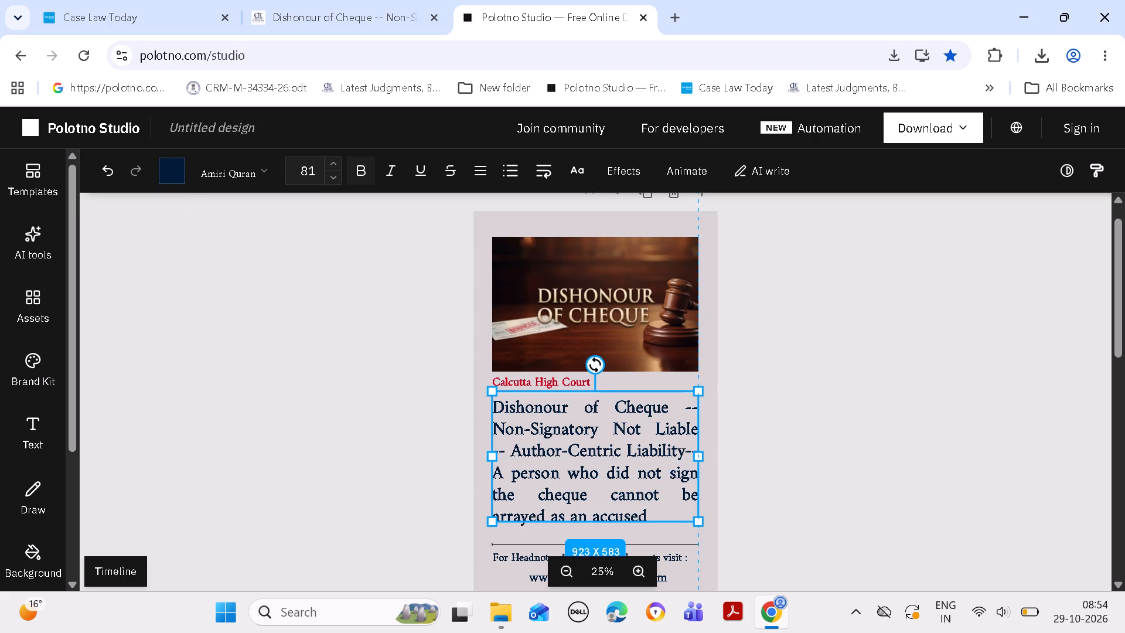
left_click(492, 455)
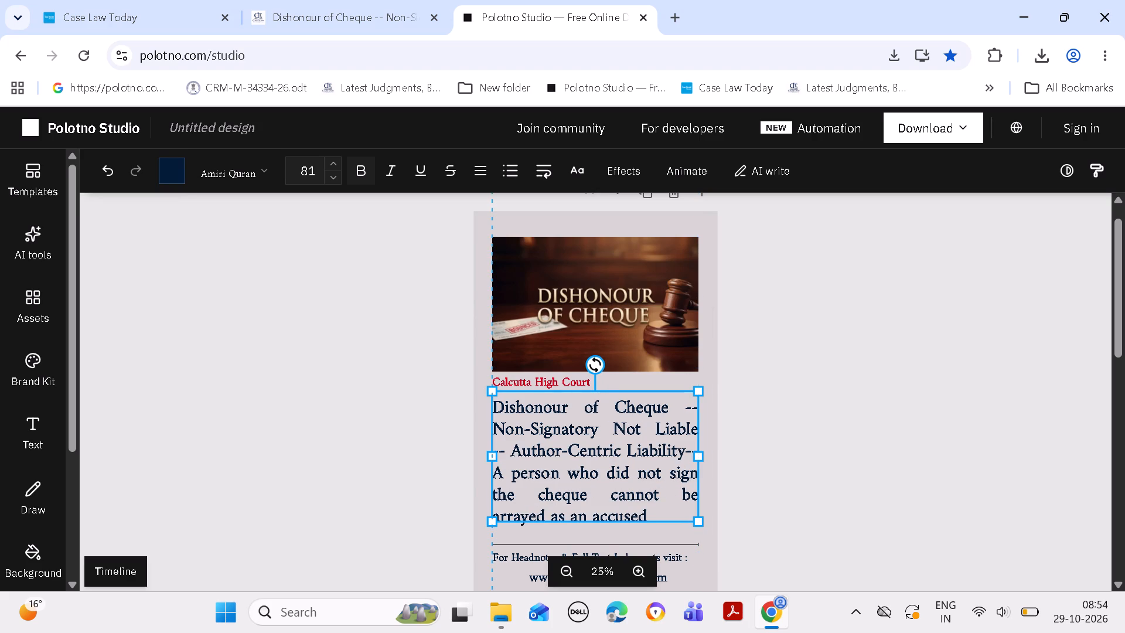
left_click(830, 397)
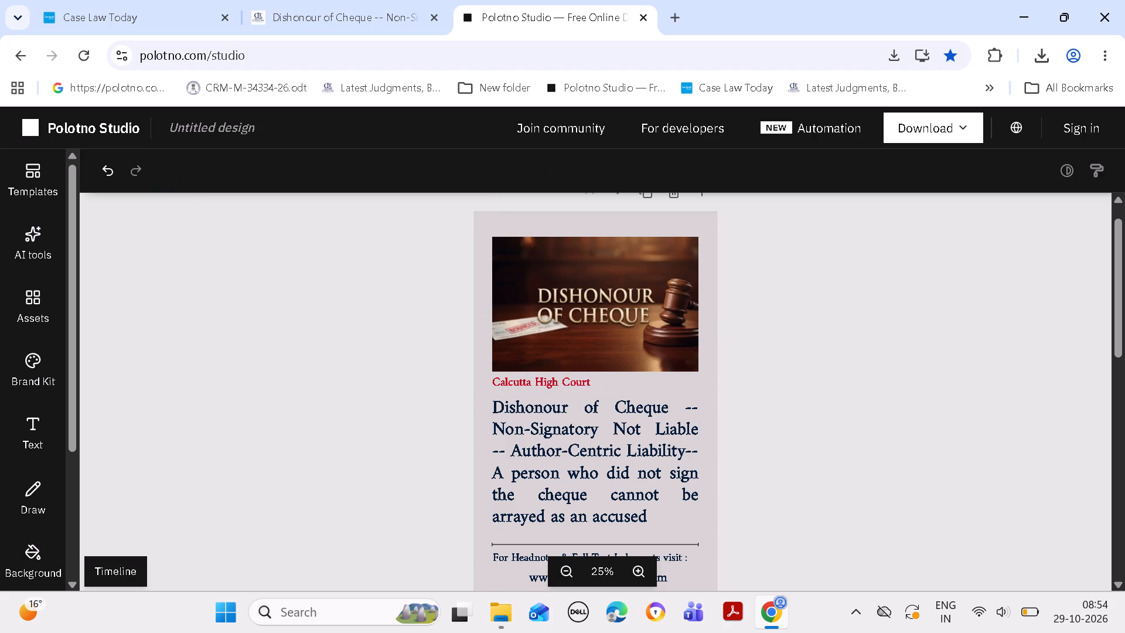
Download the finished Dishonour of Cheque design as PNG.
left_click(947, 123)
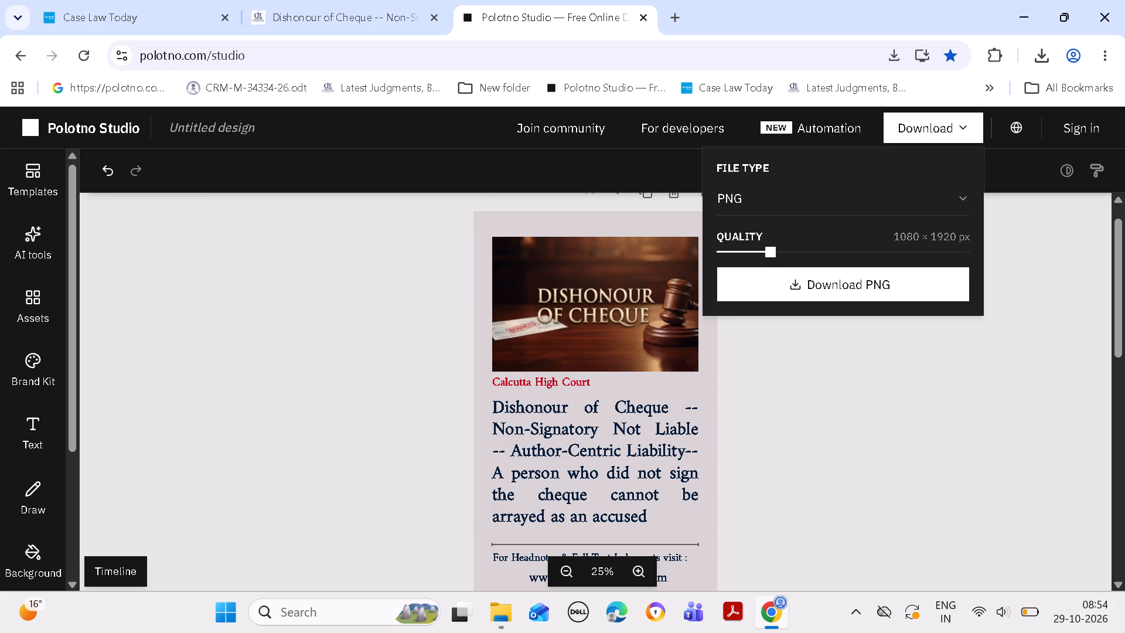
left_click(855, 288)
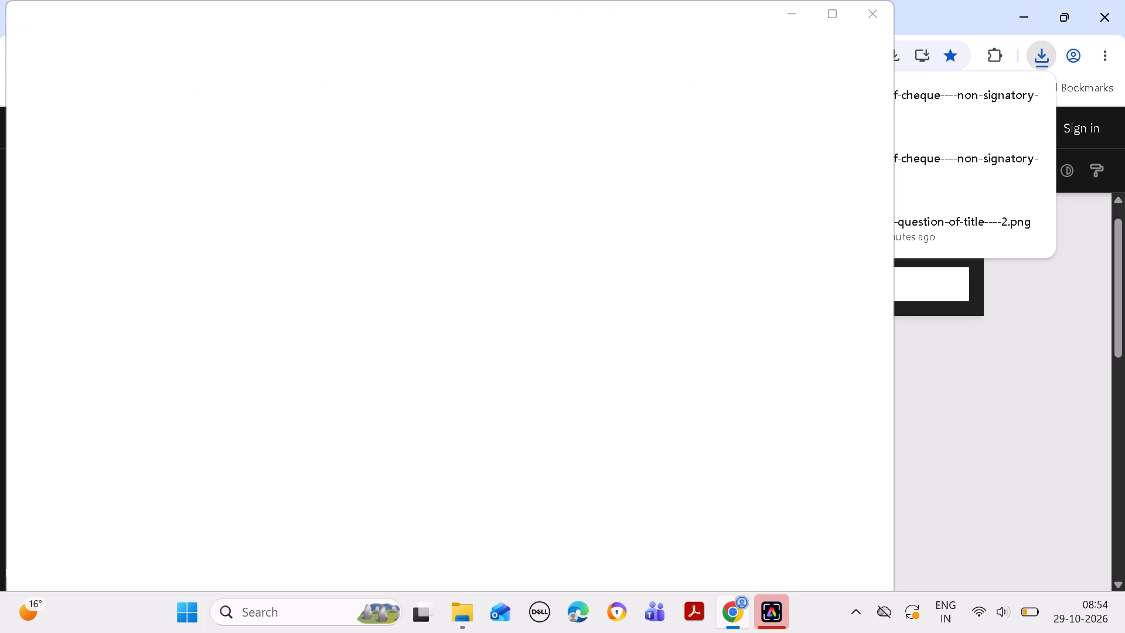
left_click(877, 18)
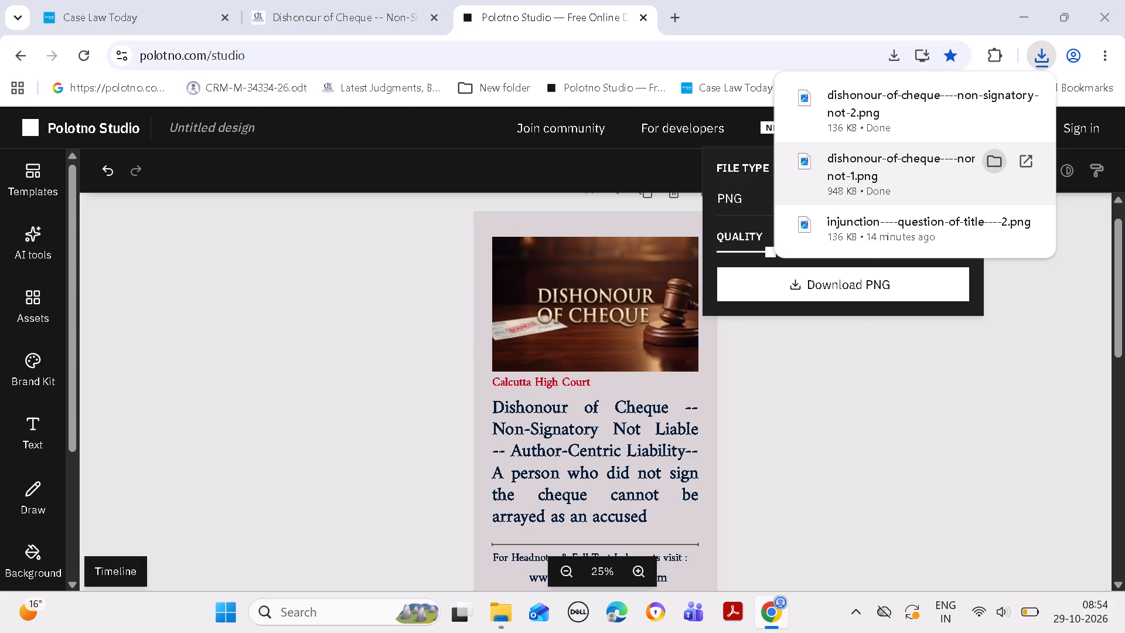
Copy the downloaded dishonour-of-cheque----non-signatory-not-1.png into the FB NEWS POST---29 OCT folder, inside FB News 23 Oct and FB NEWS POST --- 28 OCT.
left_click(994, 157)
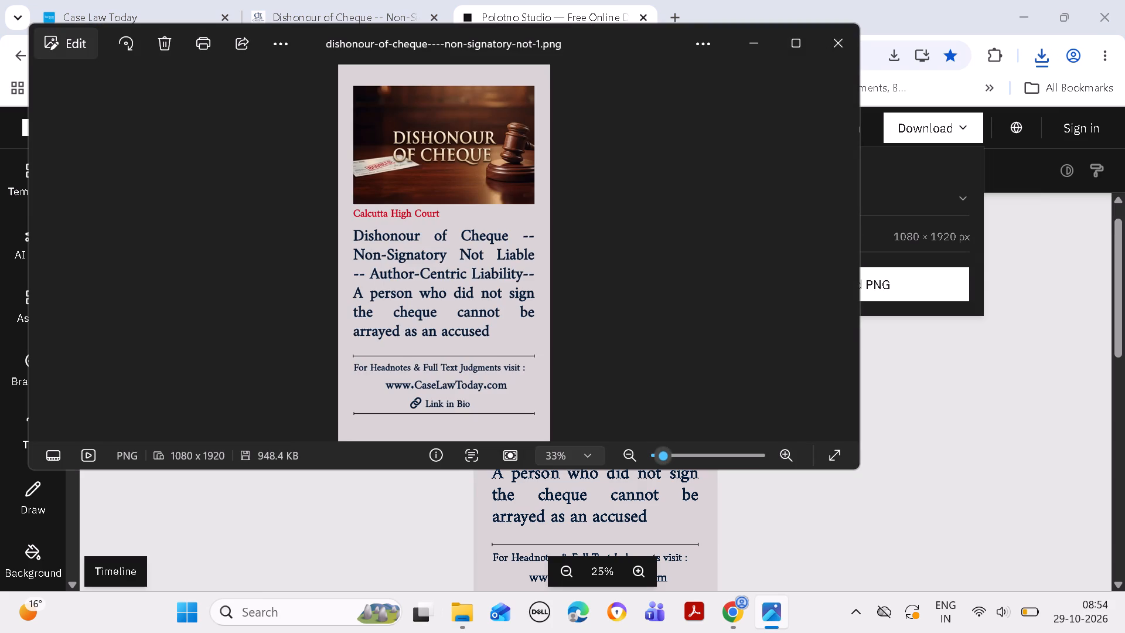
key("ctrl+c")
left_click(758, 46)
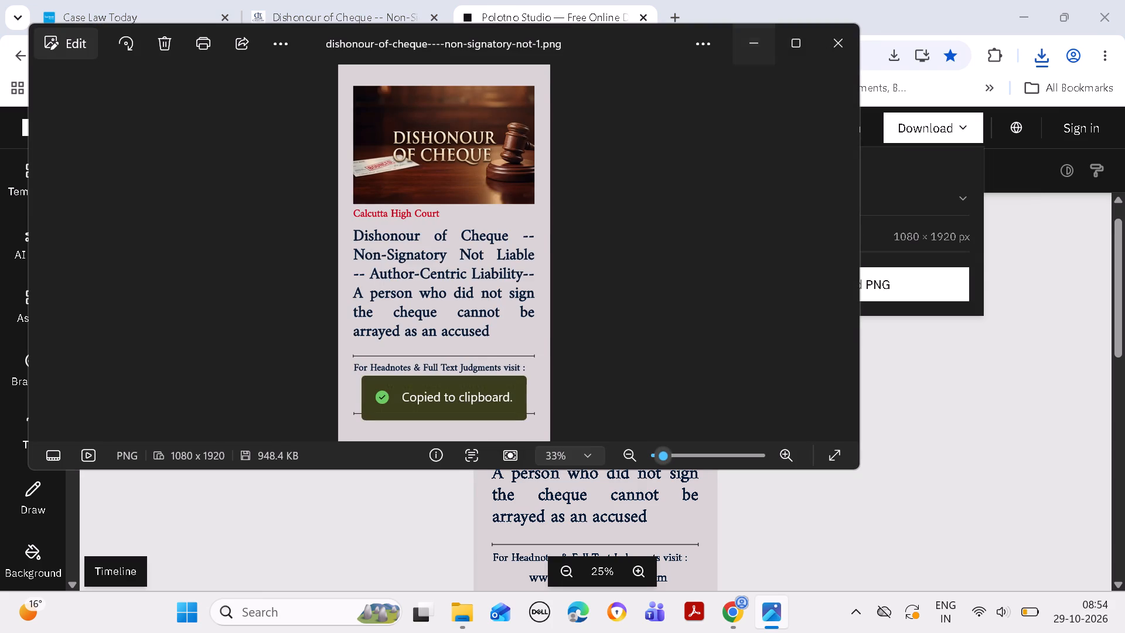
left_click(1019, 11)
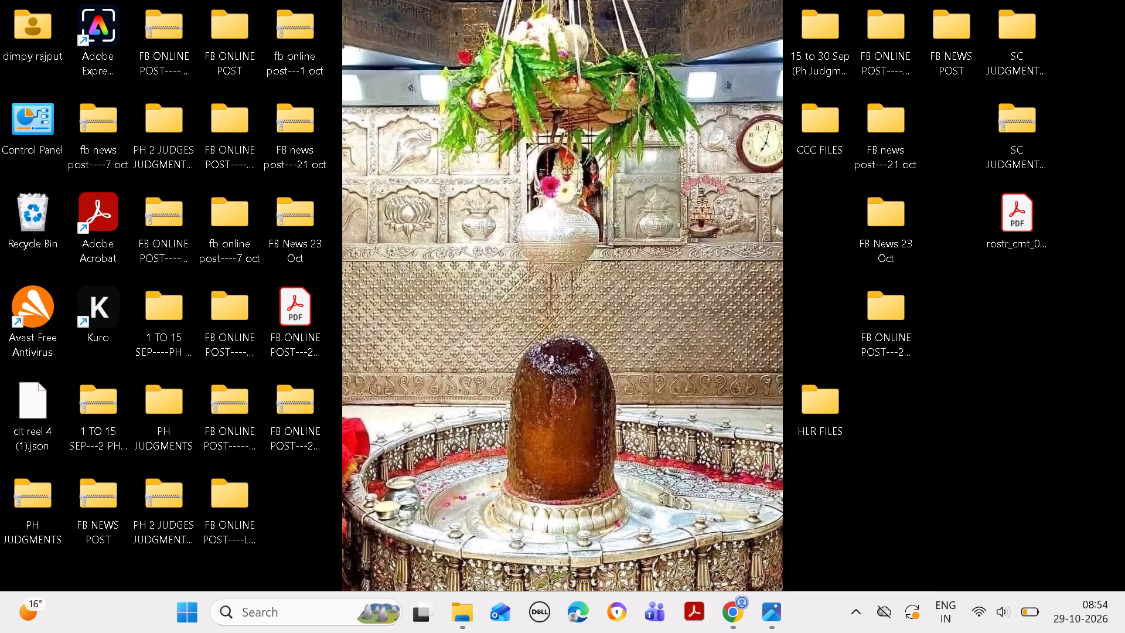
double_click(891, 226)
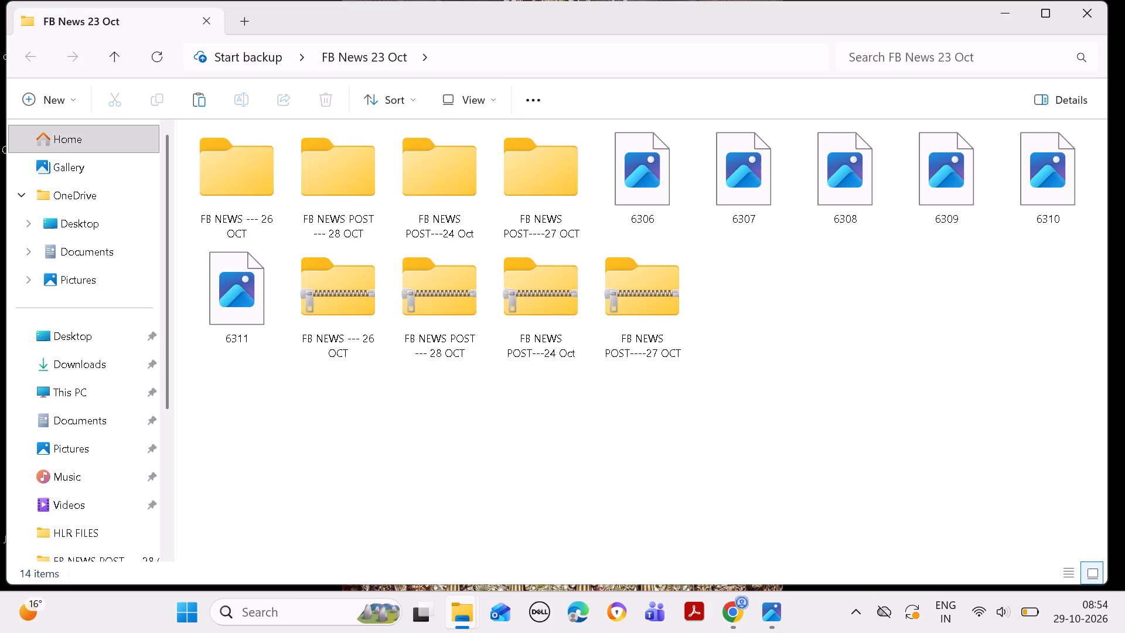
double_click(323, 201)
double_click(247, 179)
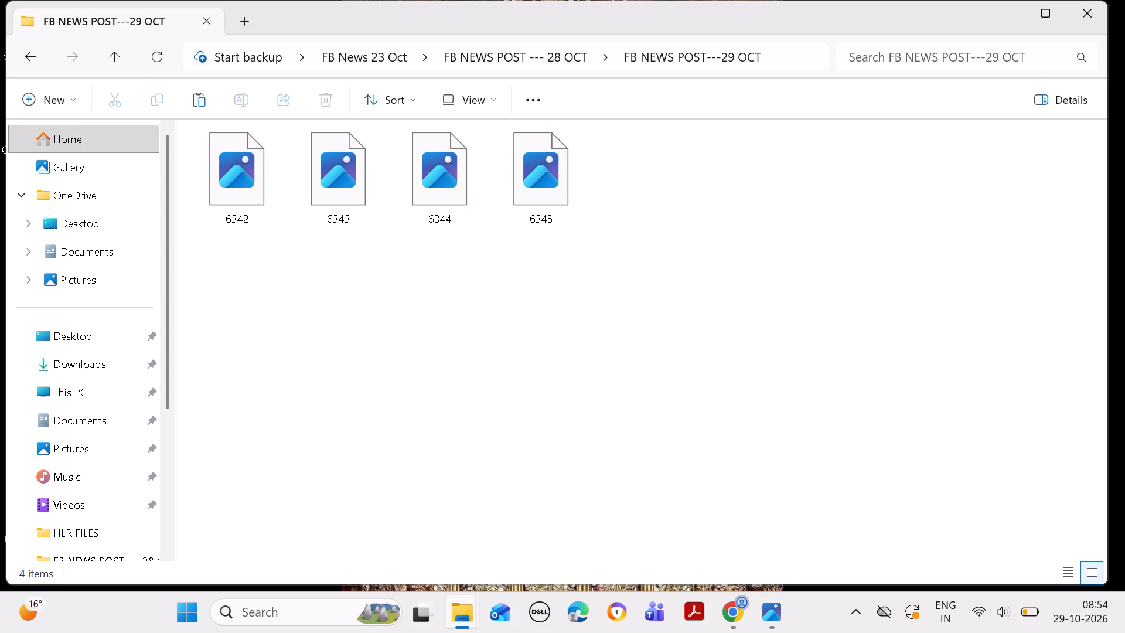
key("ctrl+v")
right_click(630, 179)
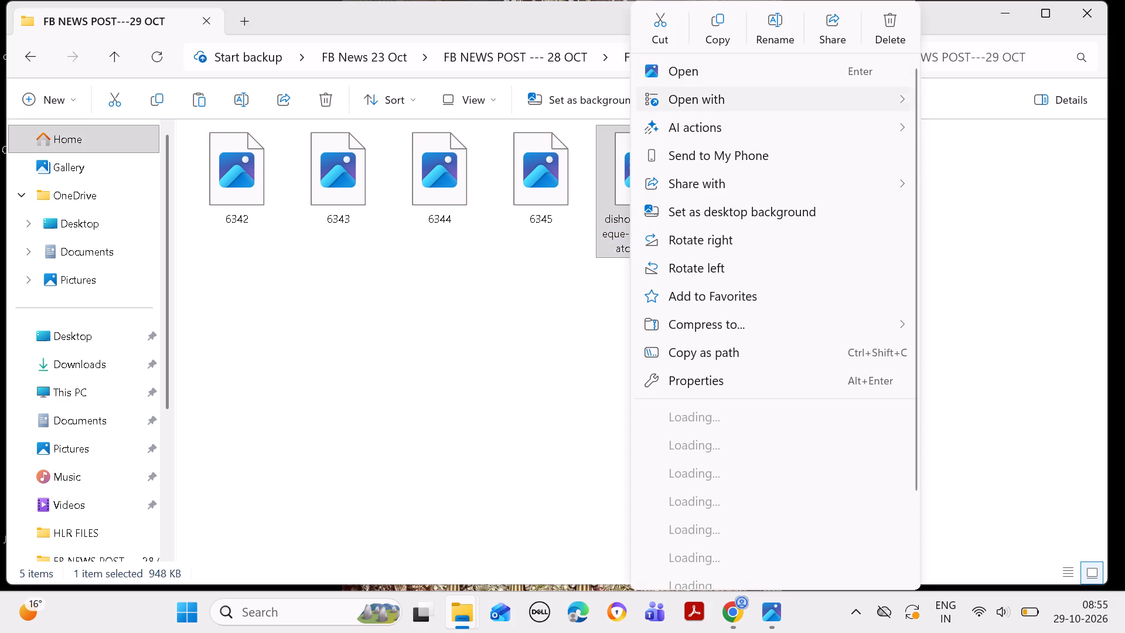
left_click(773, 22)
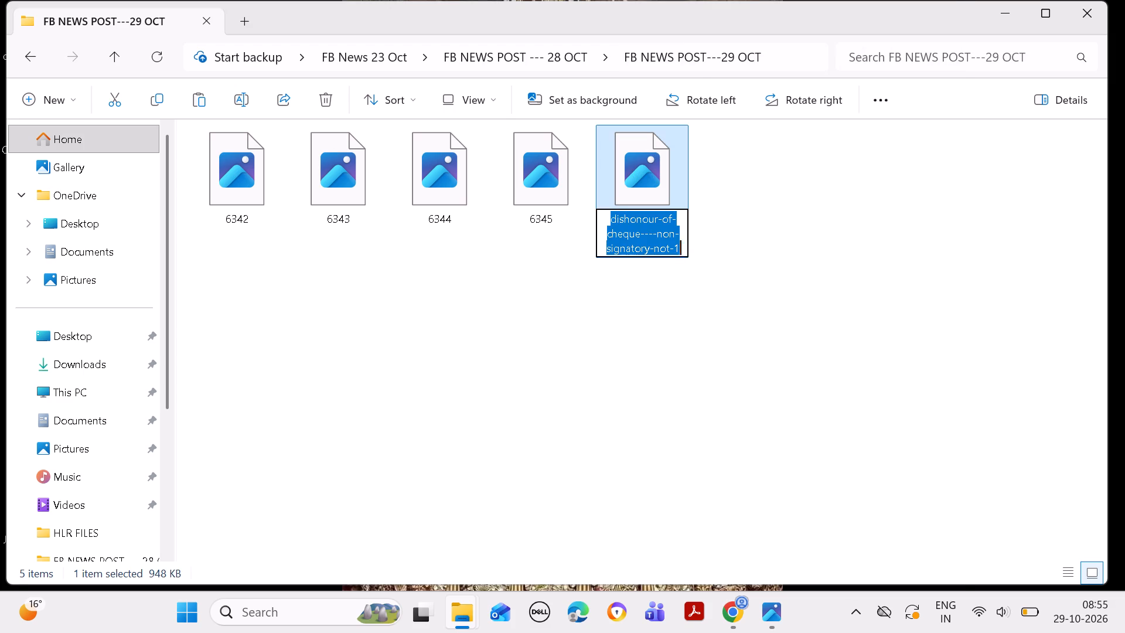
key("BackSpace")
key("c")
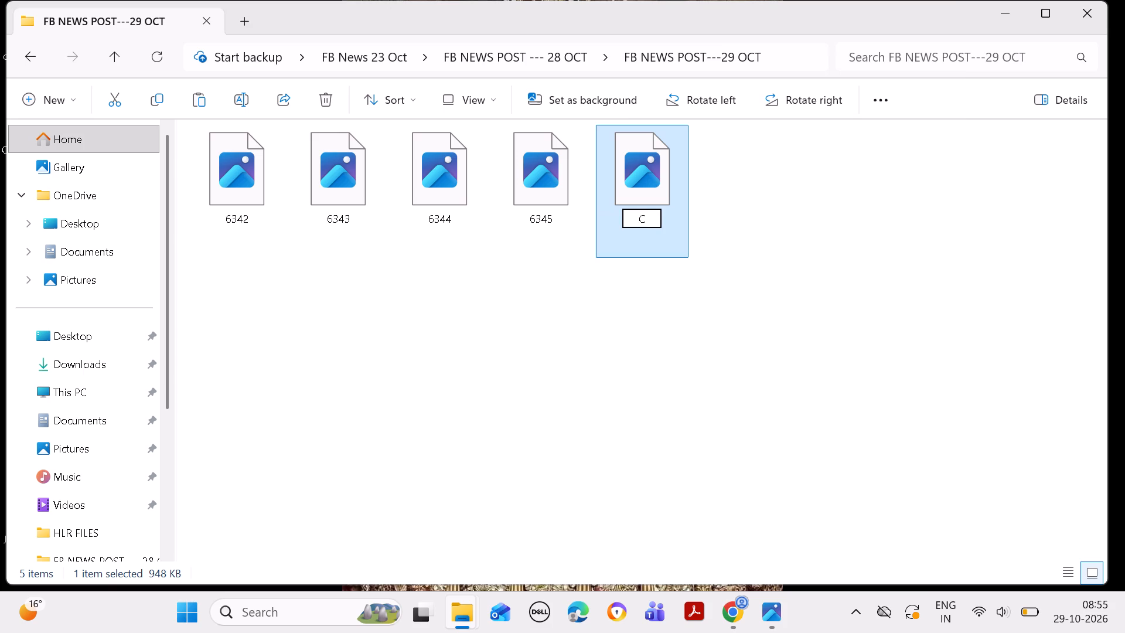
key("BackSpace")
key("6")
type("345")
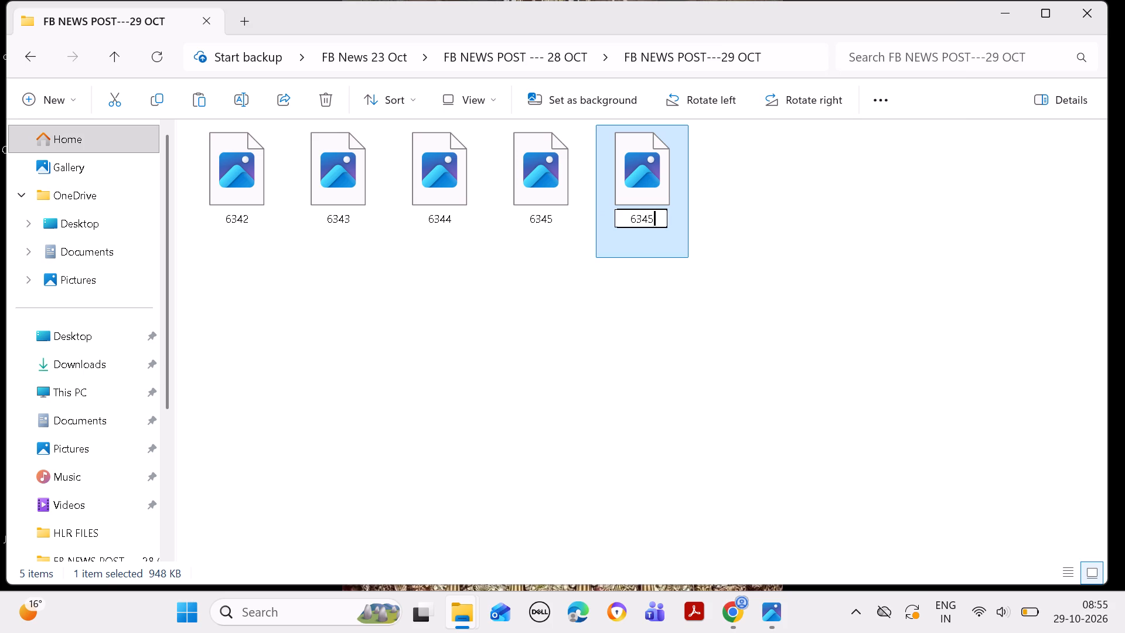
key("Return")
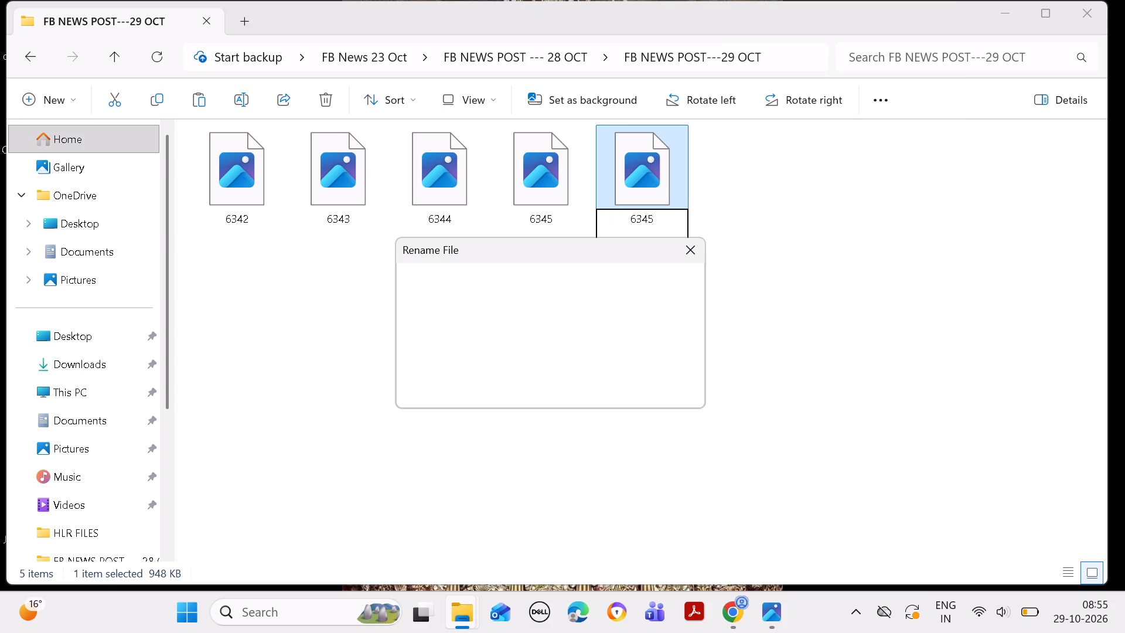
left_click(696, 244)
Rename the dishonour-of-cheque image file in the FB NEWS POST---29 OCT folder as 6346.
right_click(653, 184)
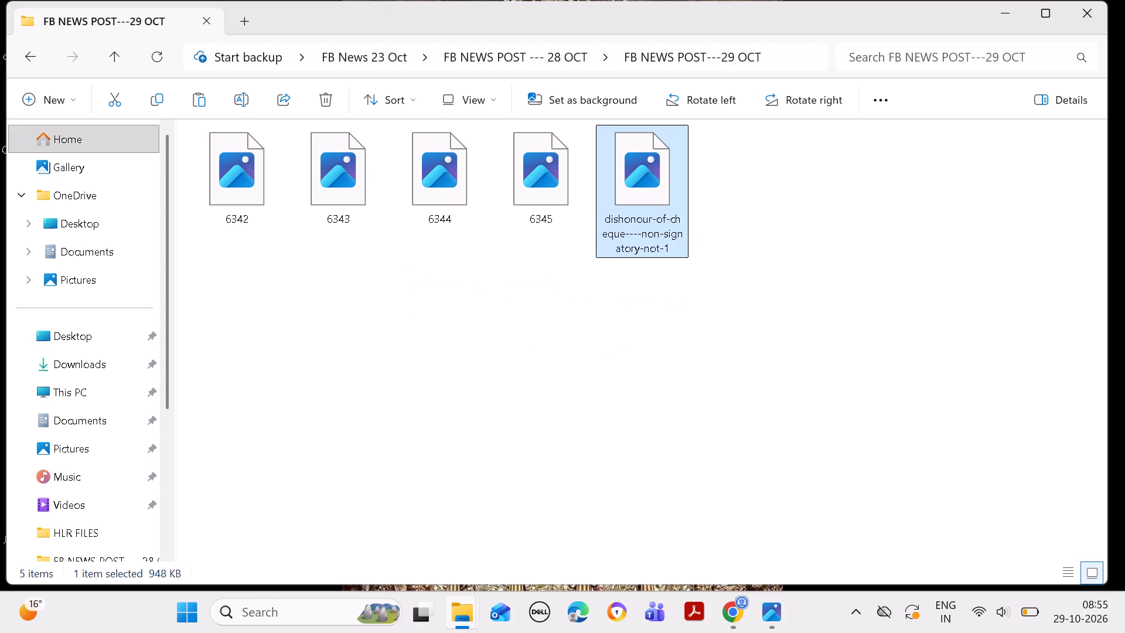
left_click(791, 25)
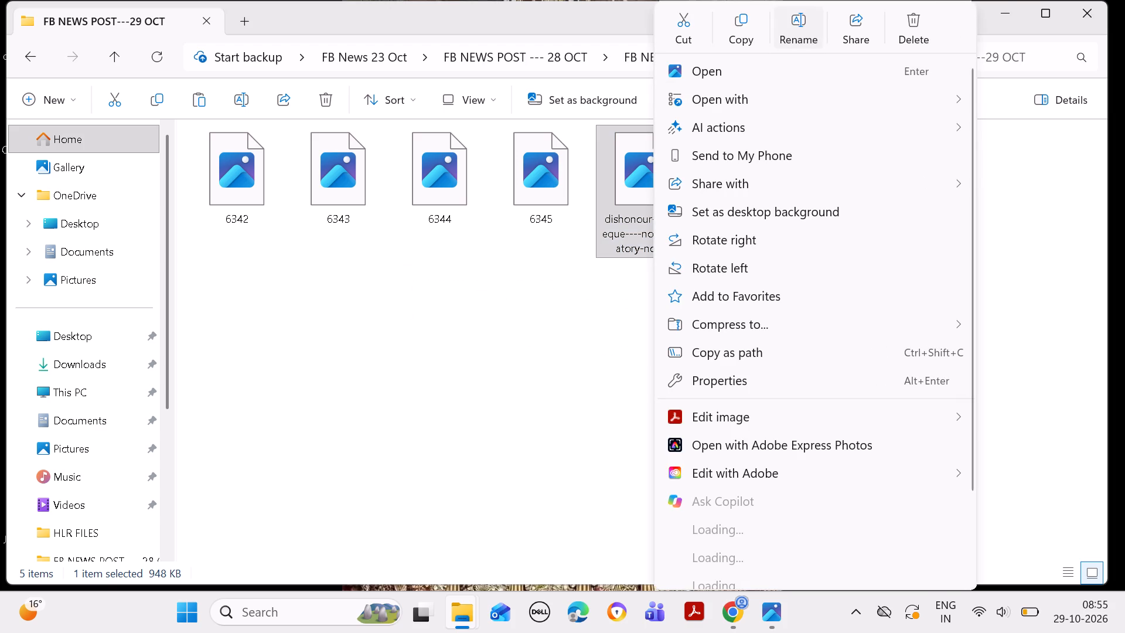
left_click(792, 22)
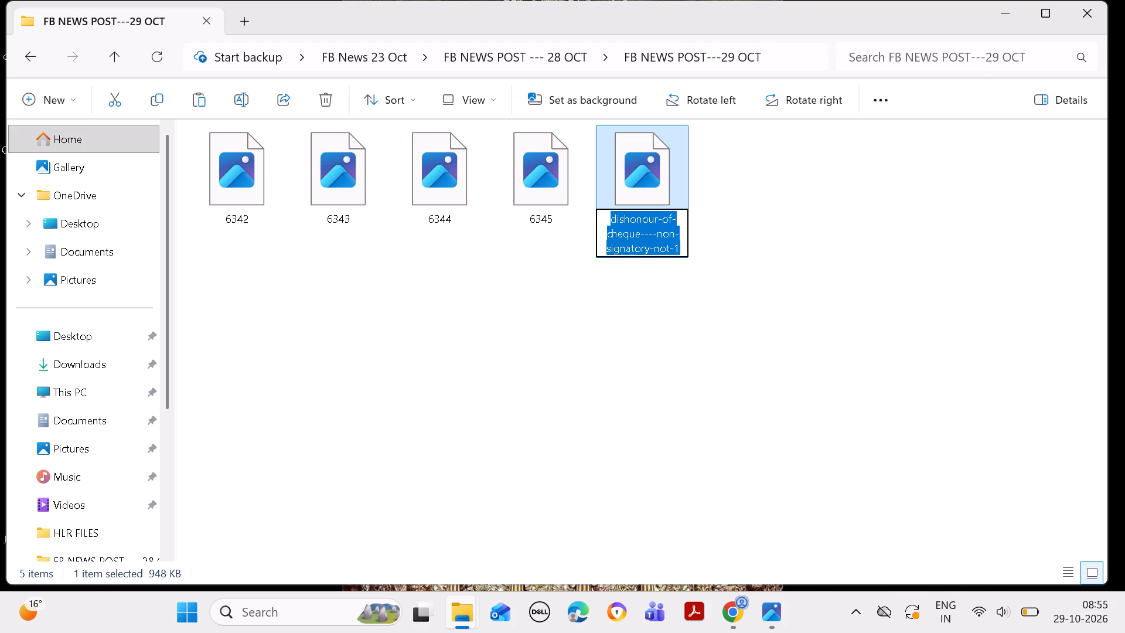
key("BackSpace")
type("6346")
key("Return")
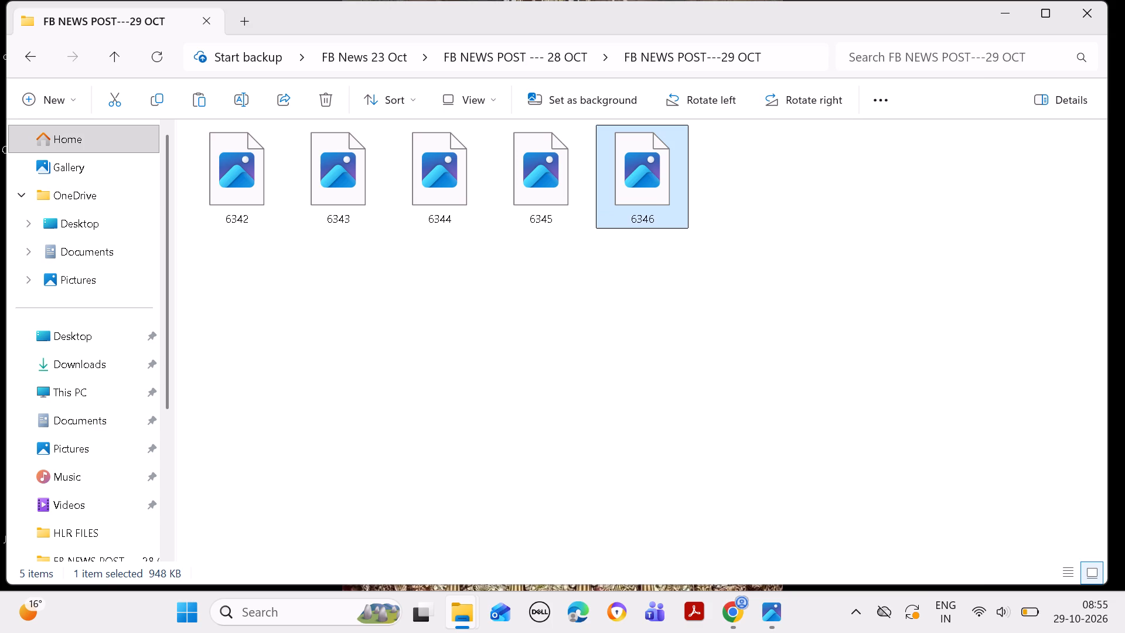
Switch to Chrome, return to the Case Law Today news list, and open item 6347 from page 1 for editing.
left_click(732, 618)
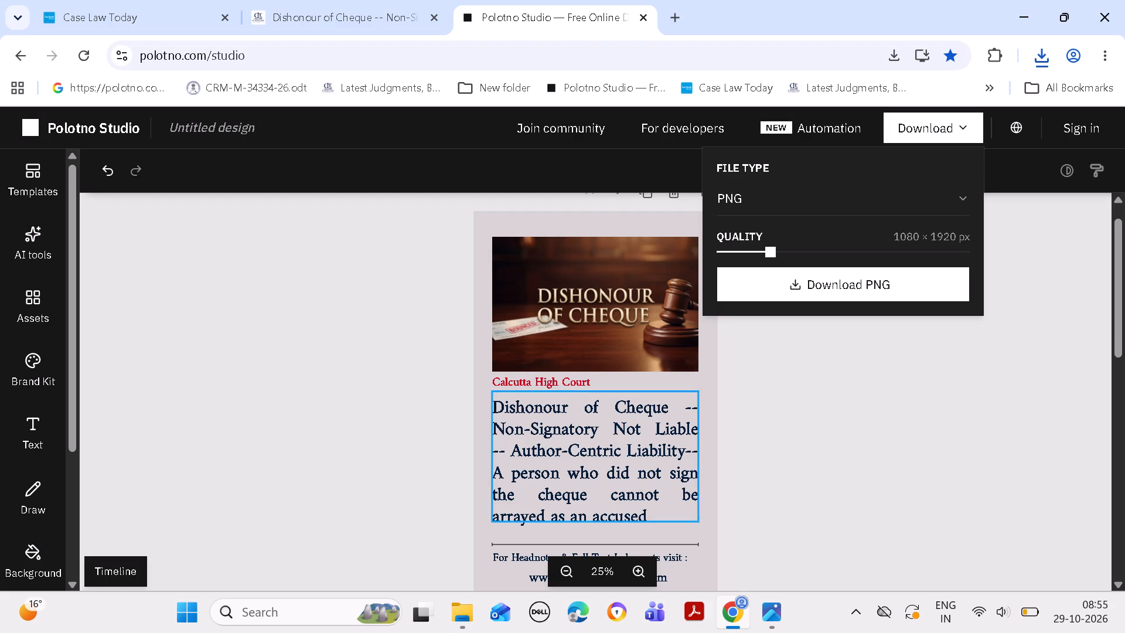
left_click(132, 20)
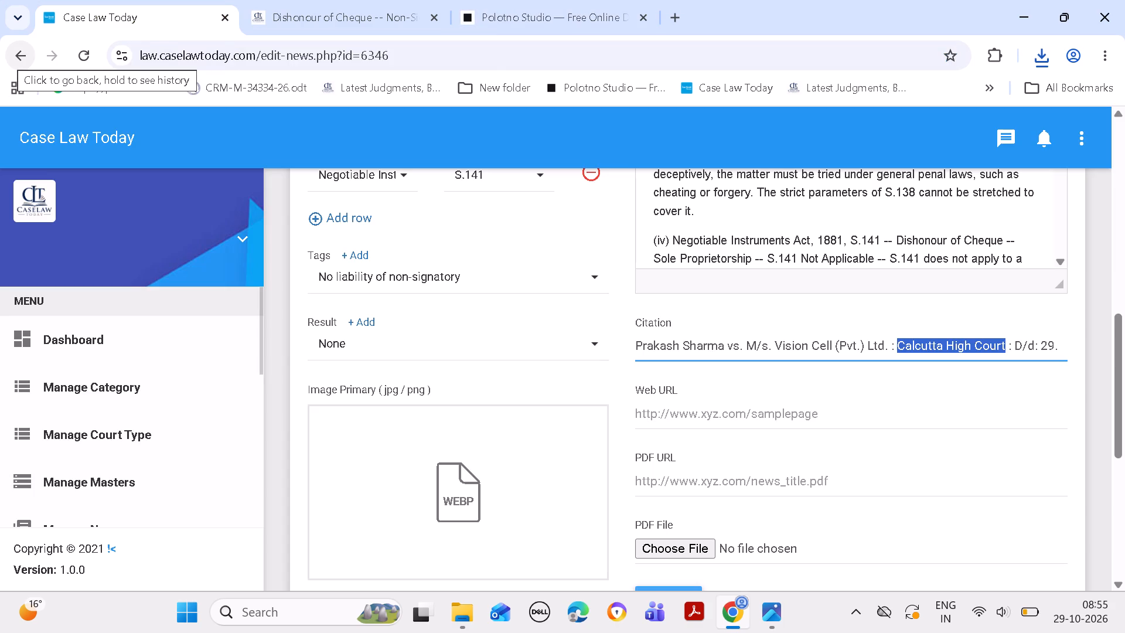
scroll(609, 268, "up", 1)
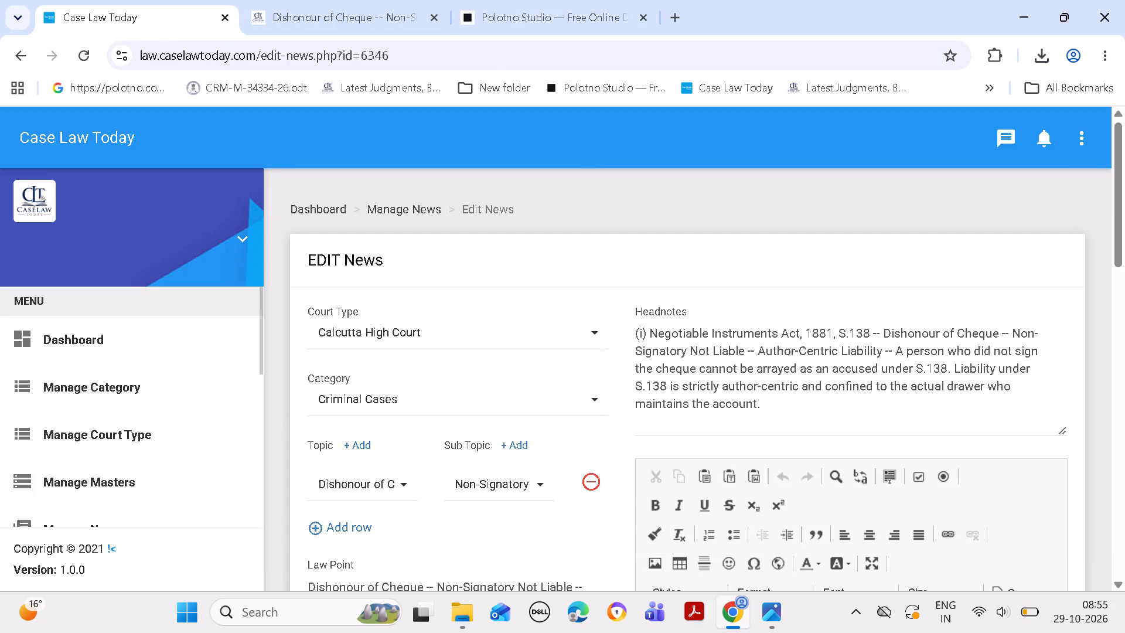
left_click(29, 50)
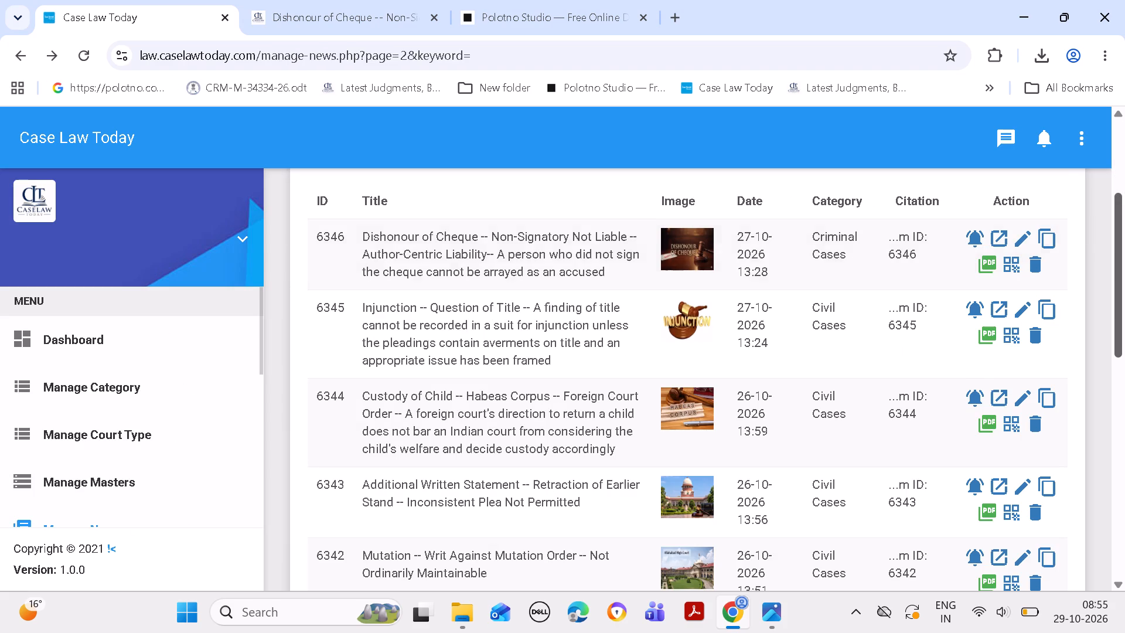
left_click_drag(1121, 280, 1124, 477)
left_click(669, 471)
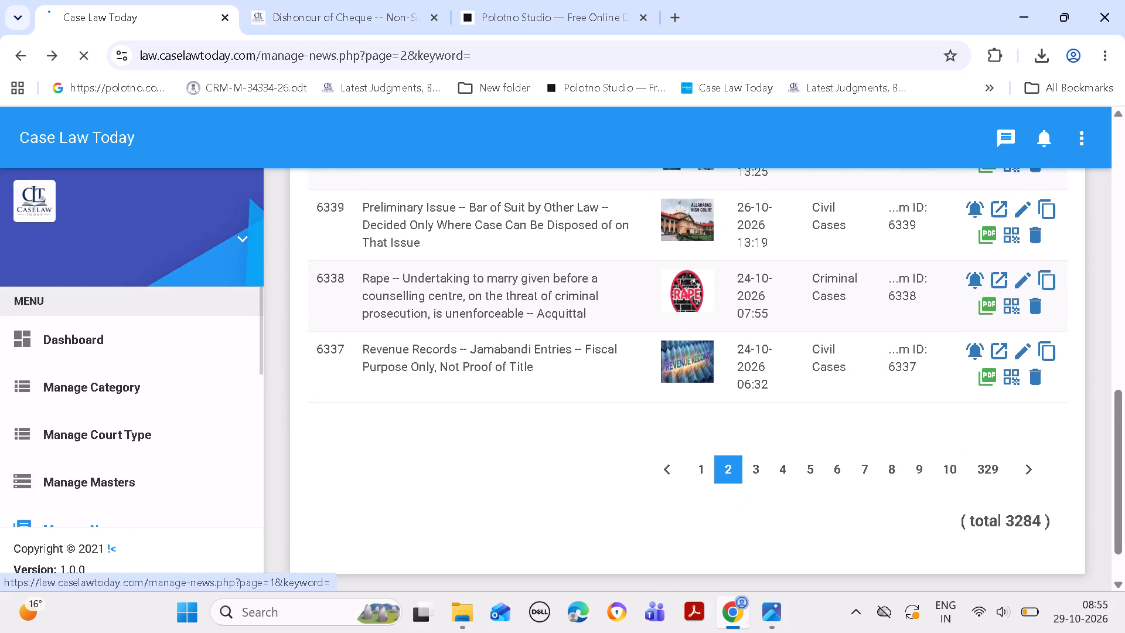
left_click_drag(1119, 264, 1124, 295)
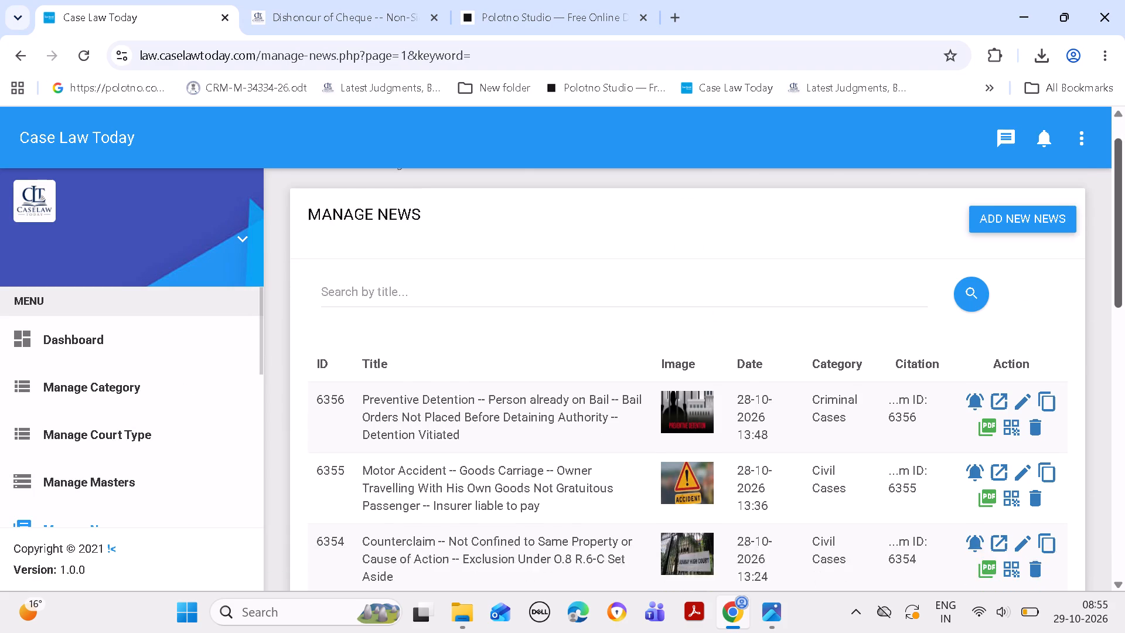
left_click_drag(1124, 295, 1121, 471)
left_click(1021, 486)
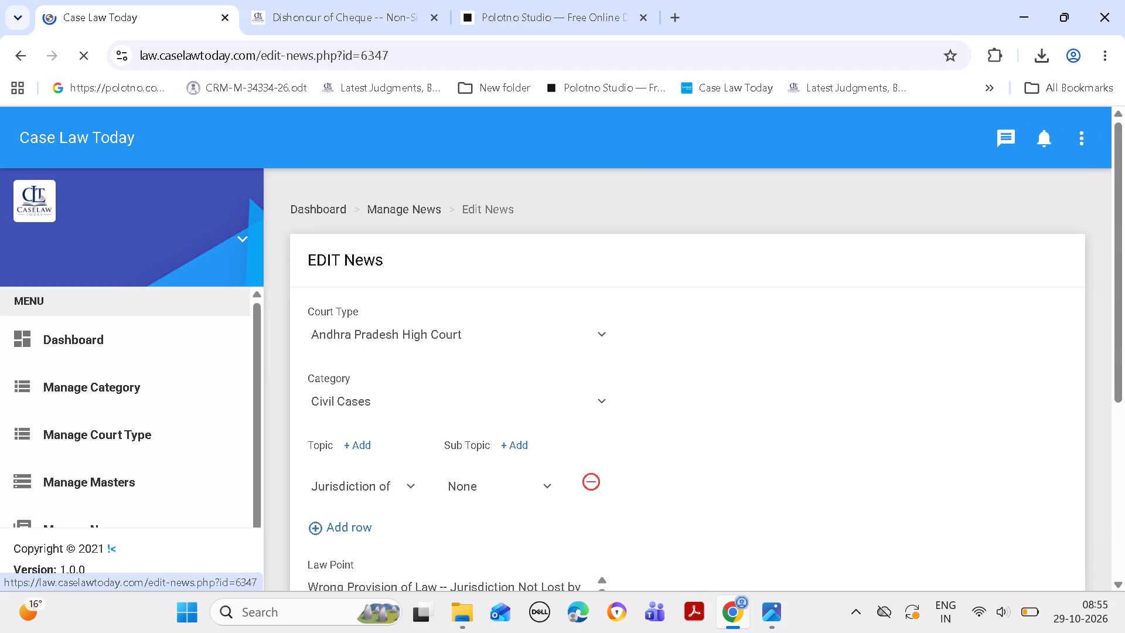
Copy news ID 6347 from the edit page address, search CaseLawToday.com for it, and open the Wrong Provision of Law article.
left_click_drag(363, 55, 364, 55)
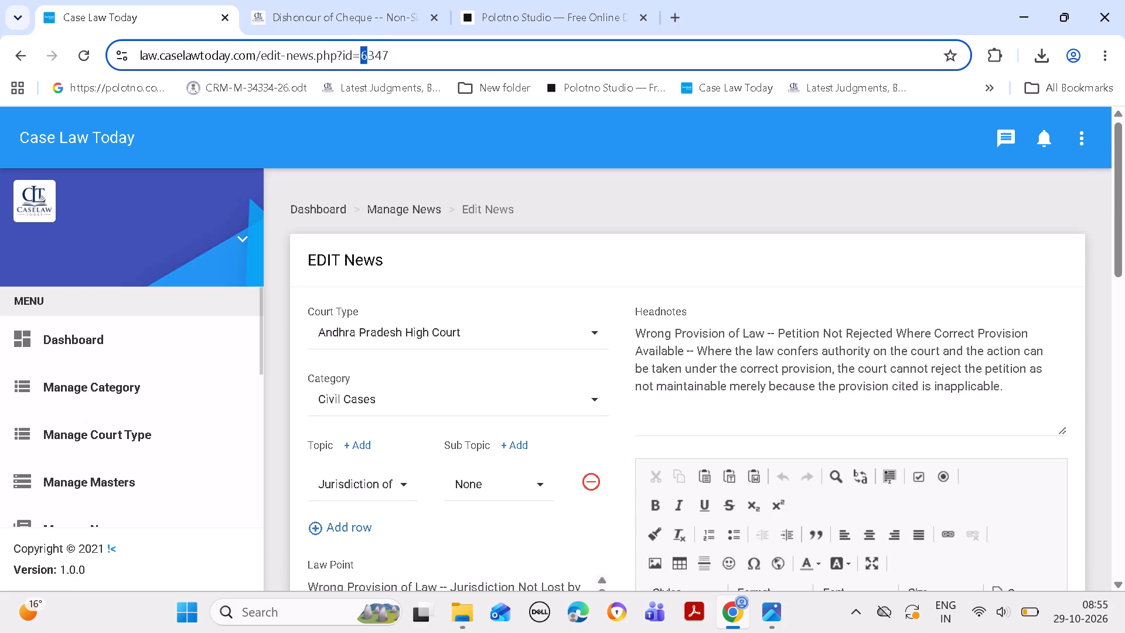
left_click_drag(364, 55, 388, 55)
key("ctrl+c")
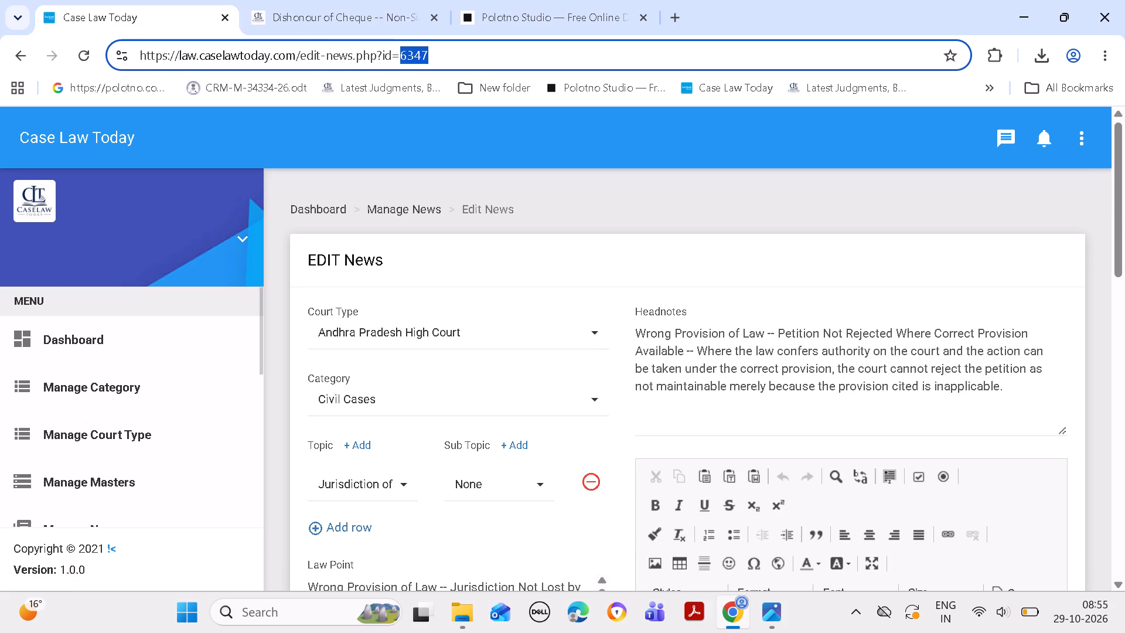
left_click(340, 16)
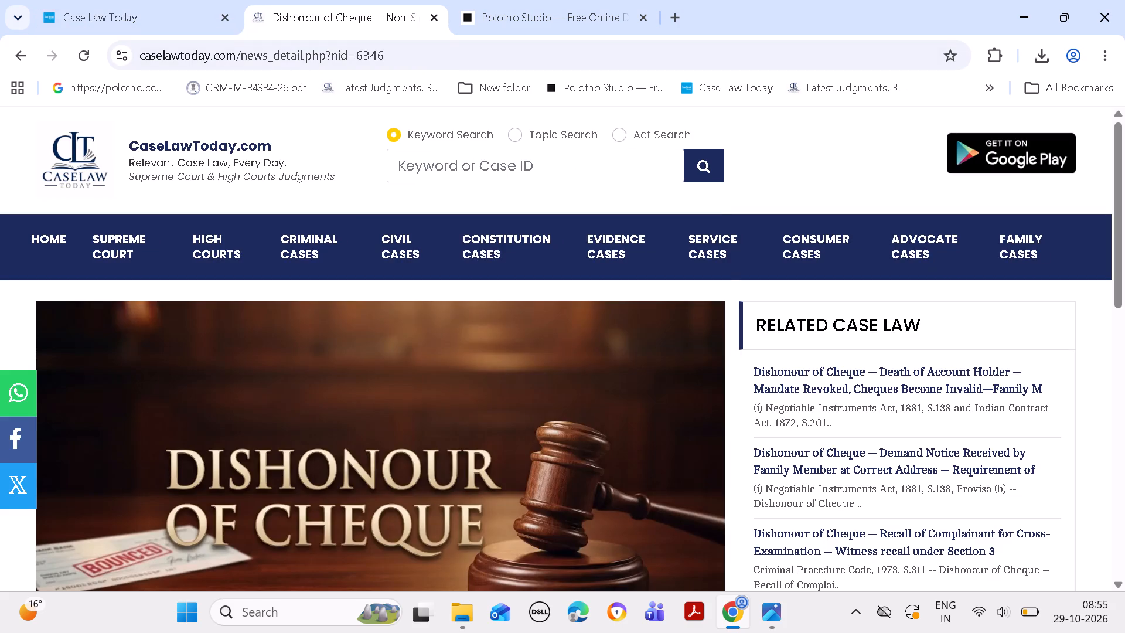
left_click(497, 160)
key("ctrl+v")
left_click(703, 166)
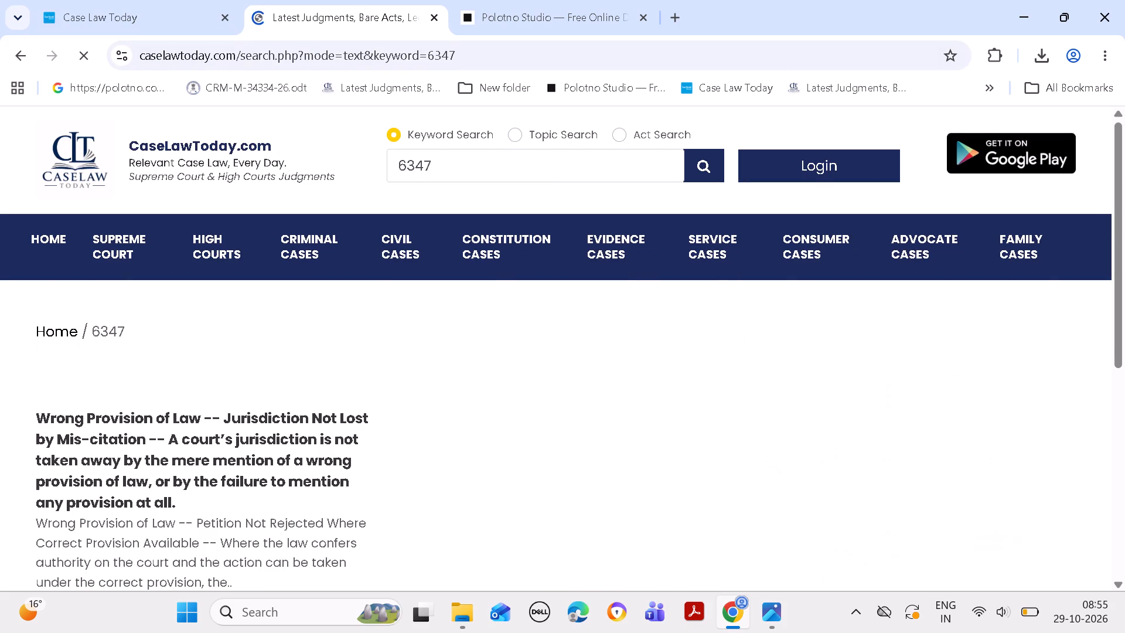
left_click_drag(1124, 220, 1124, 273)
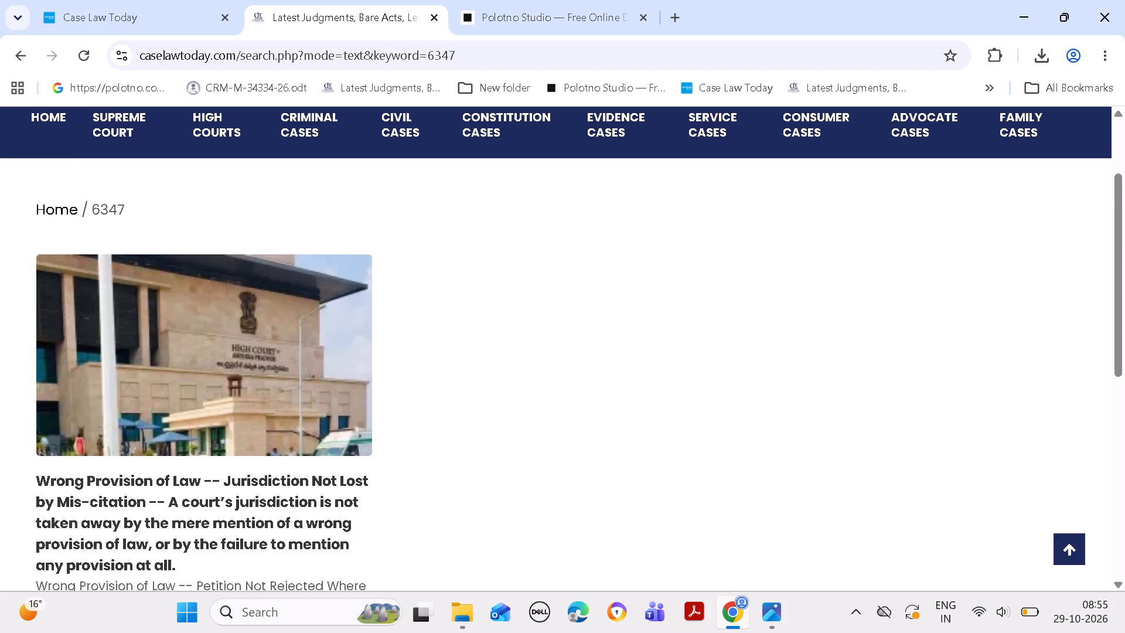
left_click(355, 505)
Replace the Dishonour of Cheque picture in the Polotno design with the High Court of Andhra Pradesh image copied from the article.
right_click(373, 419)
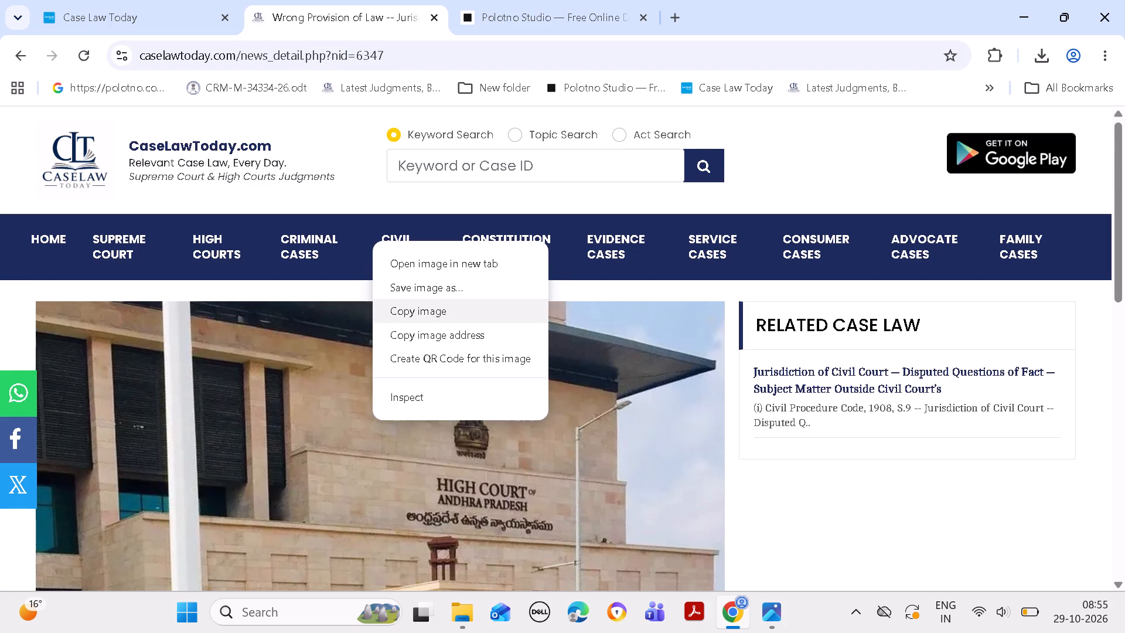
left_click(429, 316)
left_click(509, 22)
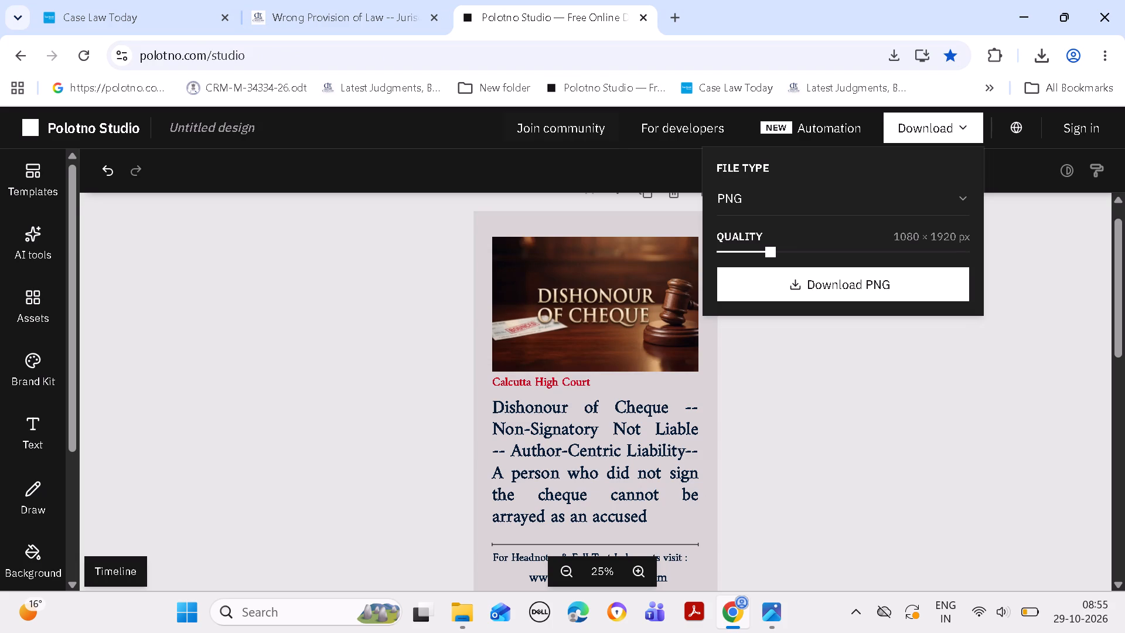
left_click(559, 296)
left_click(622, 441)
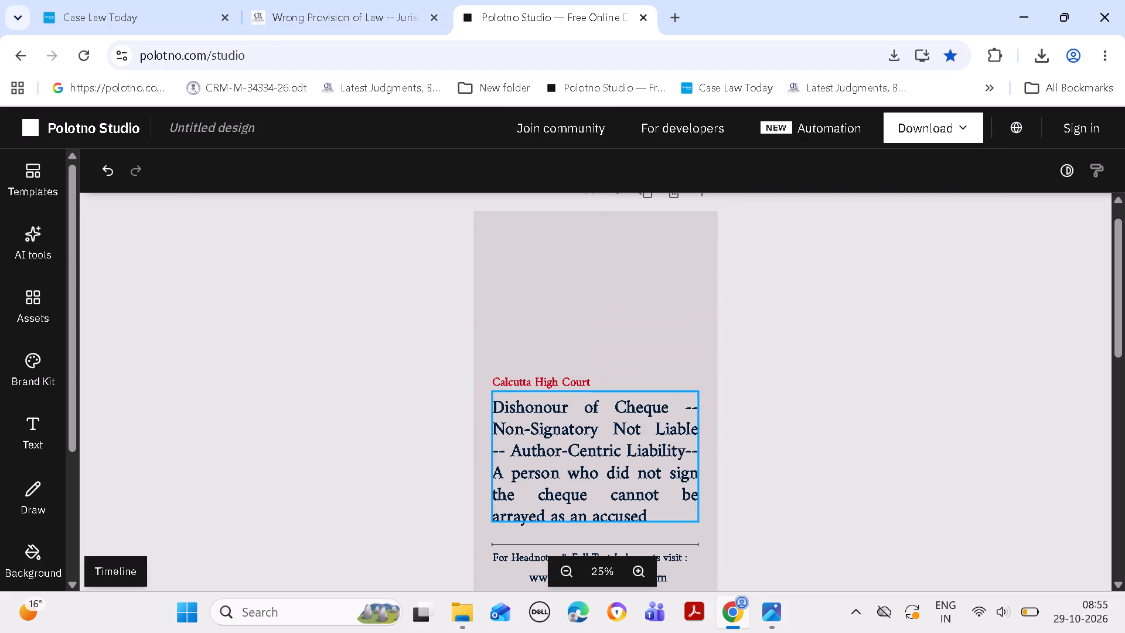
left_click(598, 262)
key("ctrl+v")
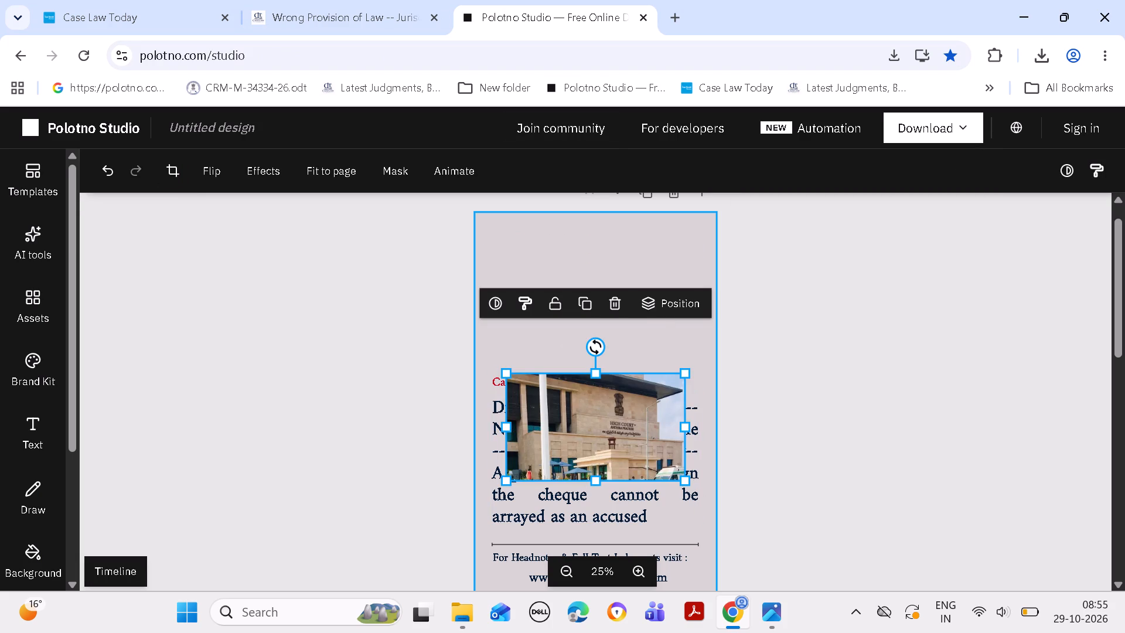
Move the court image above the red court name and widen it to the text margins, about 920 x 480.
left_click_drag(595, 386, 585, 250)
left_click_drag(676, 291, 685, 291)
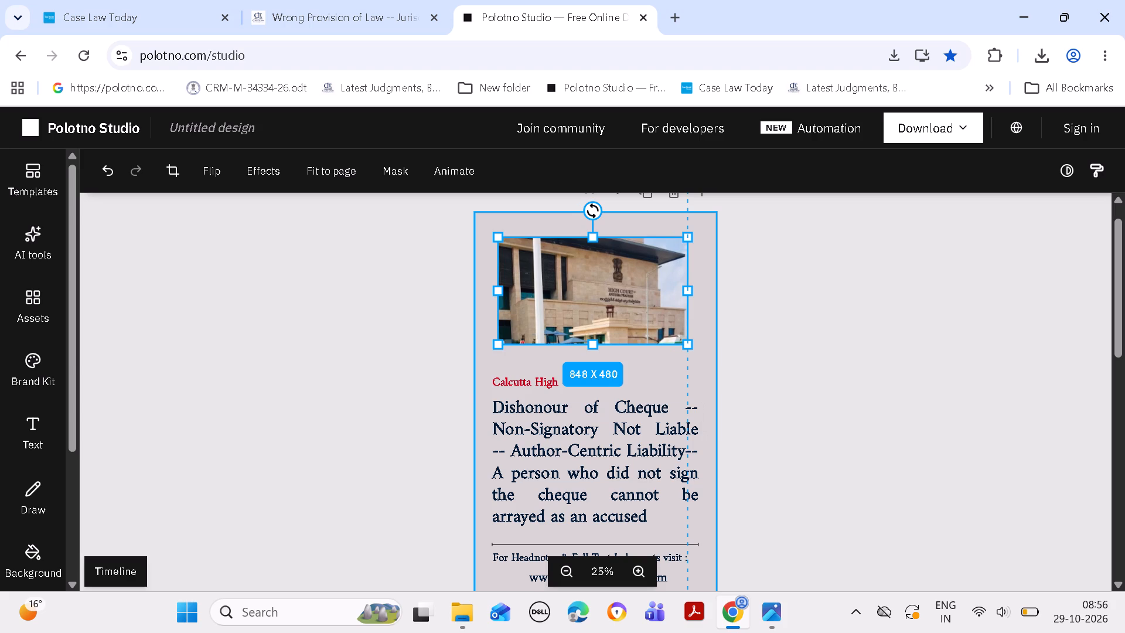
left_click_drag(685, 291, 703, 284)
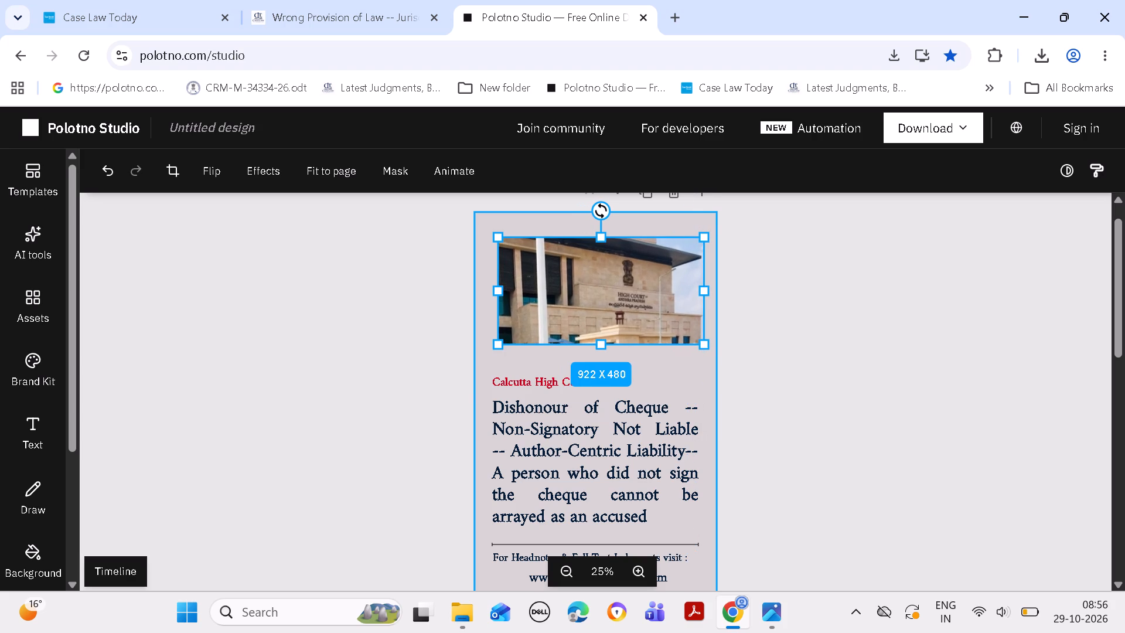
left_click_drag(703, 284, 697, 284)
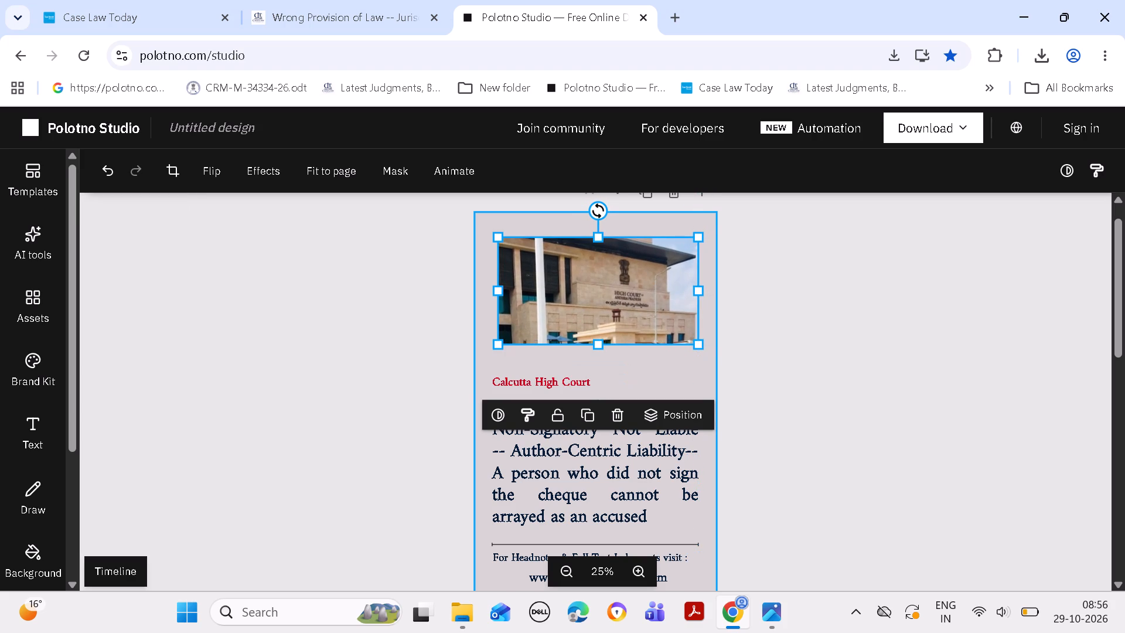
left_click_drag(496, 288, 490, 288)
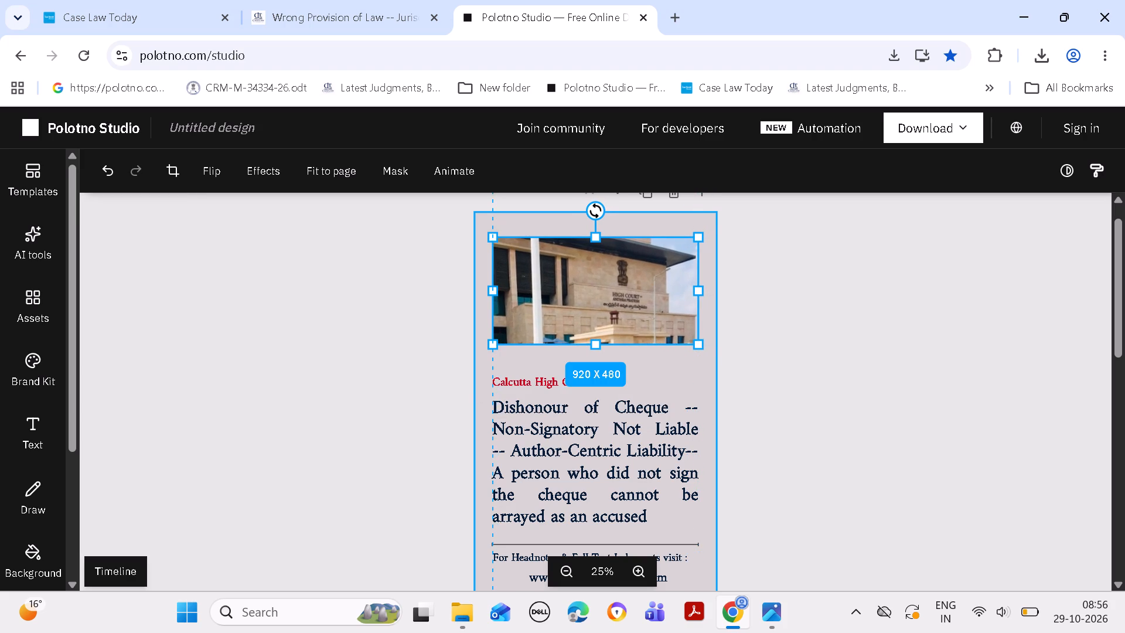
left_click_drag(490, 288, 488, 290)
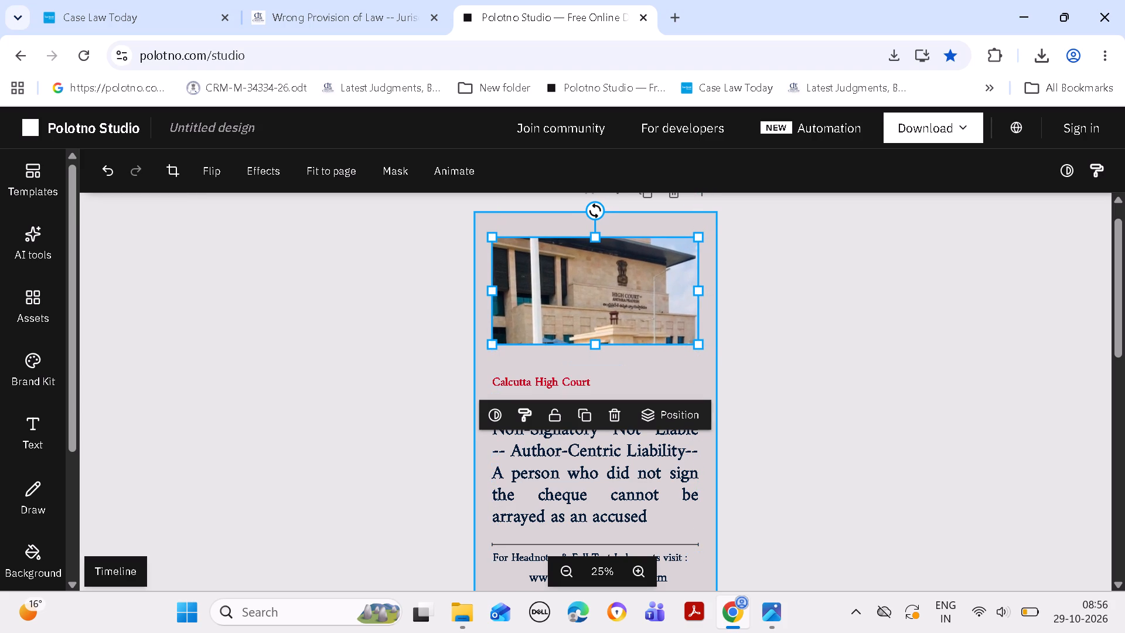
left_click(772, 275)
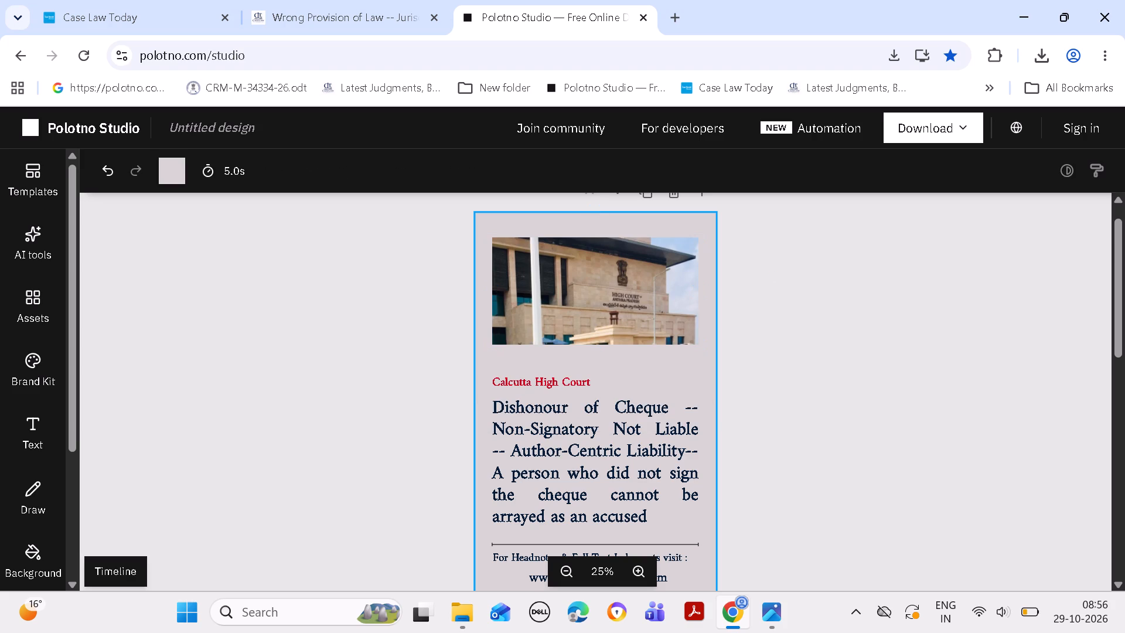
Copy "Andhra Pradesh High Court" from the Citation of news item 6347.
left_click(154, 18)
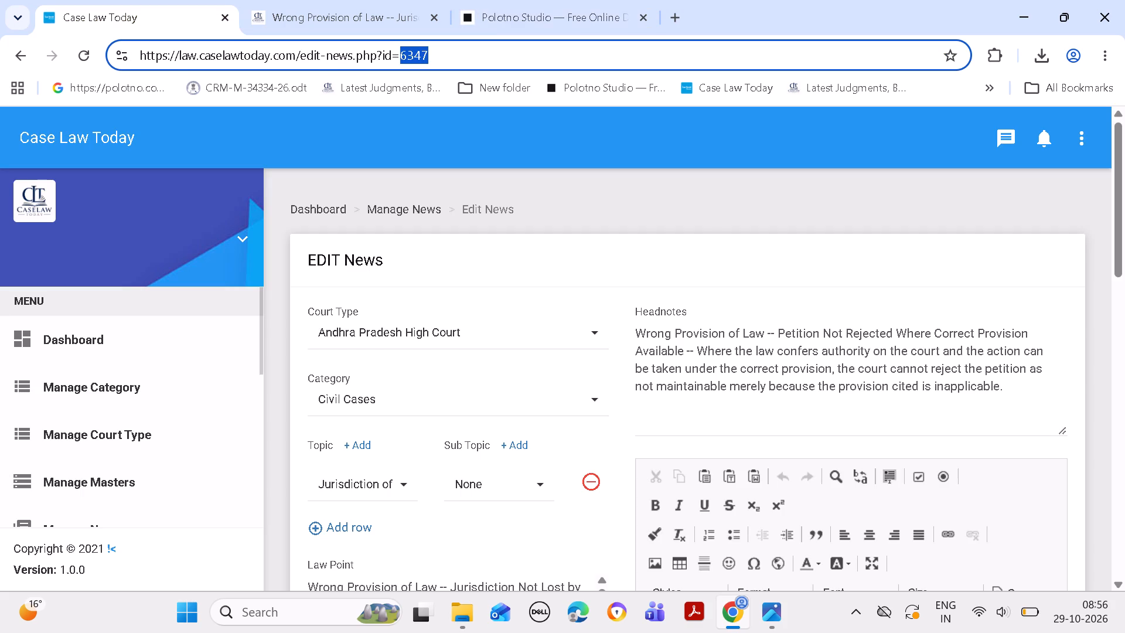
left_click_drag(1124, 230, 1124, 370)
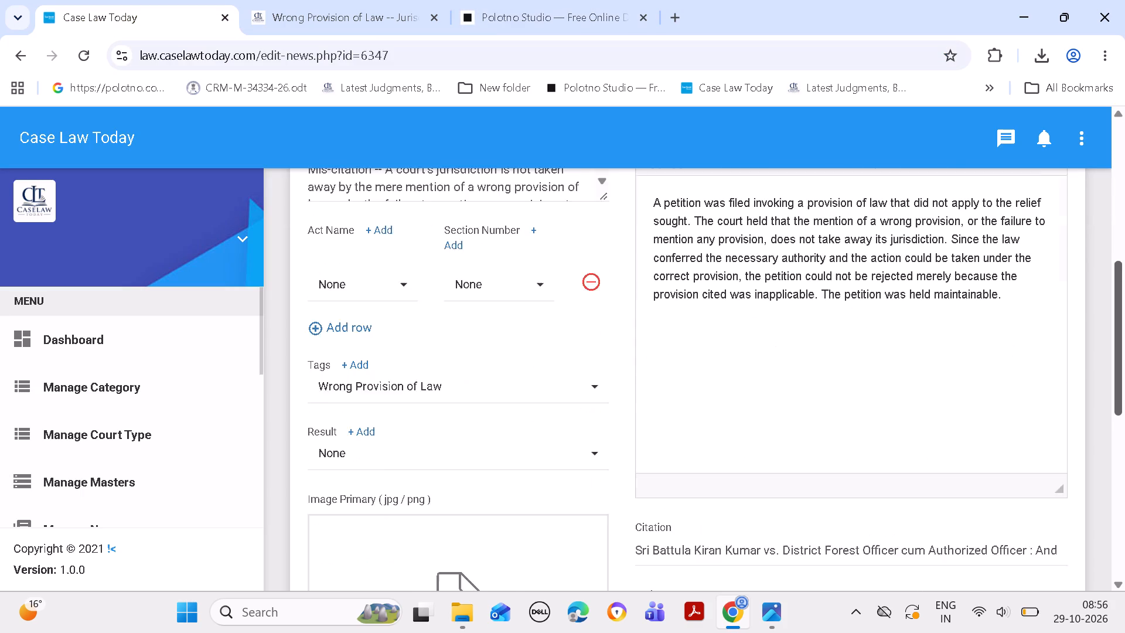
left_click_drag(1124, 370, 1124, 382)
left_click(997, 511)
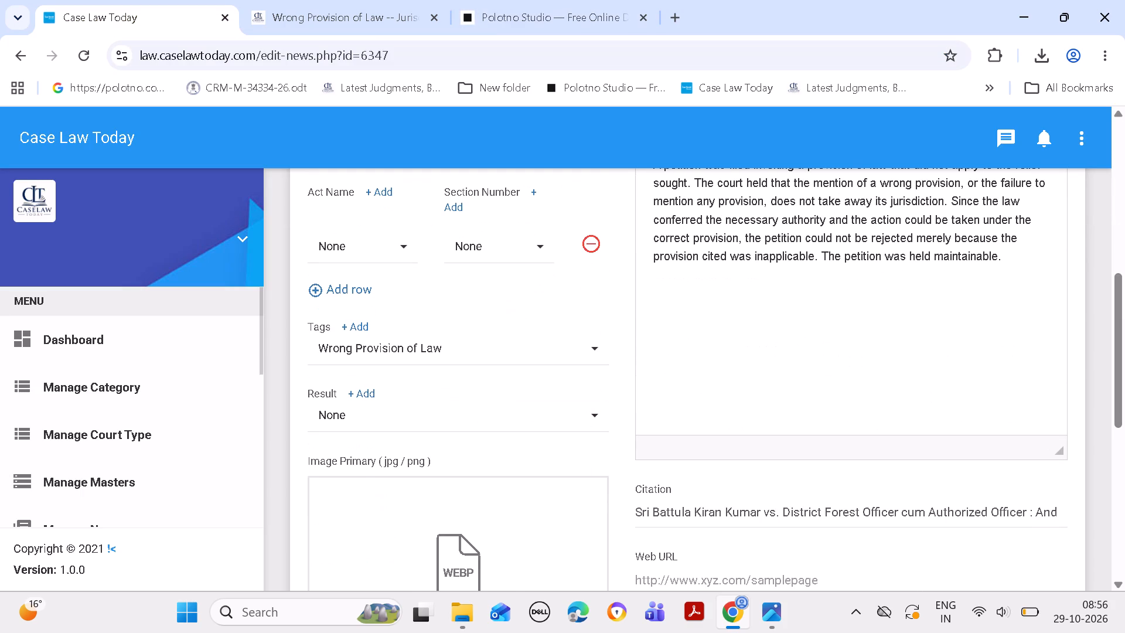
key("Right")
key("Right")
key("Right")
key("Right")
key("Right")
key("Right")
key("Right")
key("Right")
key("Right")
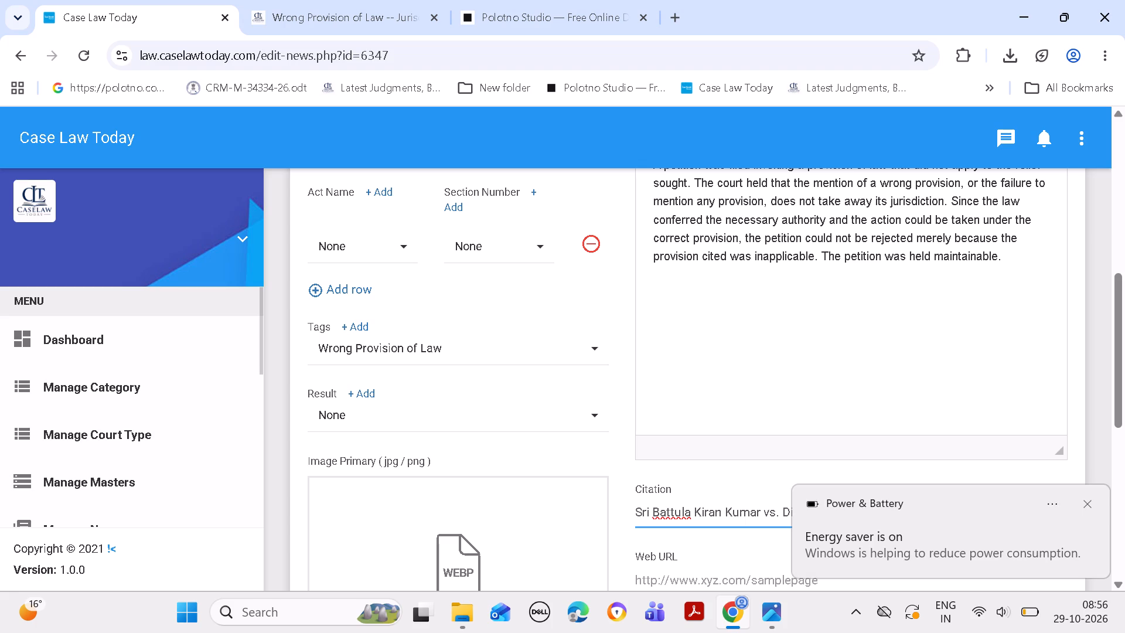
left_click(1087, 501)
key("Right")
key("Right")
key("Right")
key("Right")
key("Right")
key("Right")
key("Right")
key("Right")
key("Right")
key("Right")
key("Right")
key("Right")
key("Right")
key("Right")
key("Right")
key("Right")
key("Right")
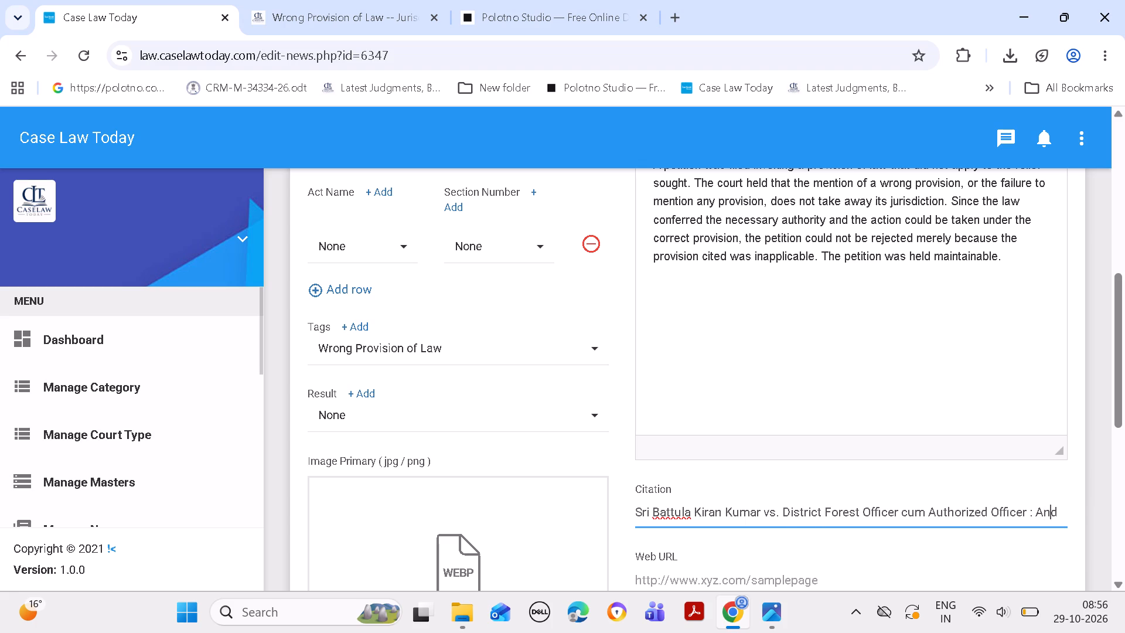
left_click_drag(957, 509, 973, 509)
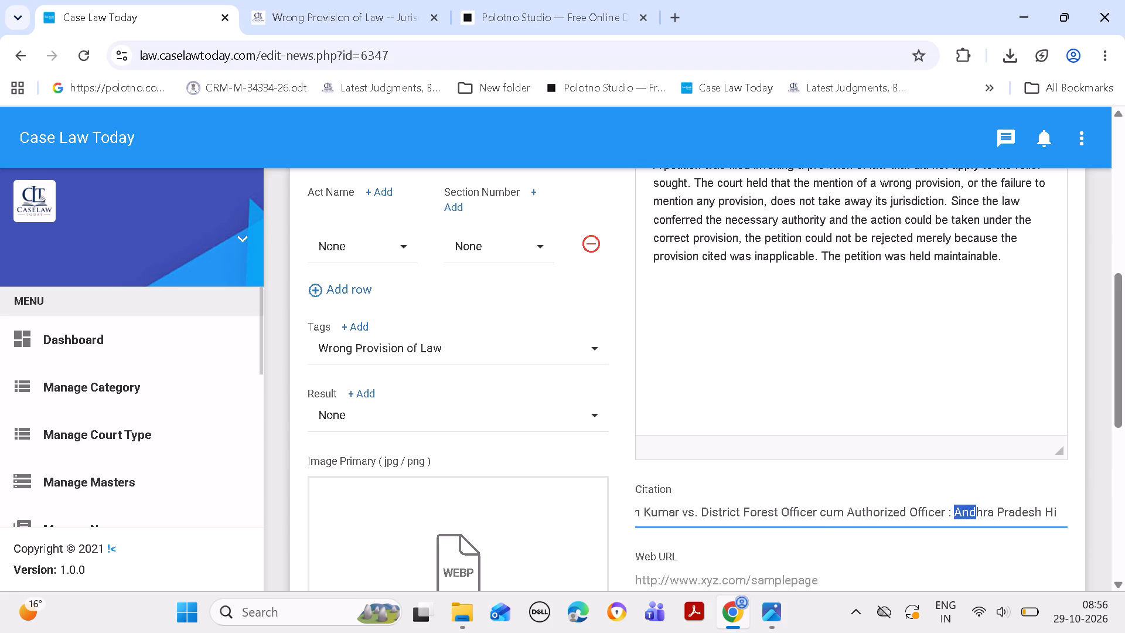
left_click_drag(973, 509, 997, 508)
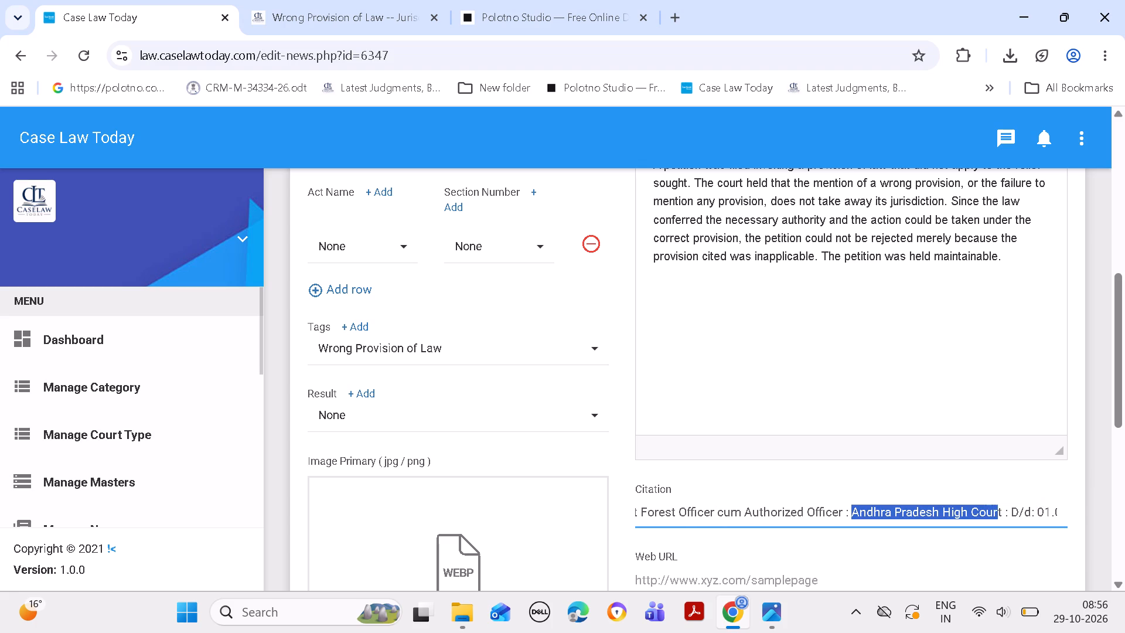
left_click_drag(997, 508, 1005, 510)
key("ctrl+c")
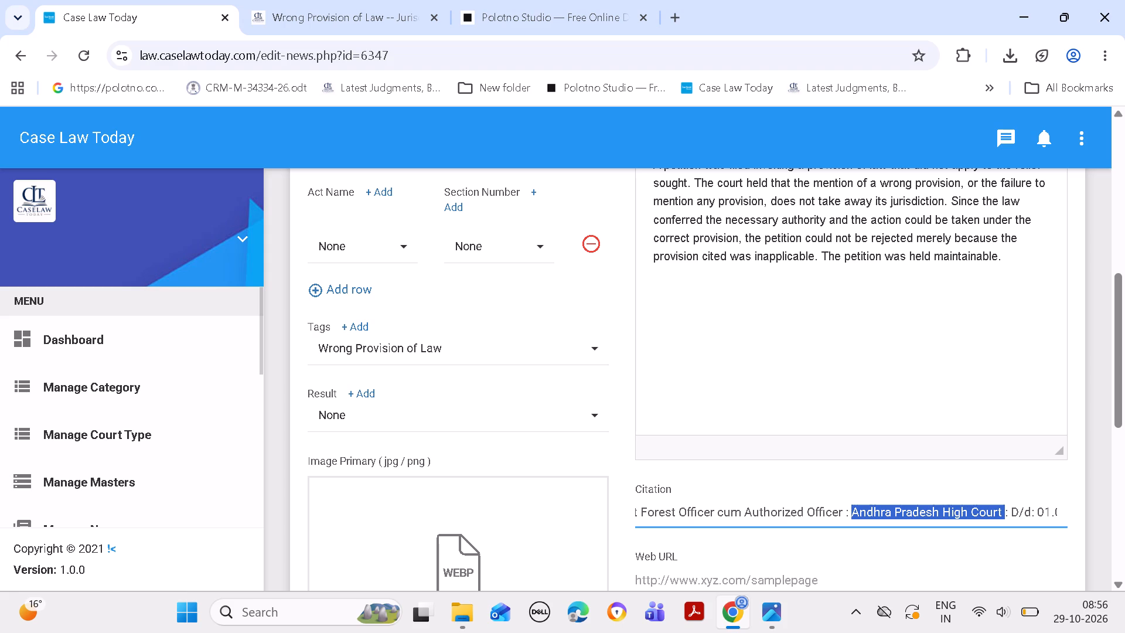
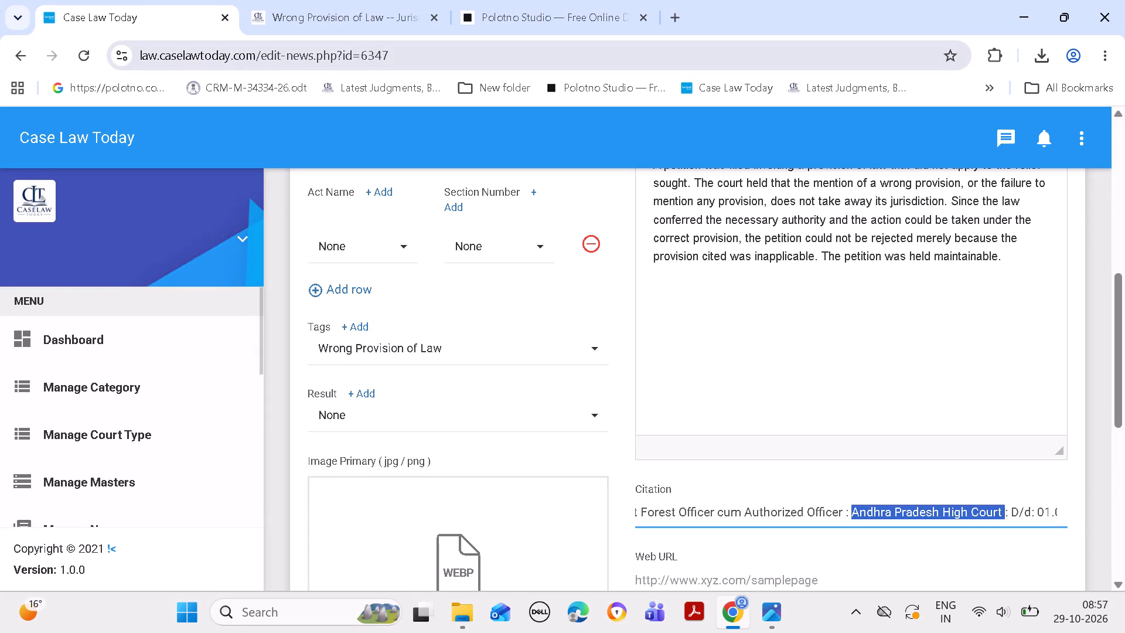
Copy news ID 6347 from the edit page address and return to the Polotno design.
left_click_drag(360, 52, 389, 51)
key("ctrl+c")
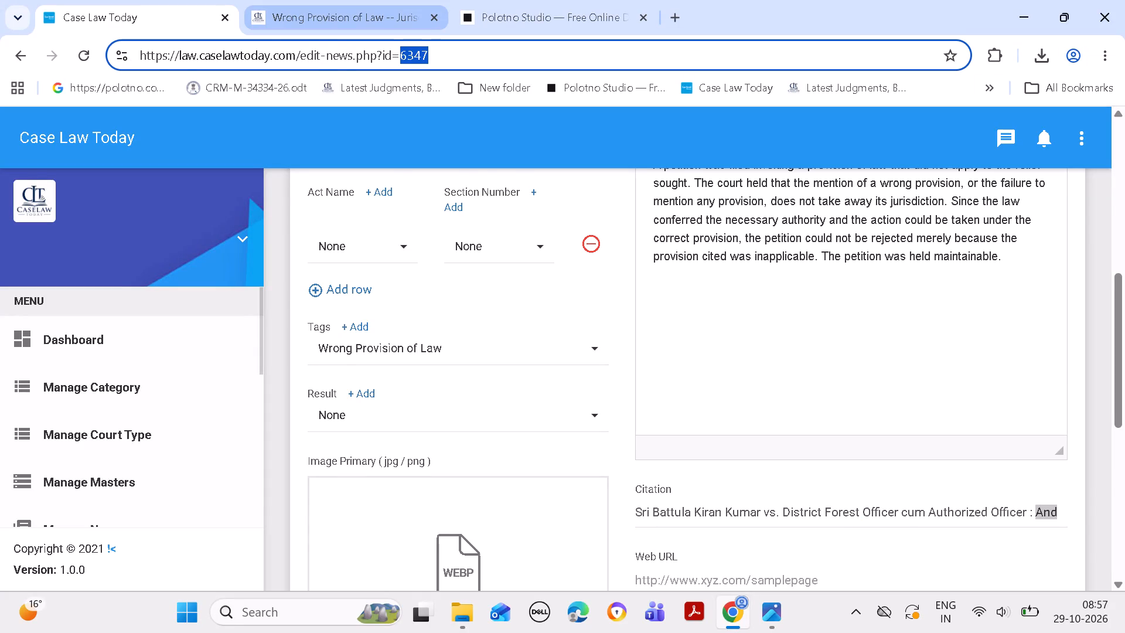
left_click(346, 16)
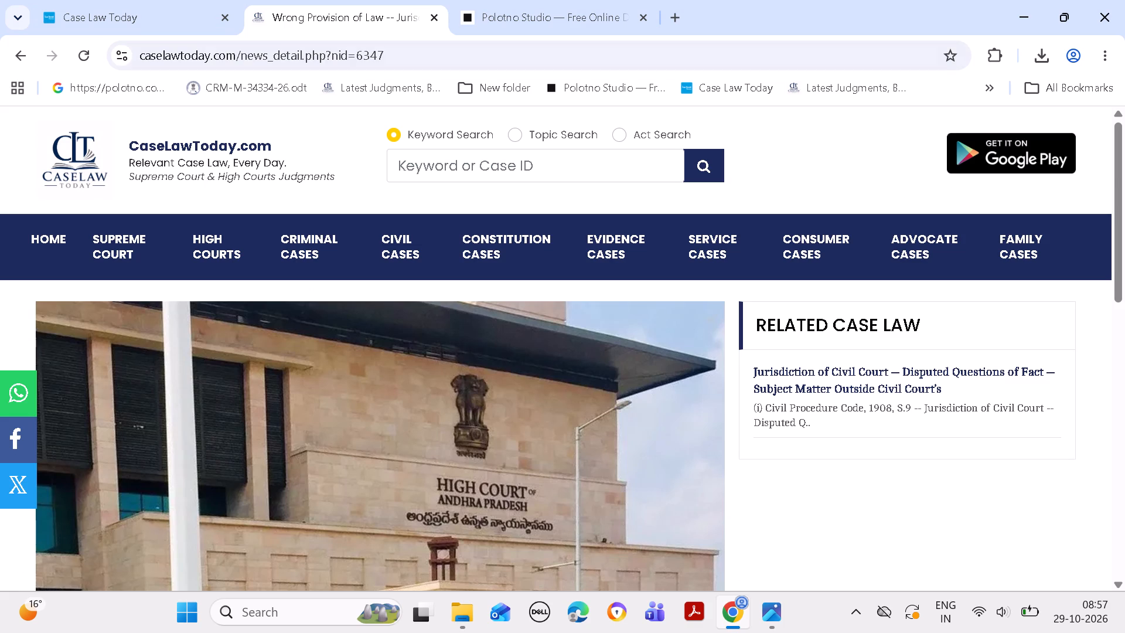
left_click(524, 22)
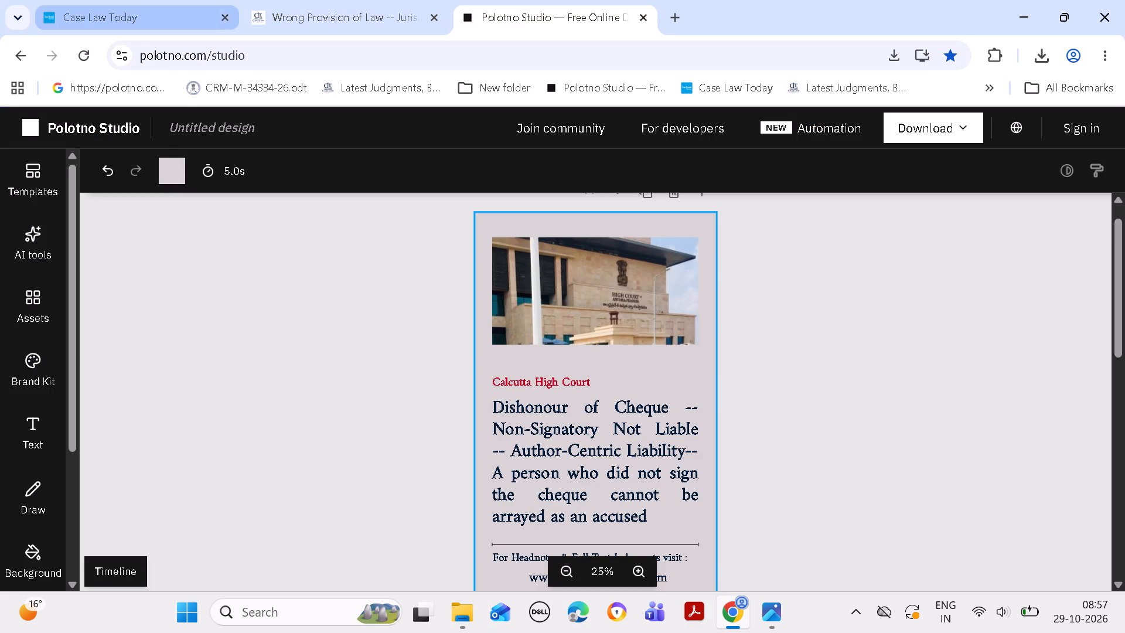
Replace the Dishonour of Cheque headline in the Polotno design with the full Law Point text copied from news item 6347.
left_click(169, 12)
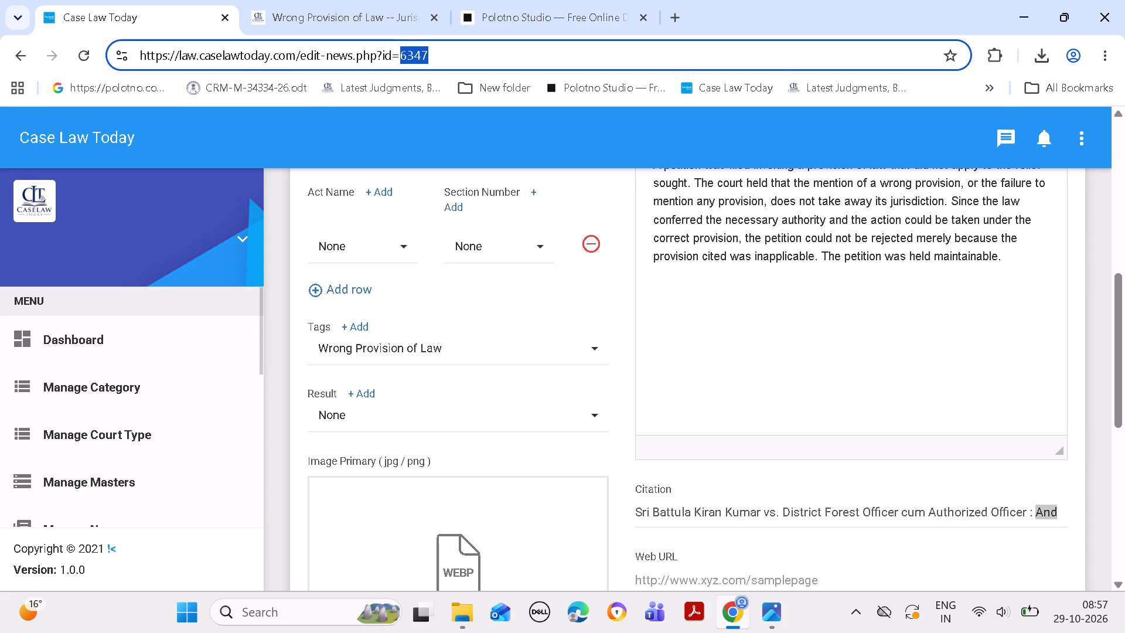
left_click_drag(1124, 355, 1124, 285)
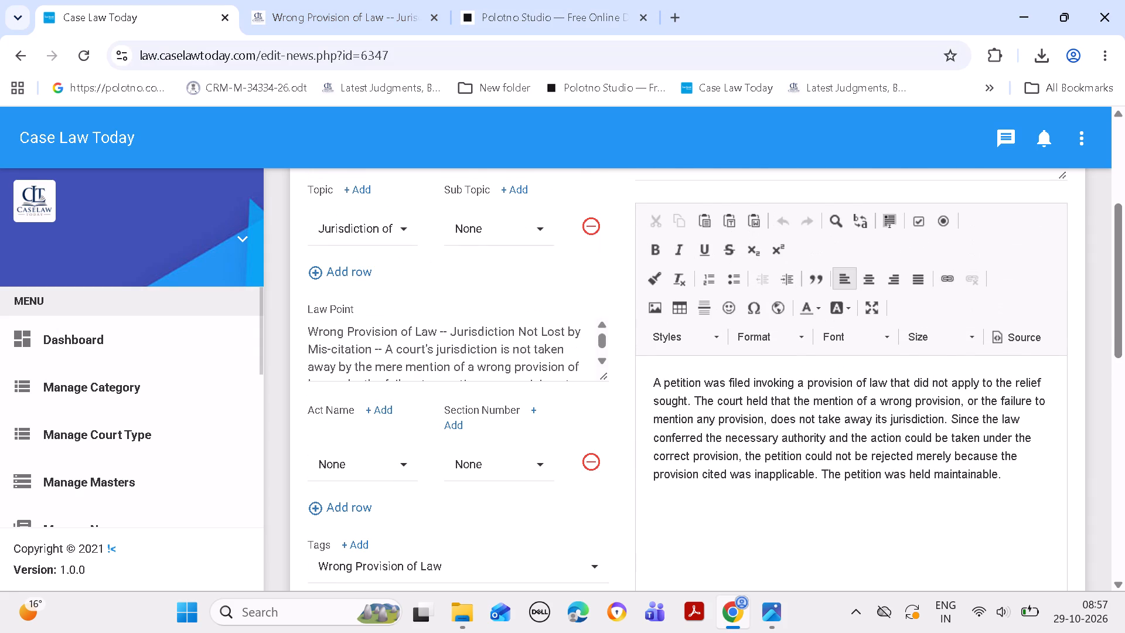
left_click(307, 330)
left_click(309, 329)
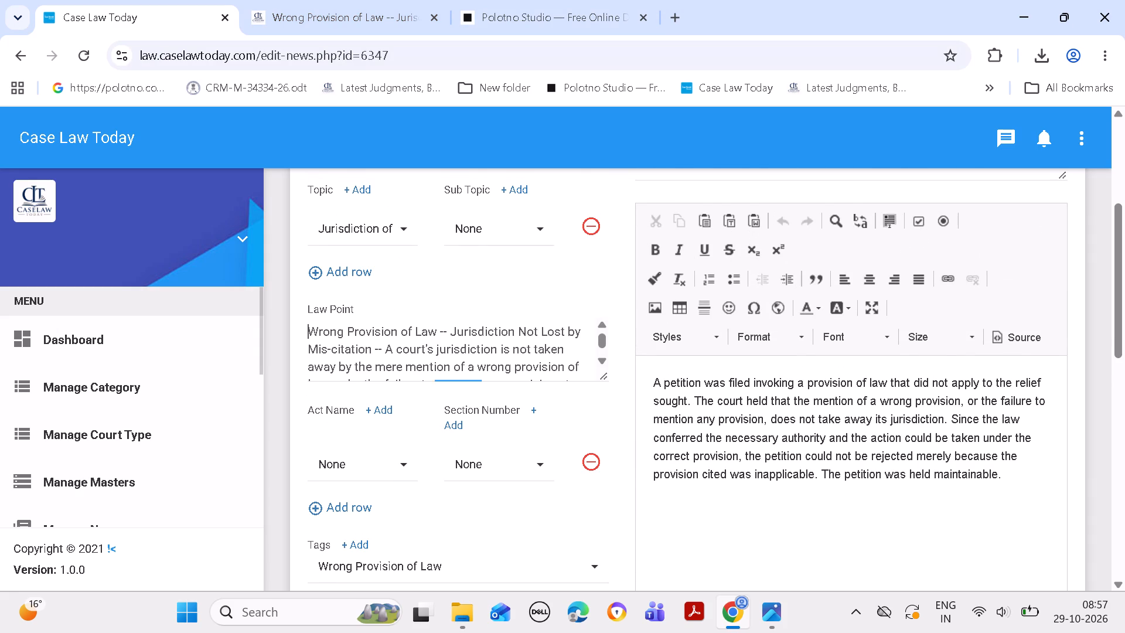
key("ctrl+a")
key("ctrl+c")
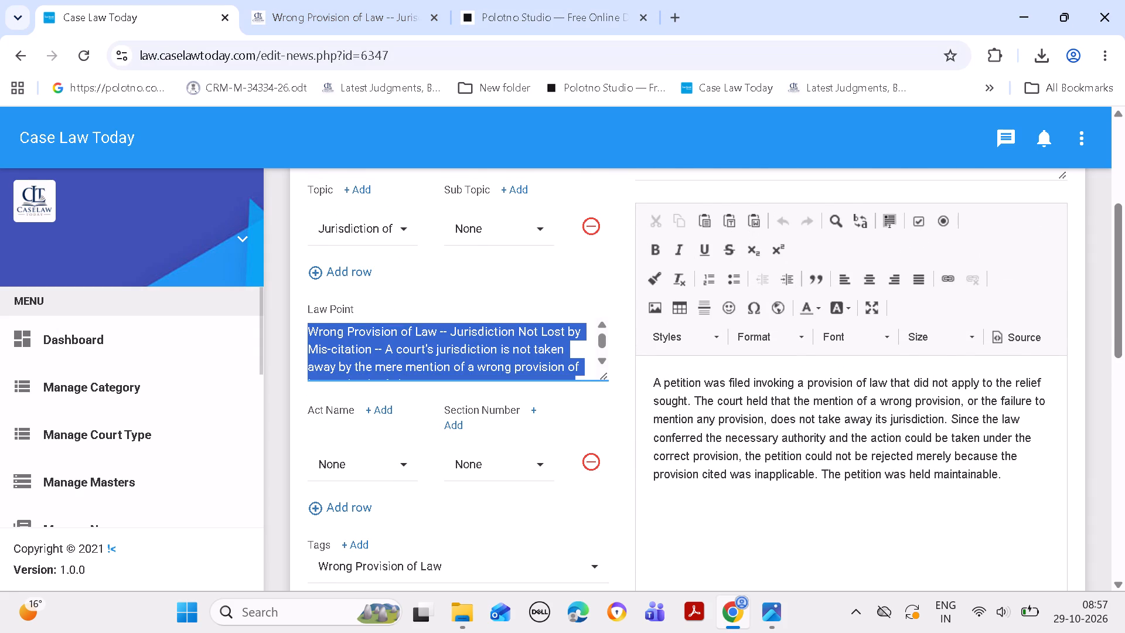
left_click(568, 13)
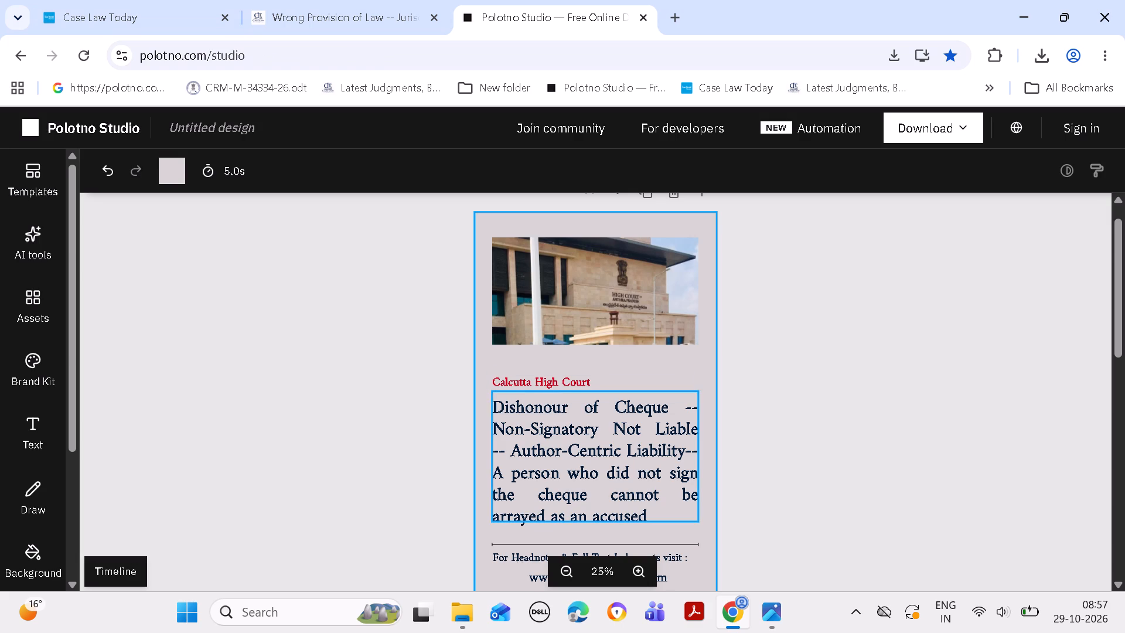
double_click(570, 460)
left_click(912, 386)
double_click(634, 487)
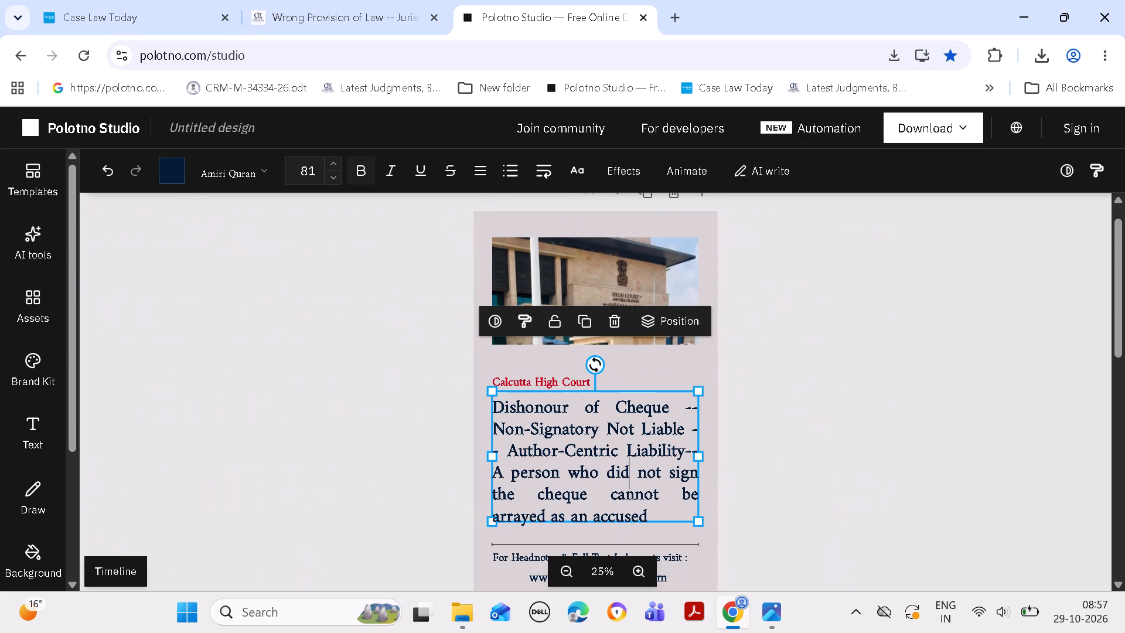
key("ctrl+a")
key("ctrl+v")
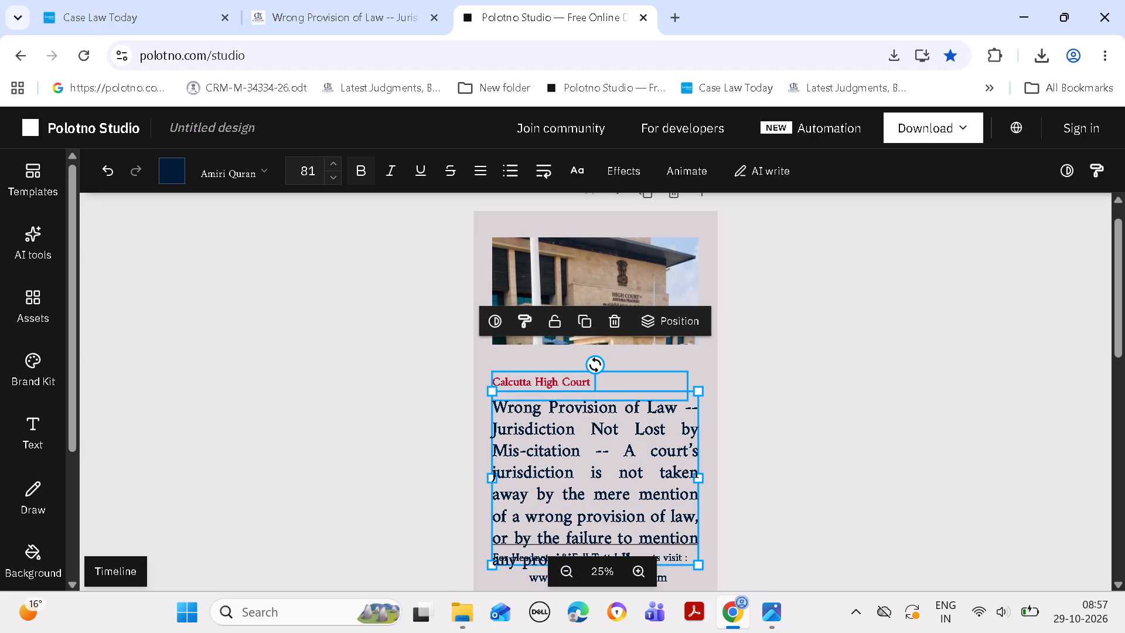
Move the red Calcutta High Court text up to sit directly beneath the court image, keeping its alignment with the image's edge.
left_click_drag(554, 381, 554, 373)
left_click(827, 375)
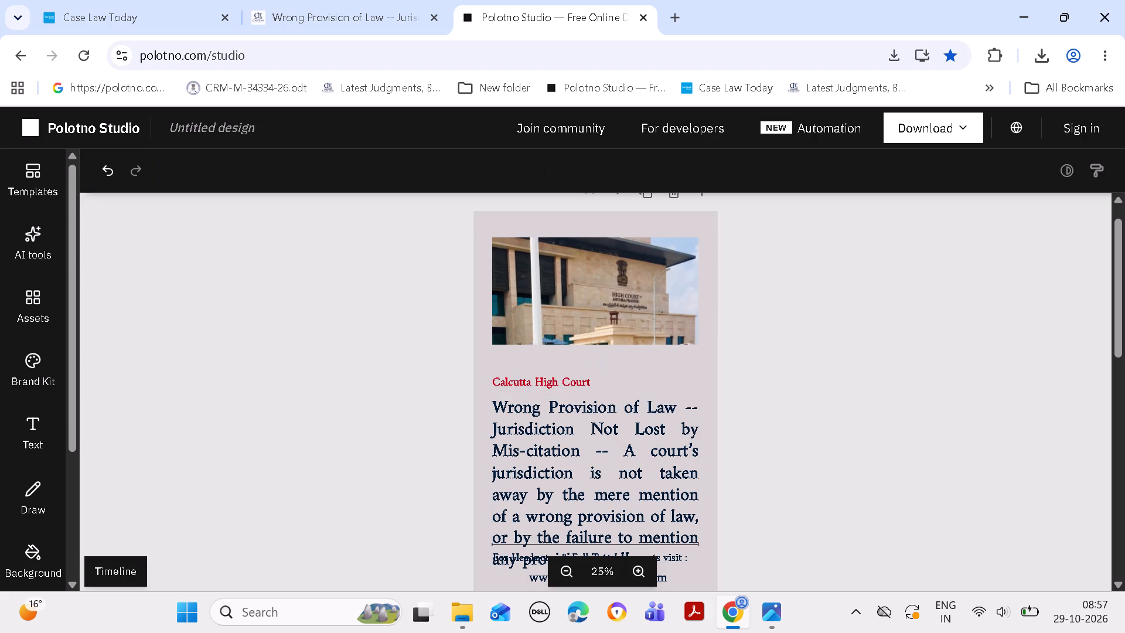
left_click_drag(570, 374, 570, 350)
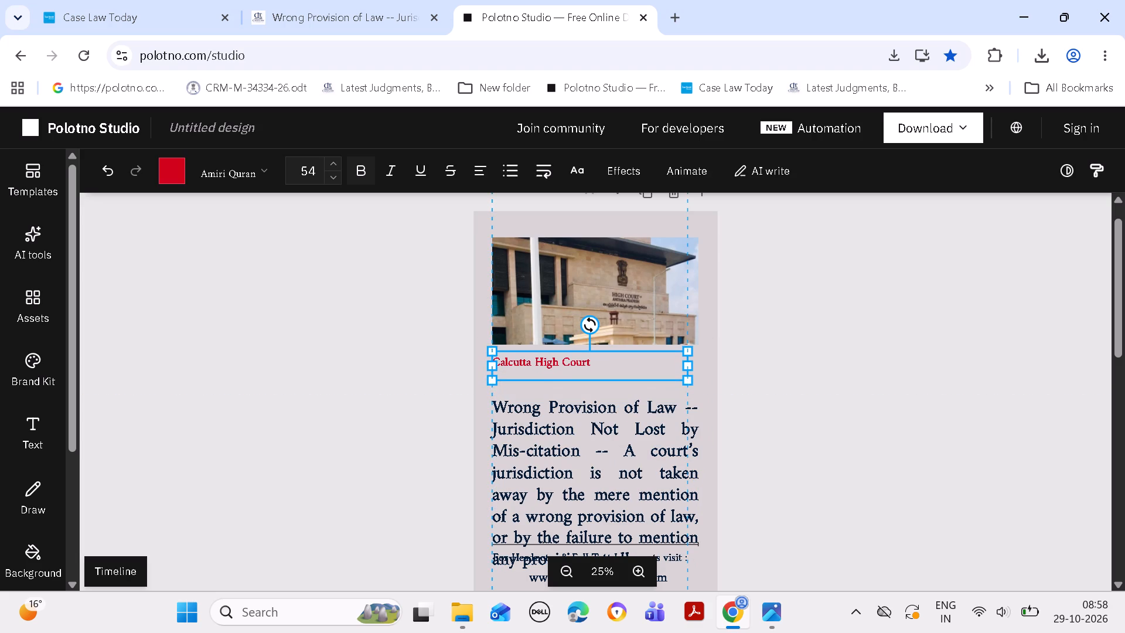
left_click_drag(570, 350, 567, 346)
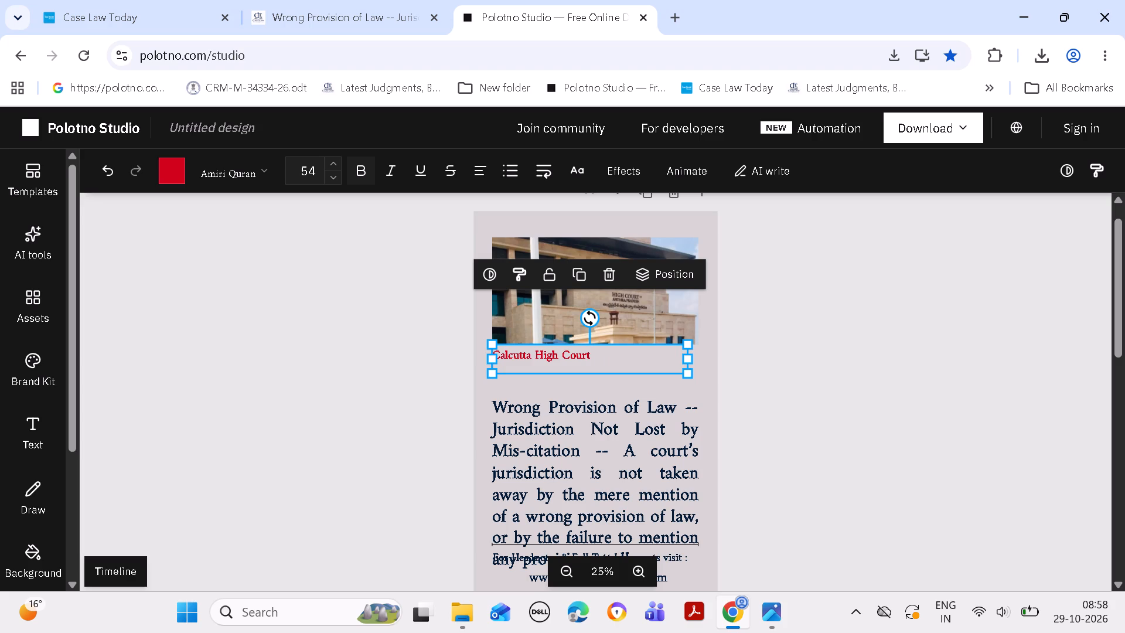
left_click_drag(691, 368, 689, 360)
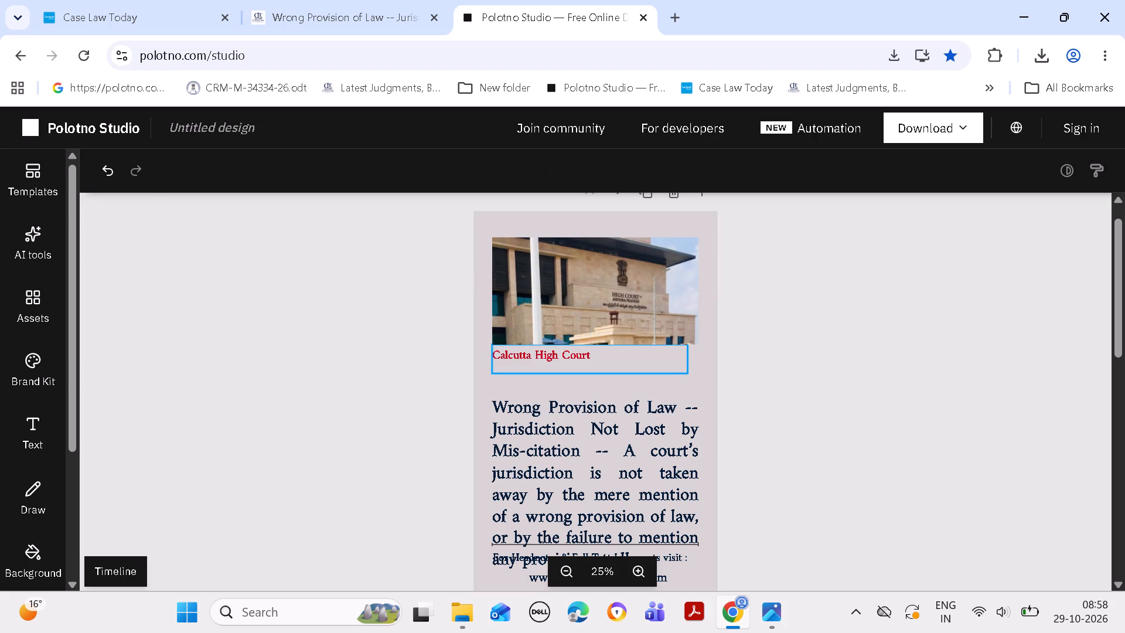
left_click(768, 337)
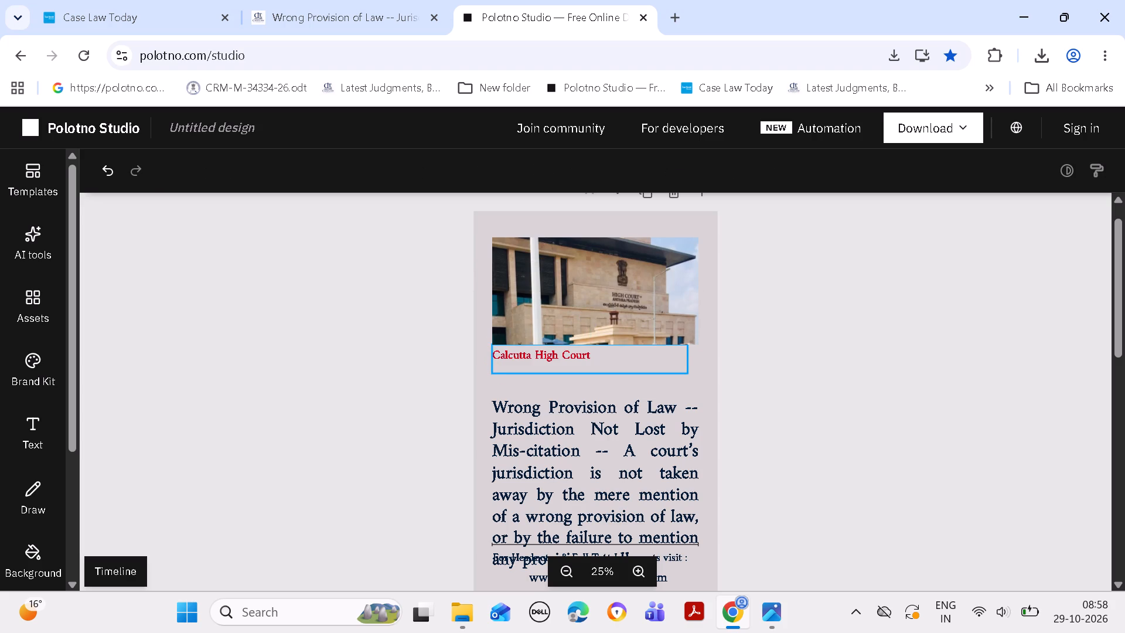
left_click(569, 359)
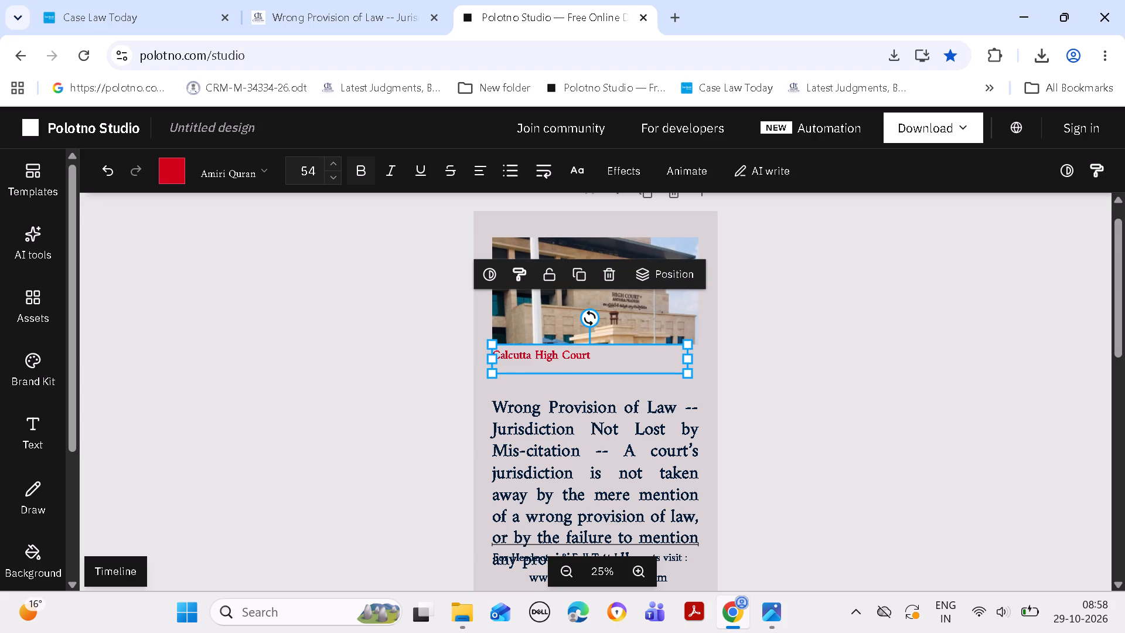
left_click(561, 350)
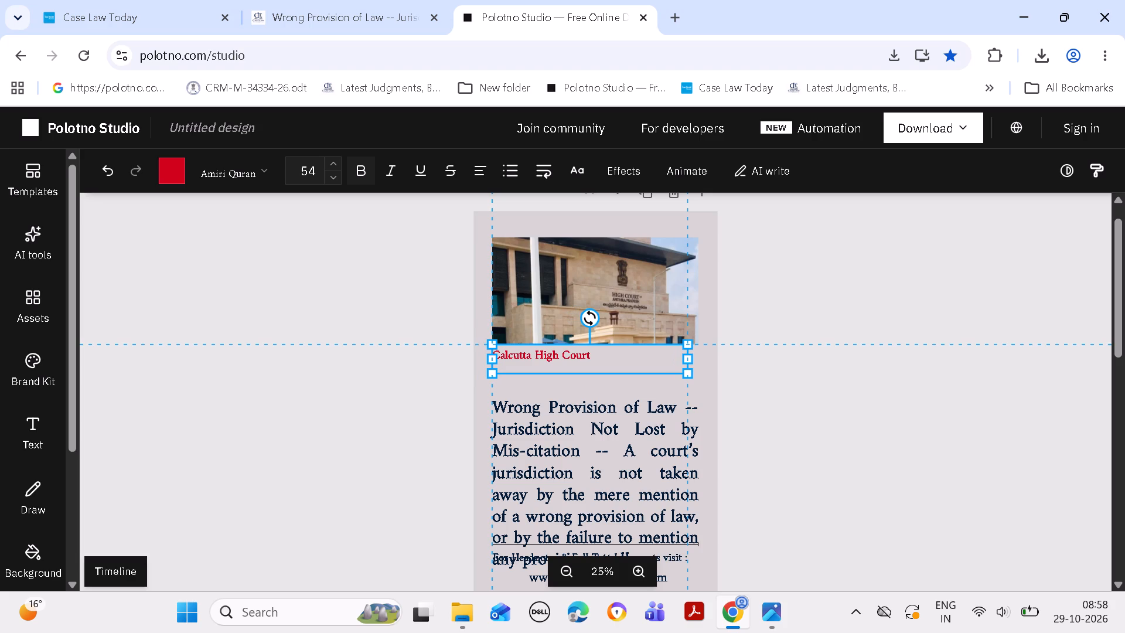
left_click(756, 349)
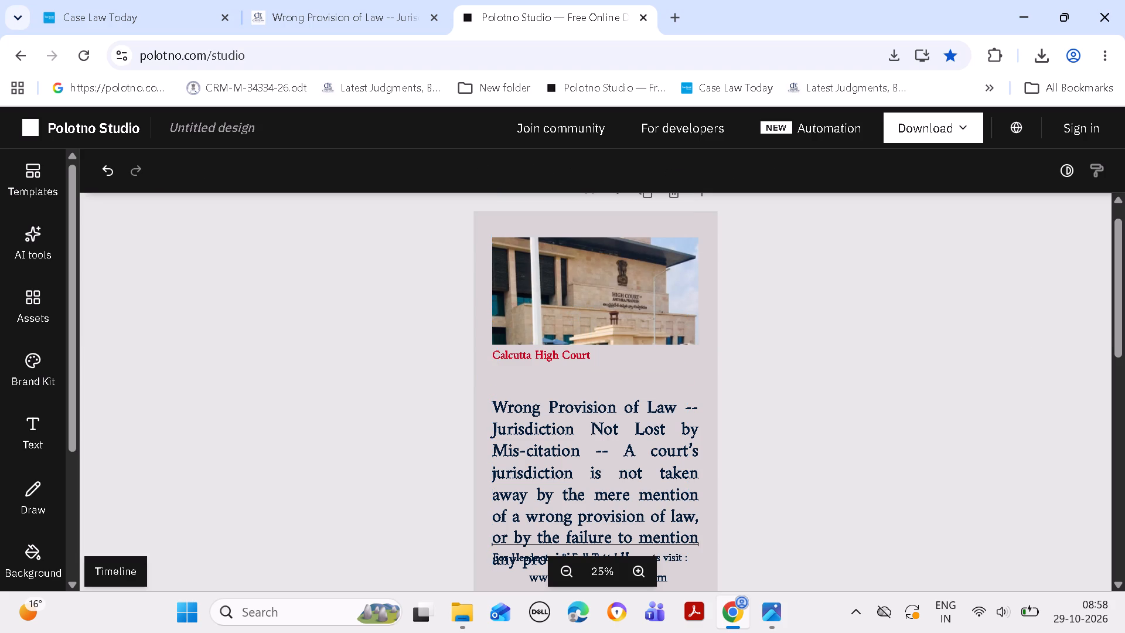
Copy "Andhra Pradesh High Court" from the Citation of news item 6347.
left_click(149, 21)
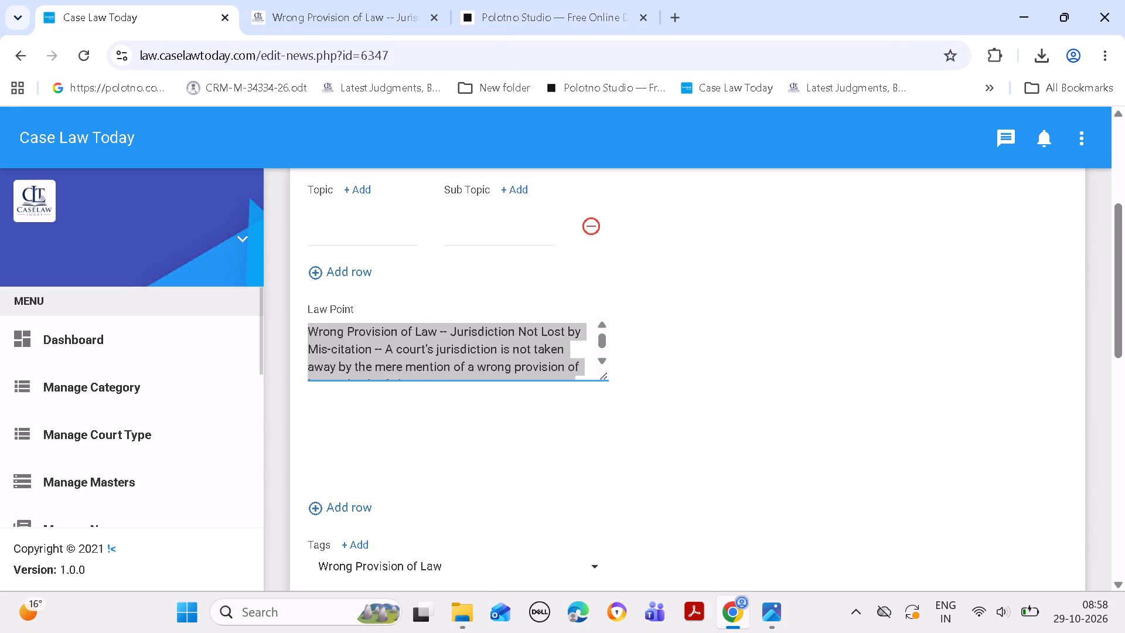
left_click_drag(1124, 294, 1120, 438)
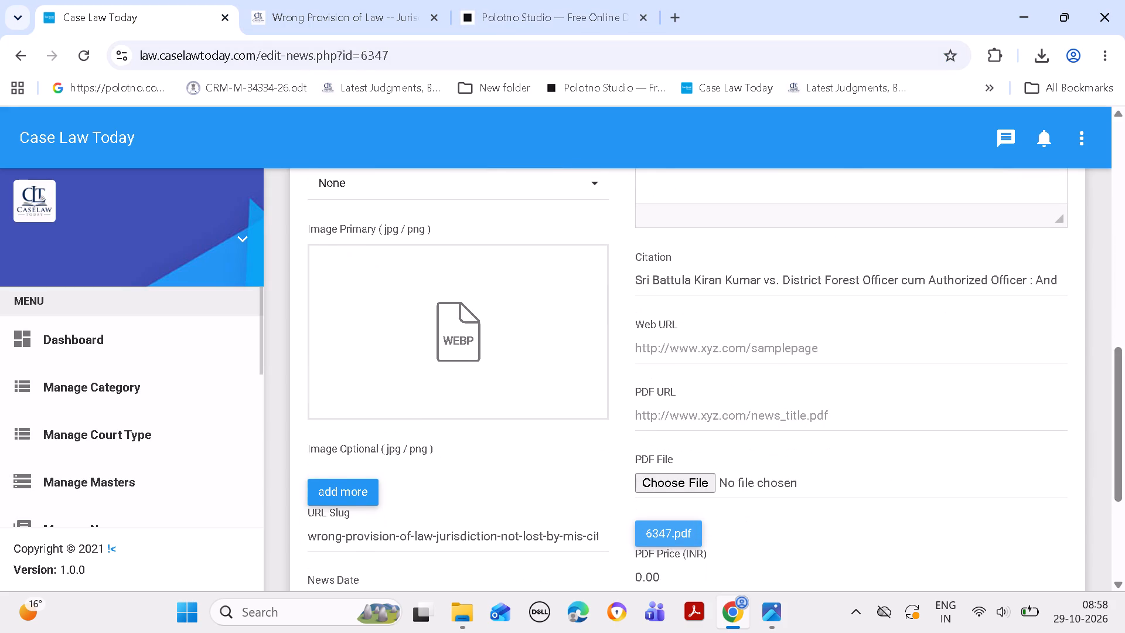
left_click(952, 288)
key("Right")
key("Right")
key("Right")
key("Right")
key("Right")
key("Right")
key("Right")
key("Right")
key("Right")
key("Right")
key("Right")
key("Right")
key("Right")
key("Right")
key("Right")
key("Right")
key("Right")
key("Right")
key("Right")
key("Right")
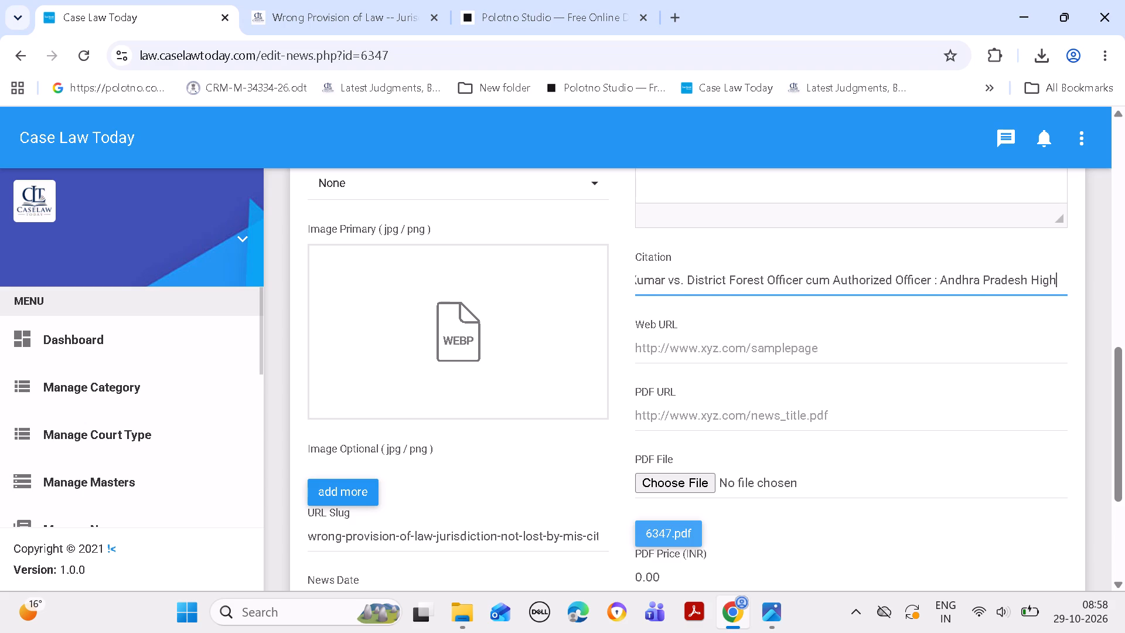
left_click_drag(943, 279, 900, 275)
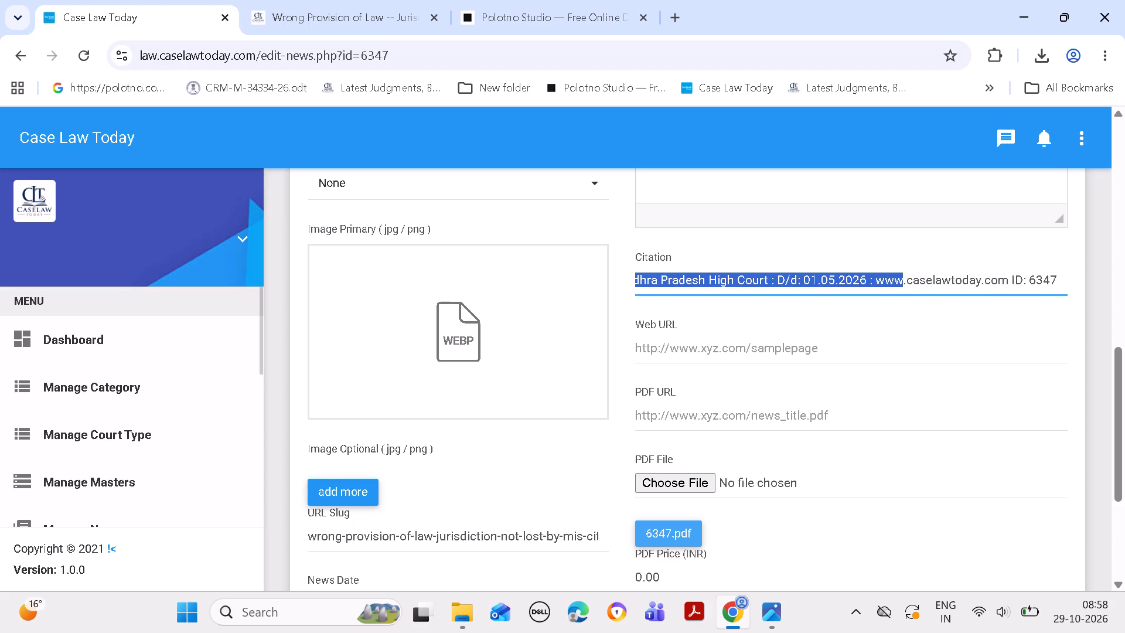
left_click_drag(900, 275, 771, 267)
key("ctrl+c")
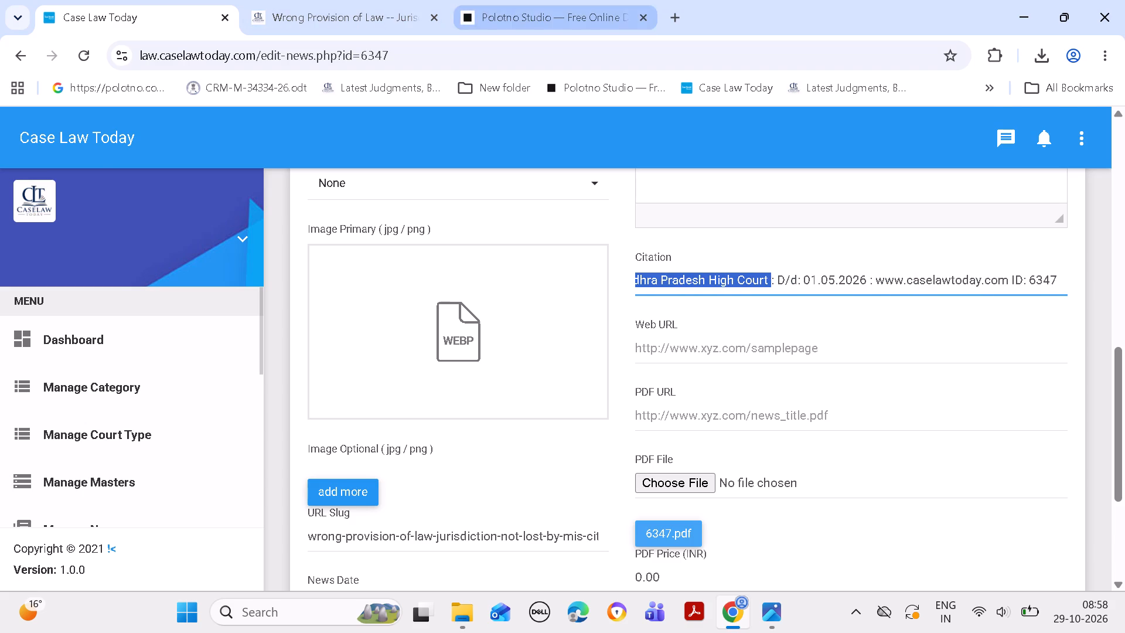
Replace the red Calcutta High Court text in the Polotno design with the copied "Andhra Pradesh High Court".
left_click(486, 10)
double_click(561, 348)
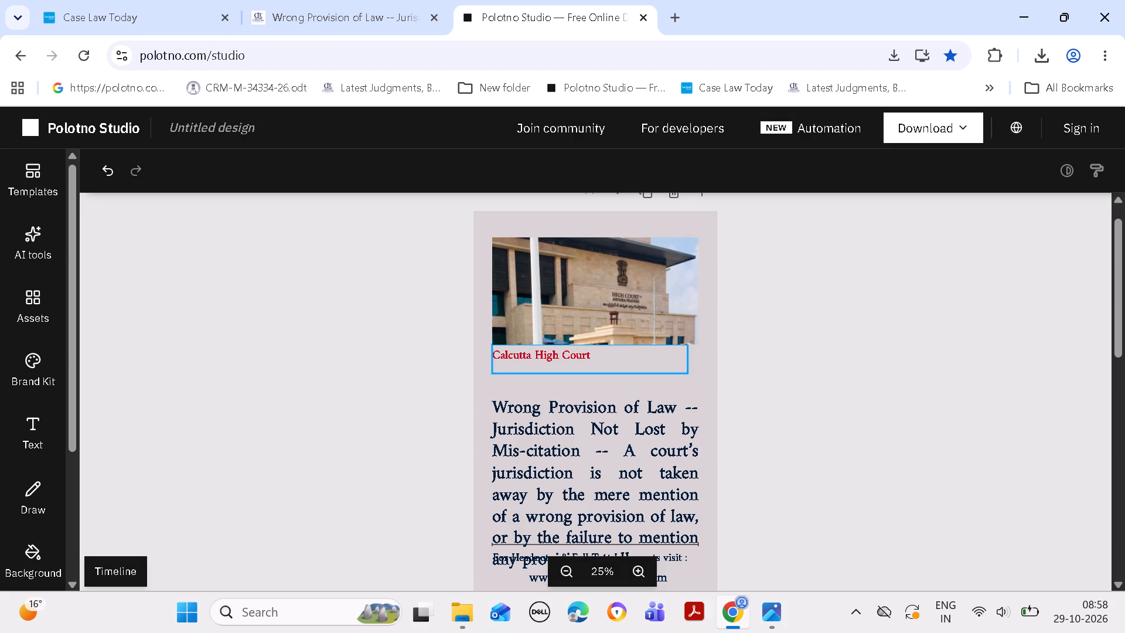
left_click(591, 354)
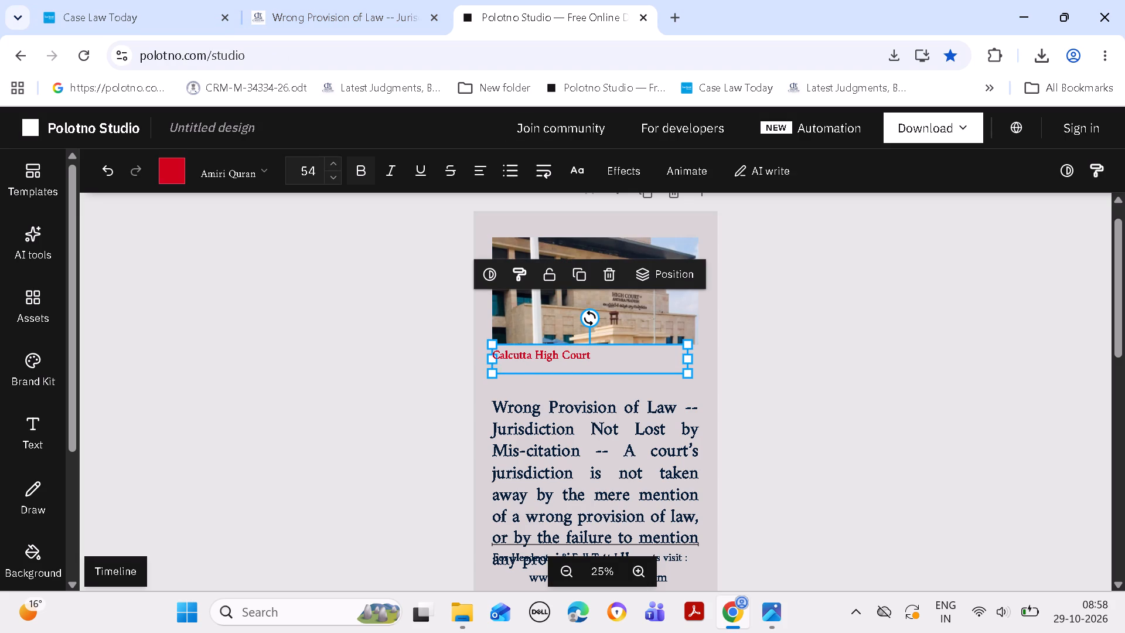
key("BackSpace")
key("BackSpace")
key("BackSpace")
key("BackSpace")
key("BackSpace")
key("BackSpace")
key("BackSpace")
key("BackSpace")
key("BackSpace")
key("BackSpace")
key("BackSpace")
key("BackSpace")
key("BackSpace")
key("BackSpace")
key("BackSpace")
key("BackSpace")
key("BackSpace")
key("BackSpace")
key("BackSpace")
key("BackSpace")
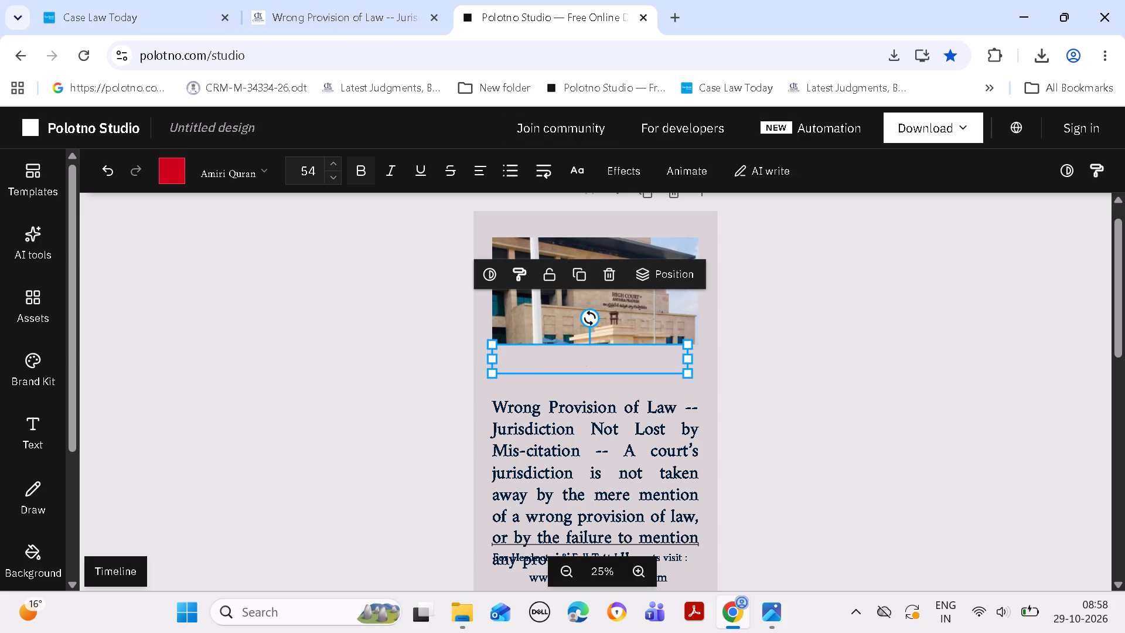
key("ctrl+v")
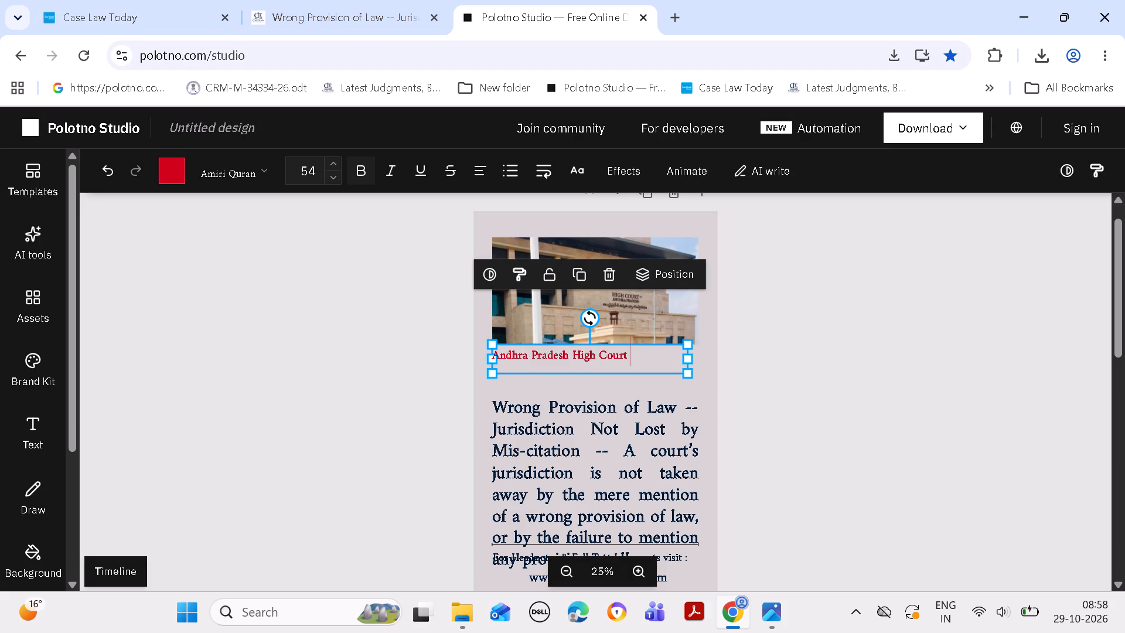
left_click(785, 326)
Move the Wrong Provision of Law headline up beneath the red court name so it clears the divider line.
left_click_drag(672, 465, 673, 461)
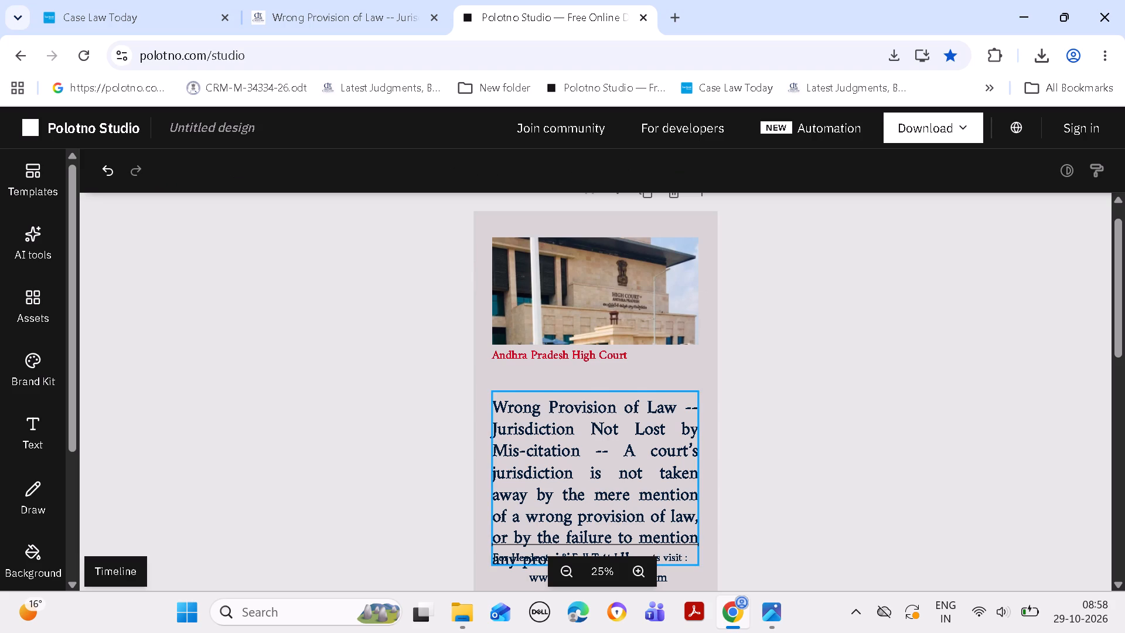
left_click_drag(673, 461, 673, 454)
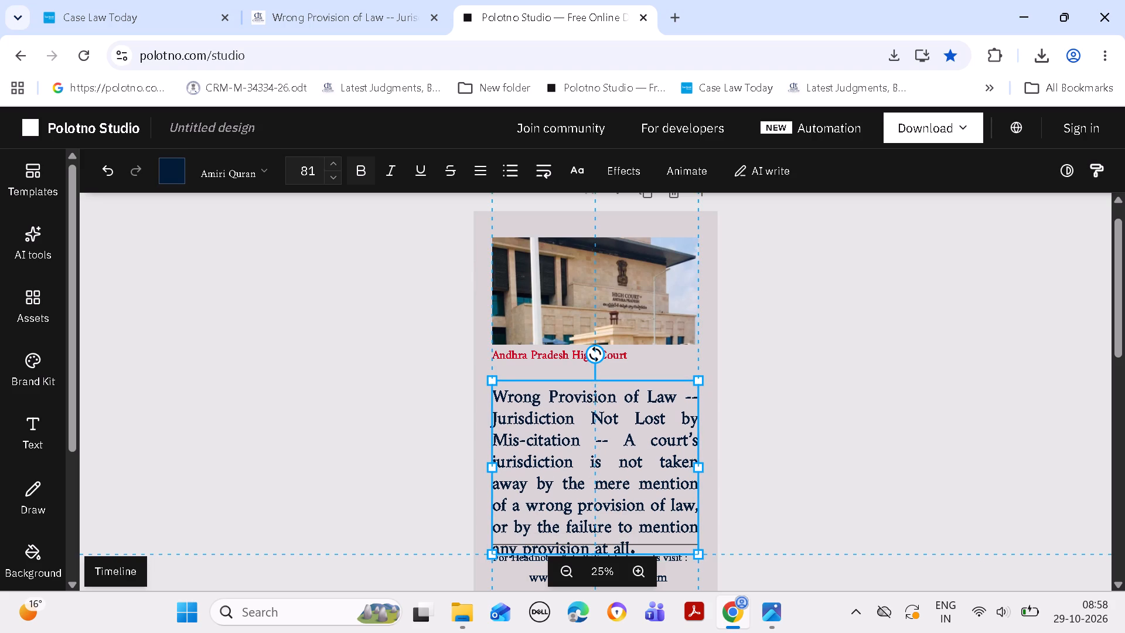
left_click_drag(673, 454, 673, 438)
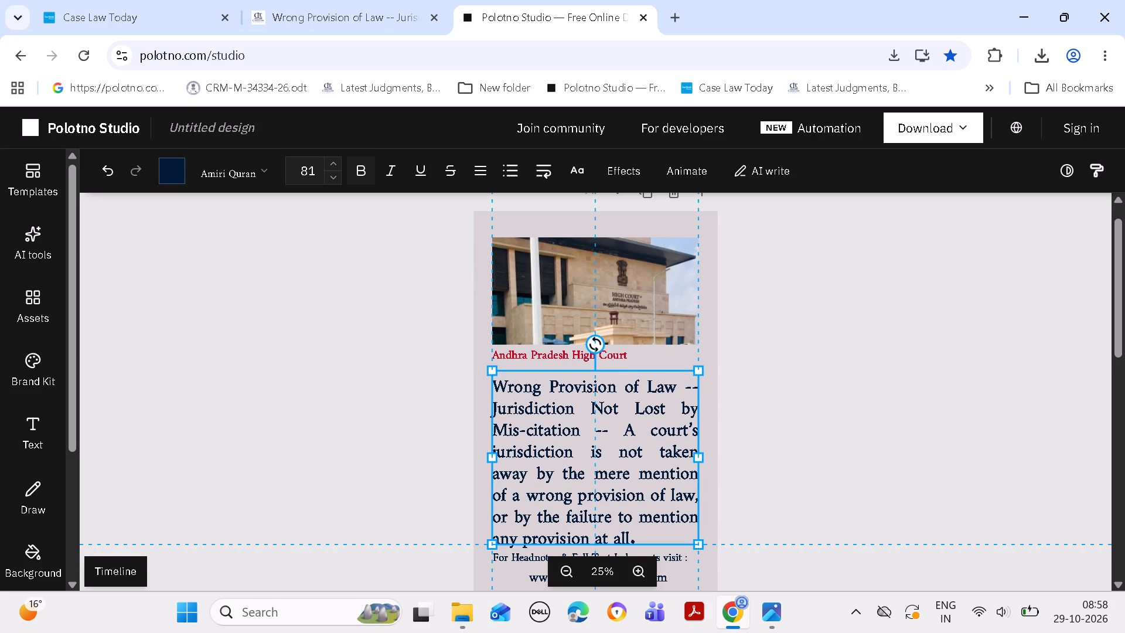
left_click_drag(673, 438, 673, 434)
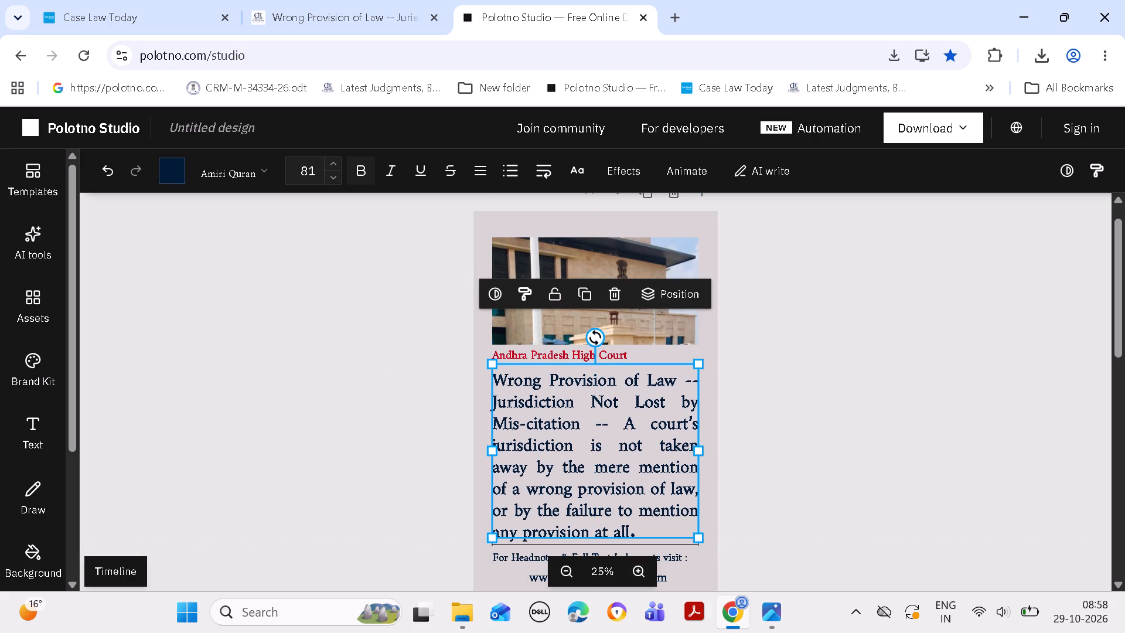
Reduce the Wrong Provision of Law headline's font size to 75.
double_click(328, 180)
double_click(329, 180)
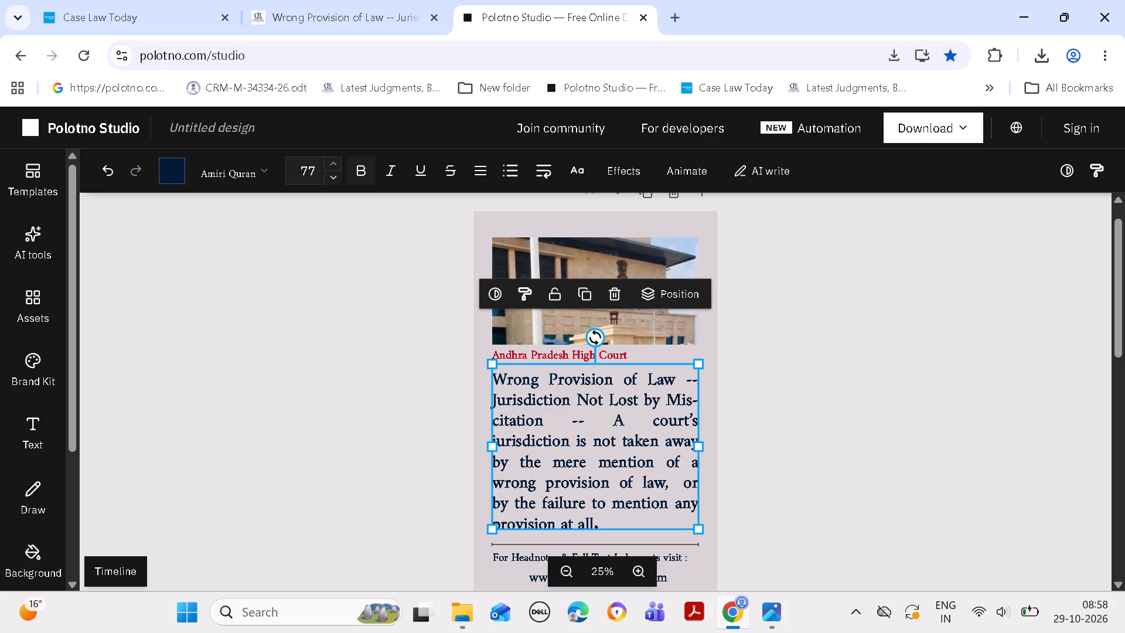
left_click(329, 178)
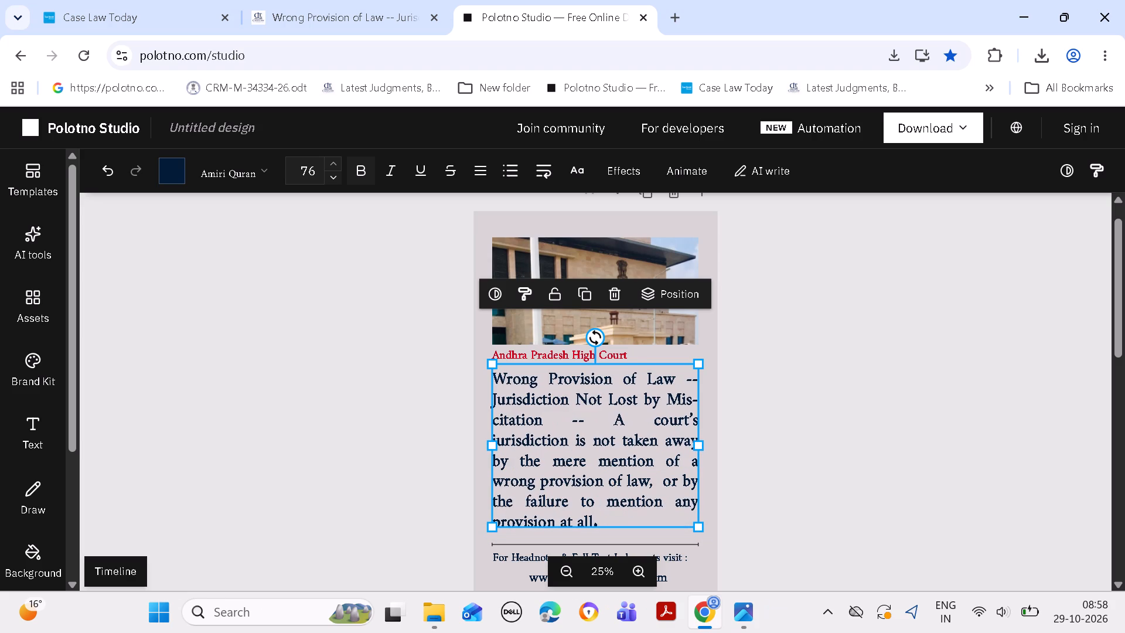
left_click(329, 178)
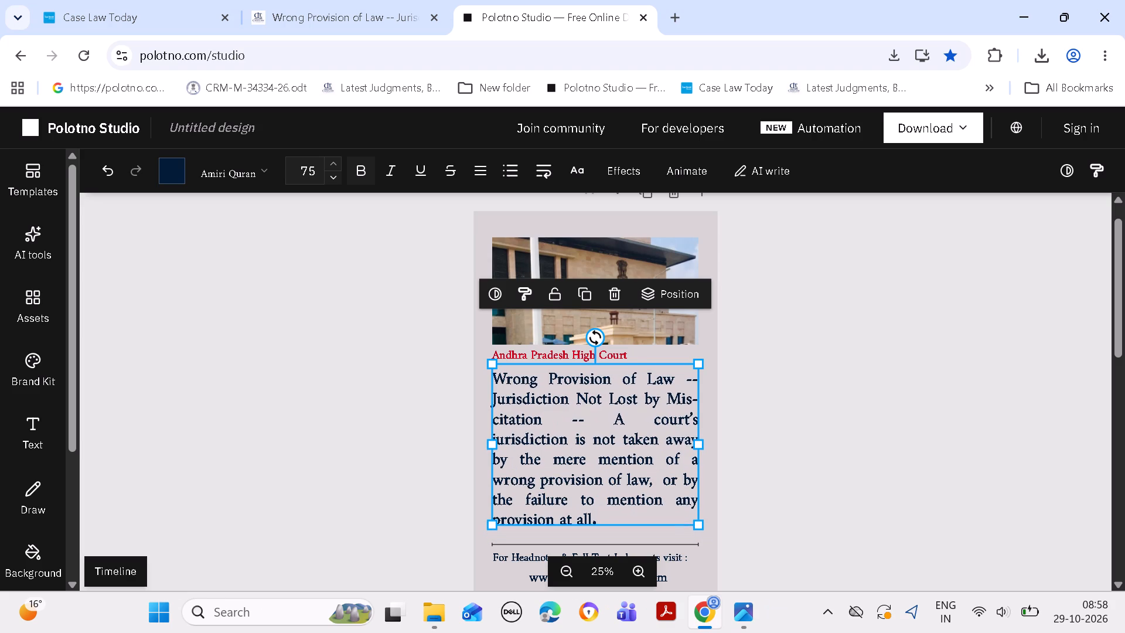
Reduce the Wrong Provision of Law headline's font size to 74.
left_click(329, 177)
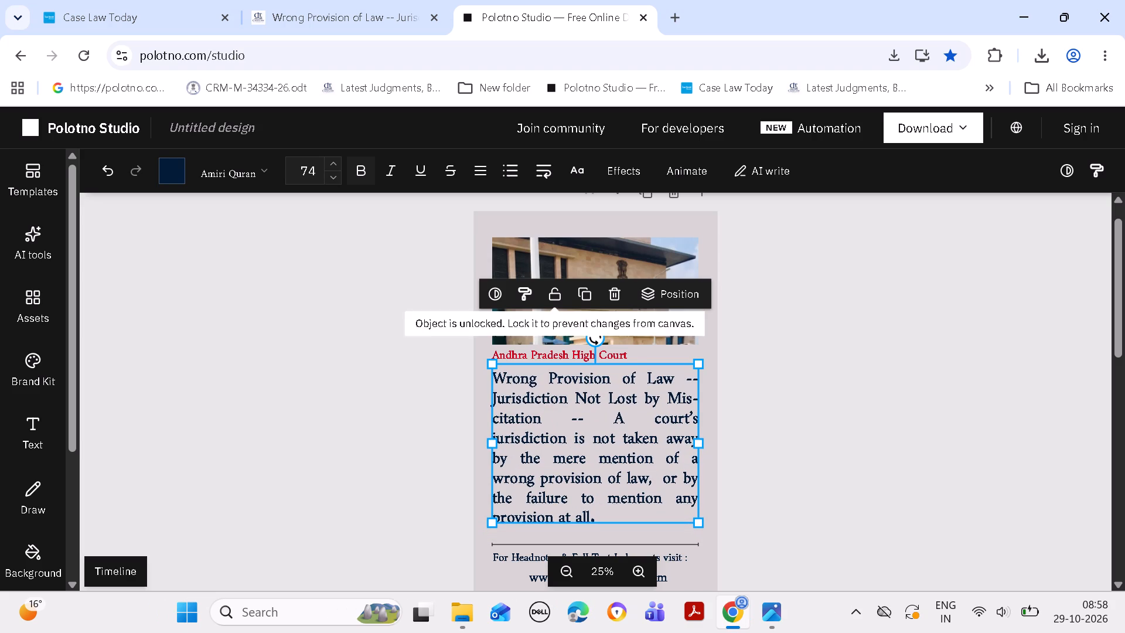
left_click(780, 362)
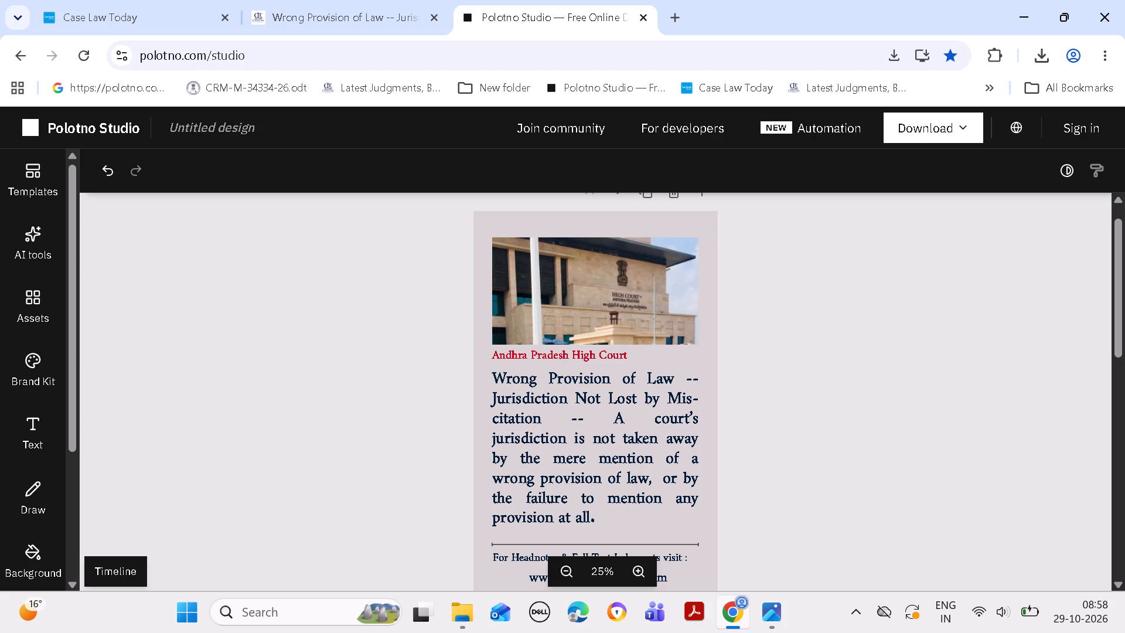
Align the red Andhra Pradesh High Court text with the headline's left edge, directly beneath the court photo.
left_click_drag(547, 349, 538, 347)
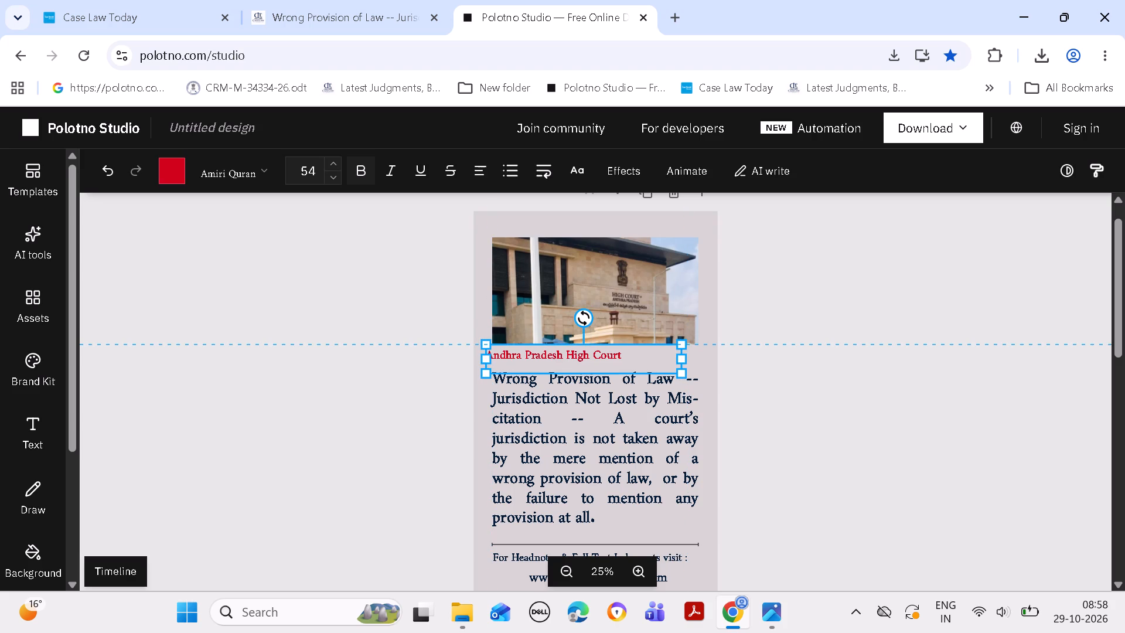
left_click_drag(538, 347, 541, 346)
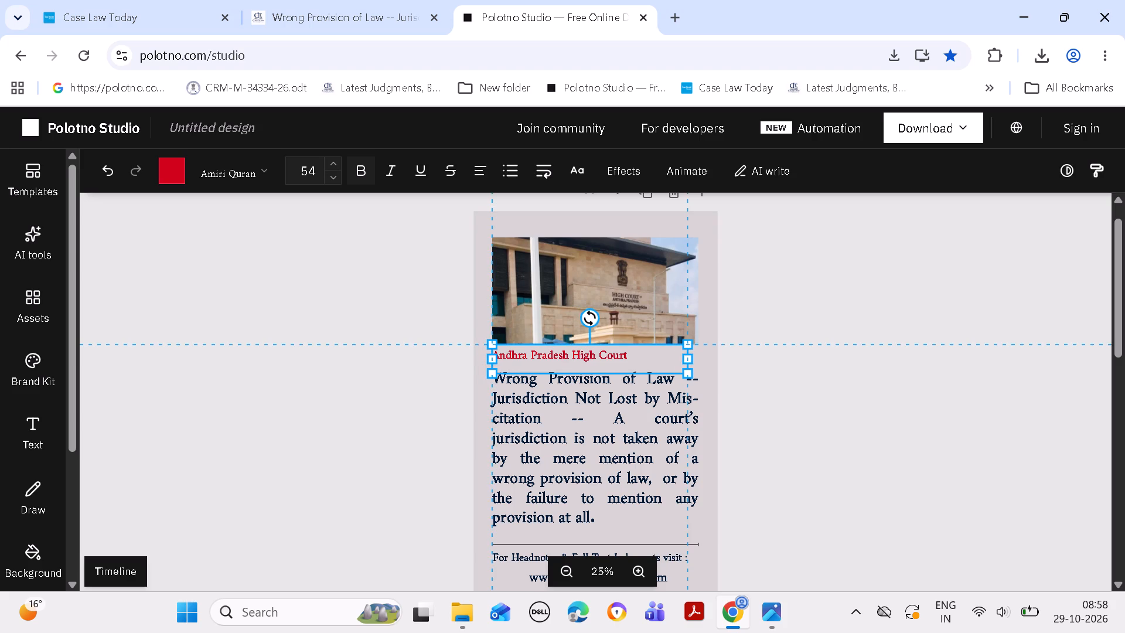
left_click_drag(541, 346, 540, 346)
left_click(834, 352)
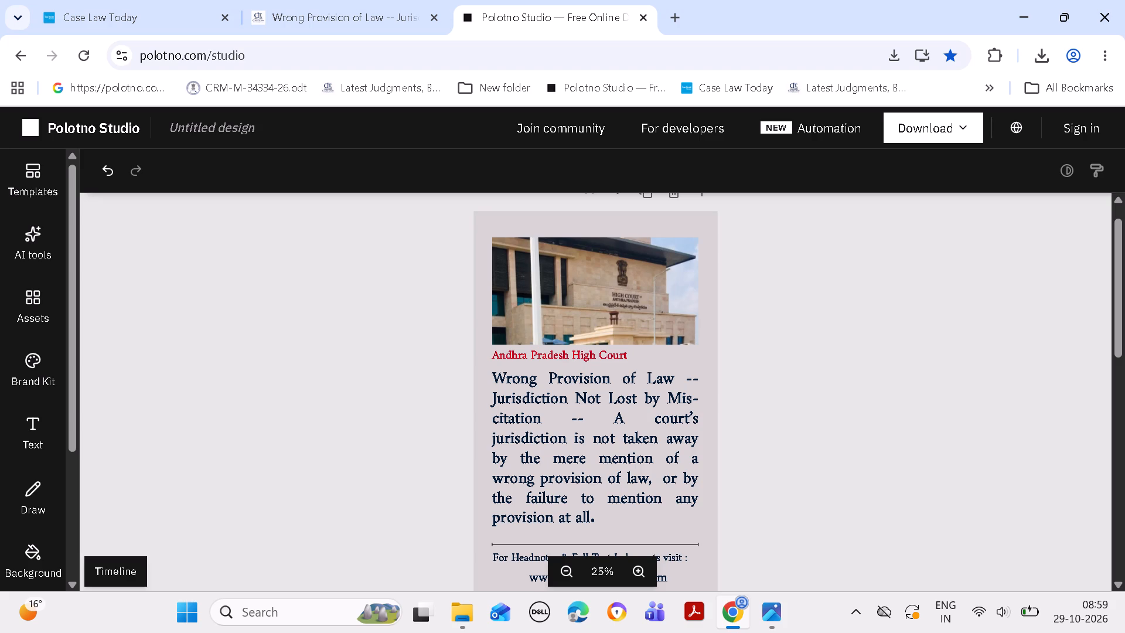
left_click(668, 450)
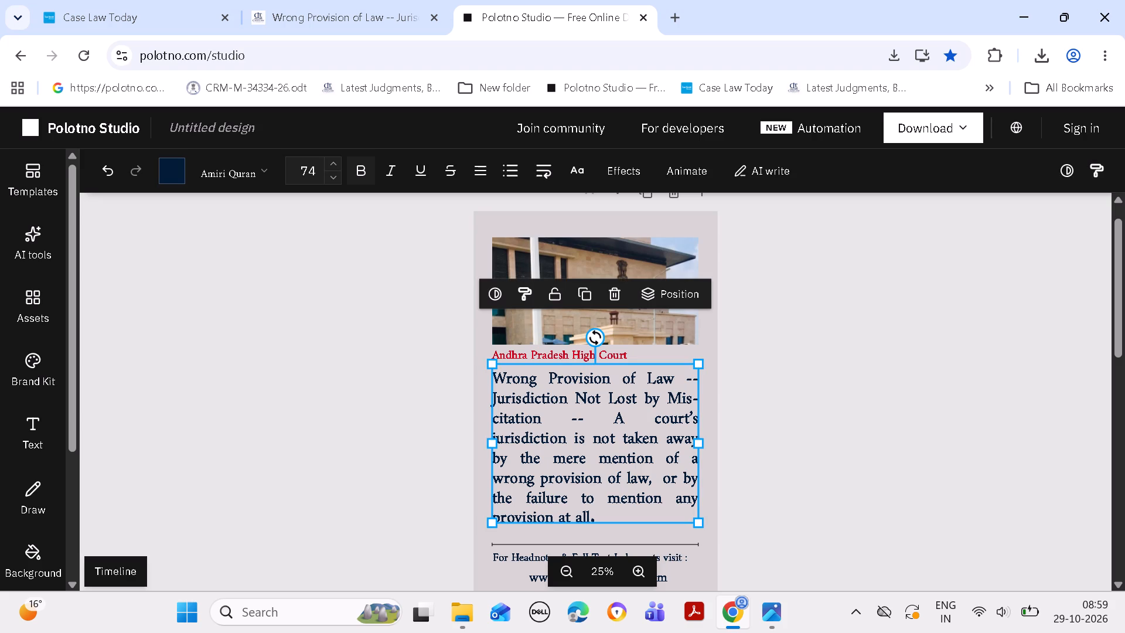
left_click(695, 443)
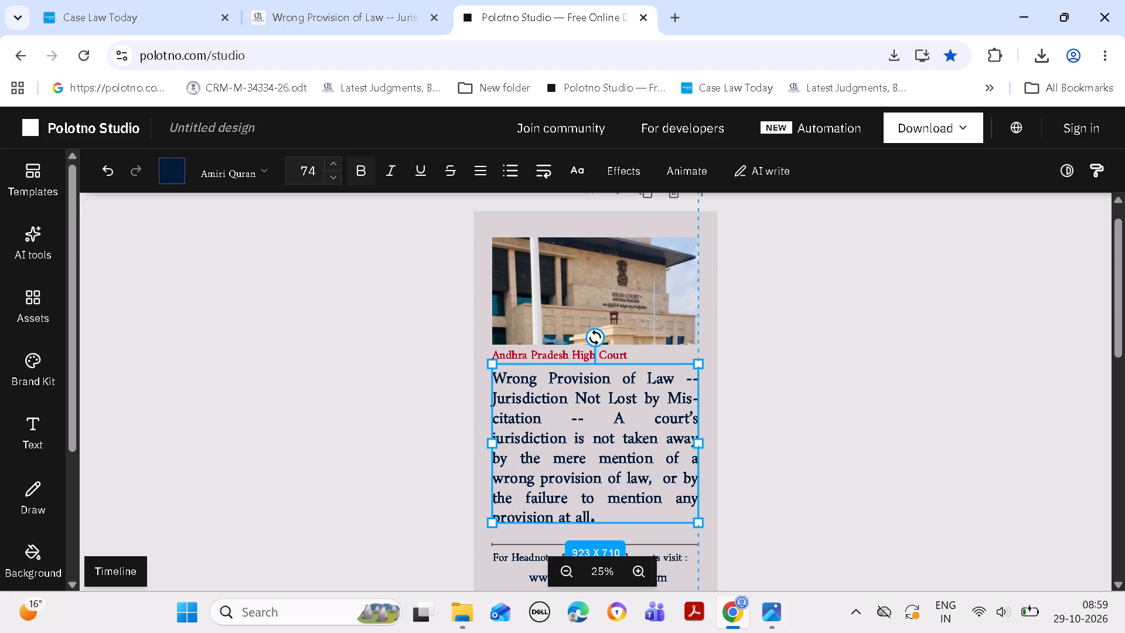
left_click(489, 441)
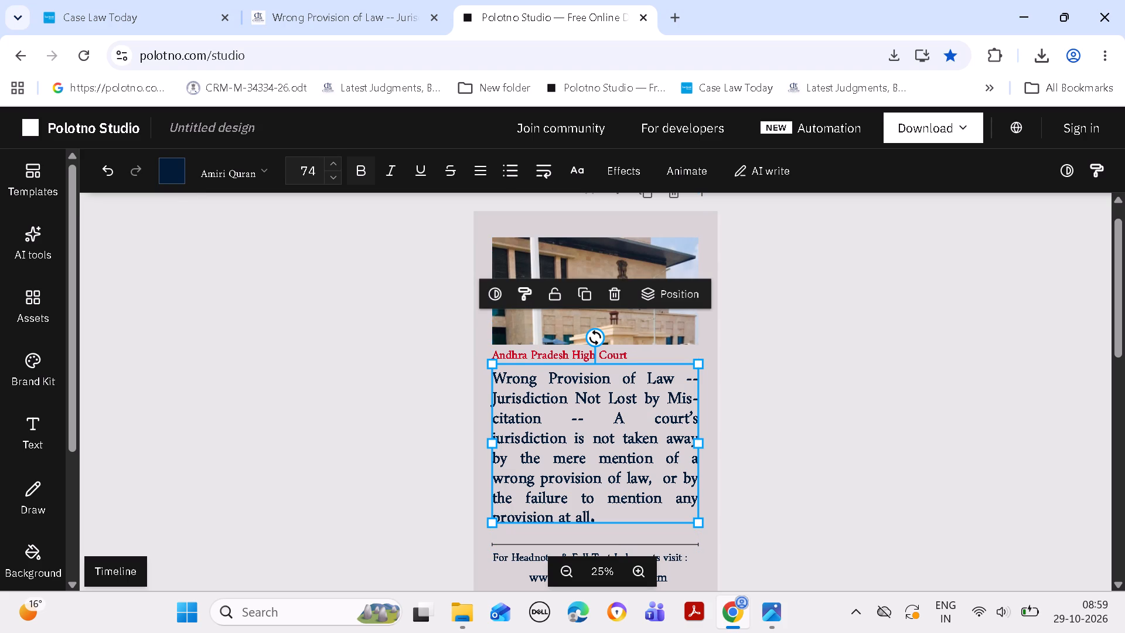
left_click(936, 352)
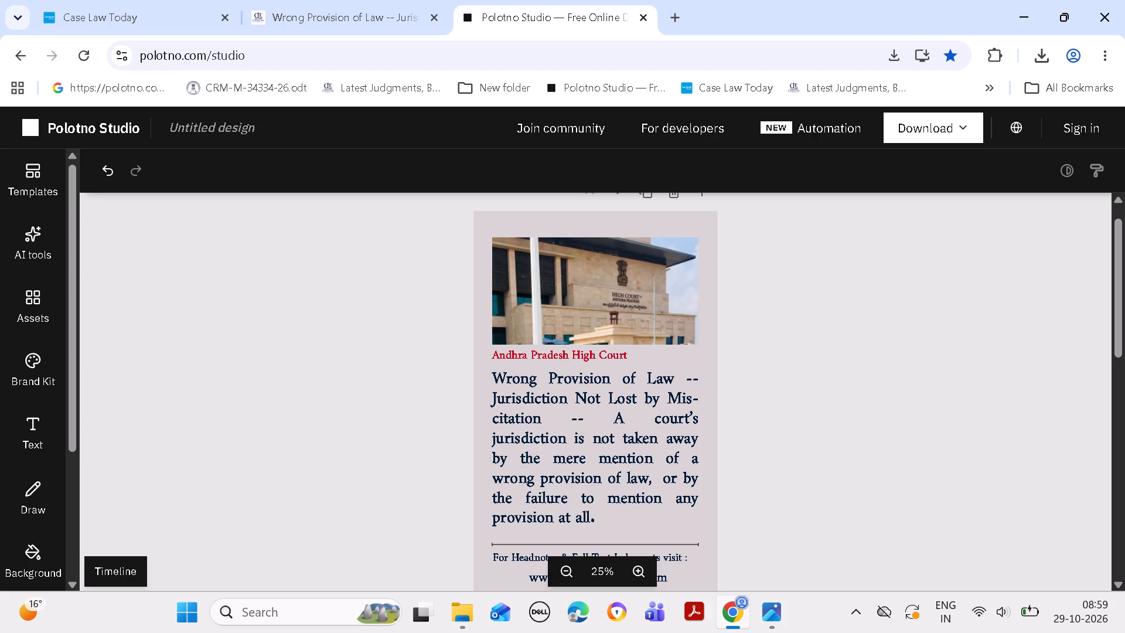
Download the Wrong Provision of Law design as a PNG.
left_click(916, 123)
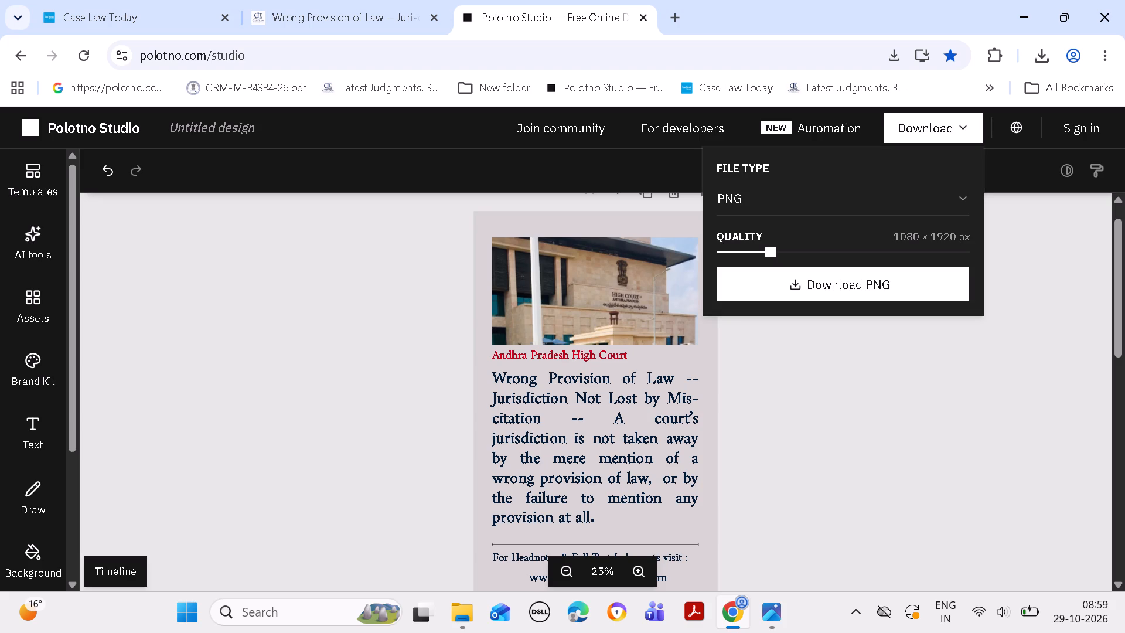
left_click(867, 283)
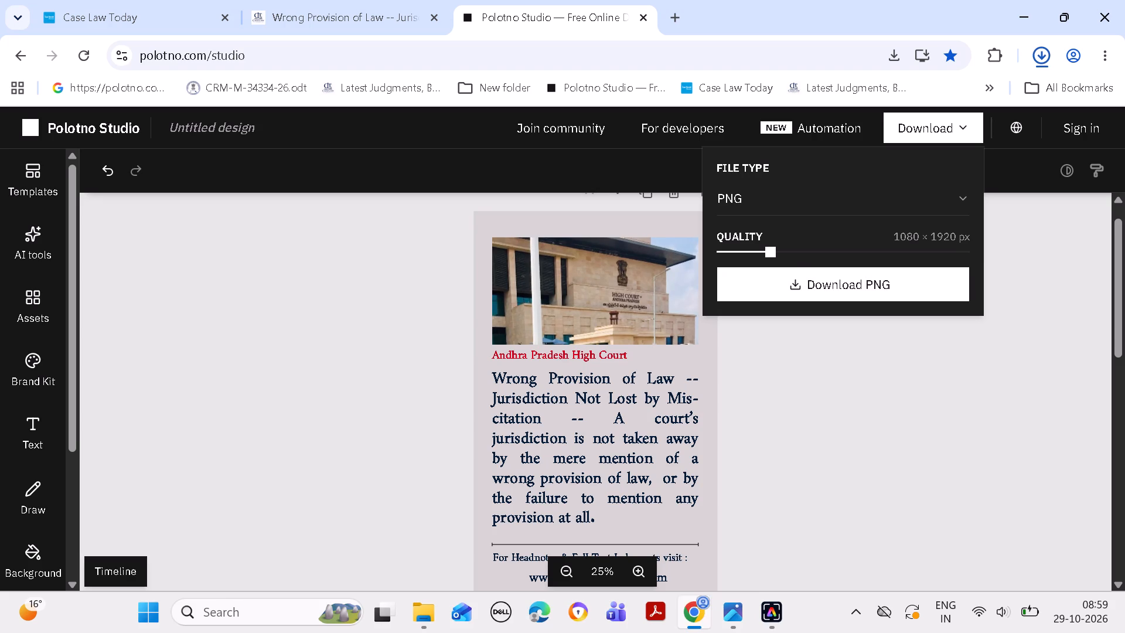
Copy the downloaded wrong-provision-of-law----jurisdiction-1 image from Downloads into the FB NEWS POST---29 OCT folder.
left_click(1041, 54)
left_click(1041, 54)
left_click(973, 203)
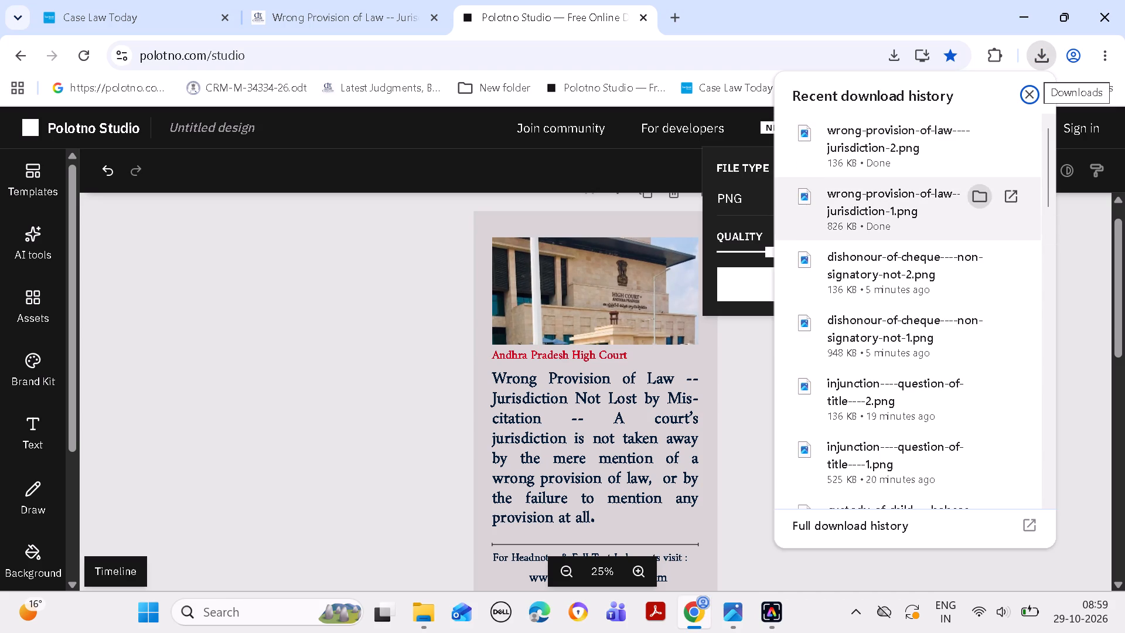
key("ctrl+c")
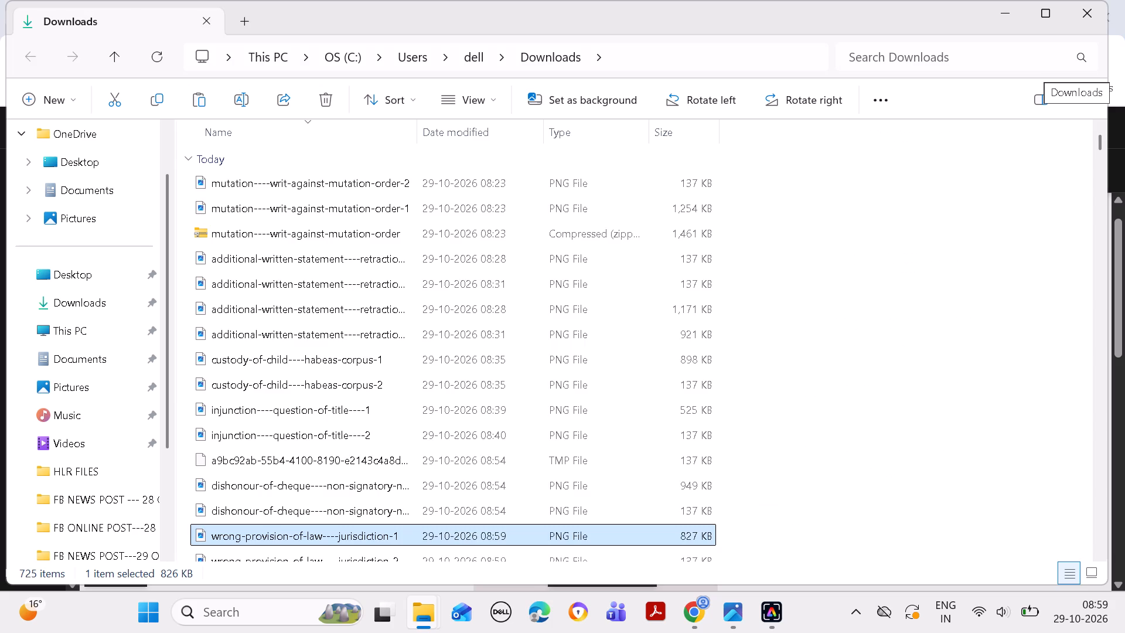
left_click(990, 12)
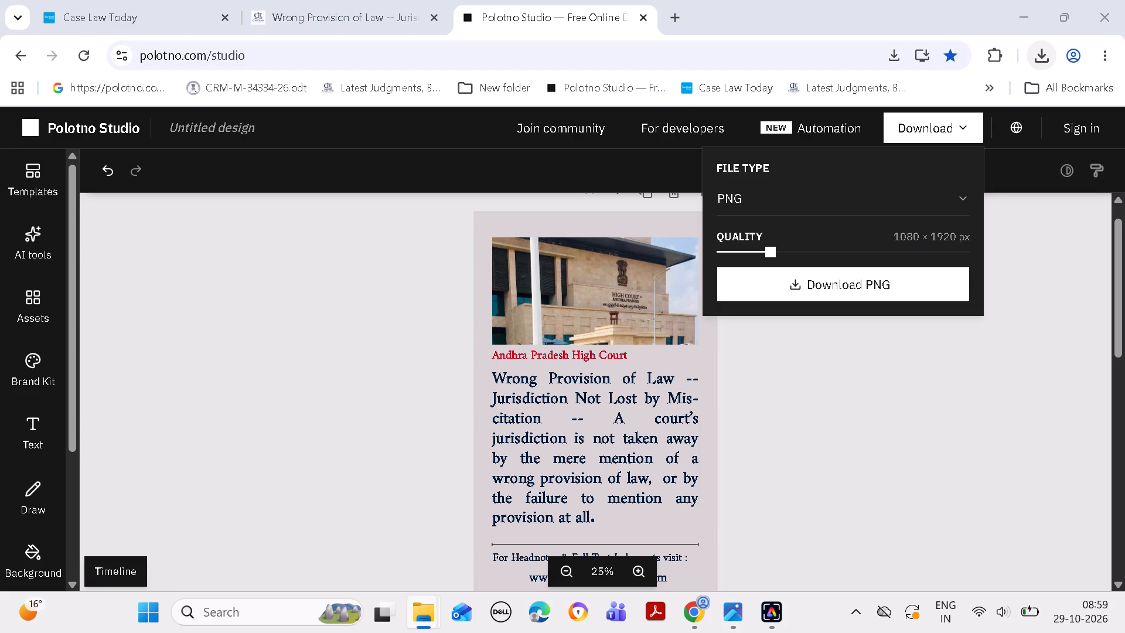
left_click(1018, 18)
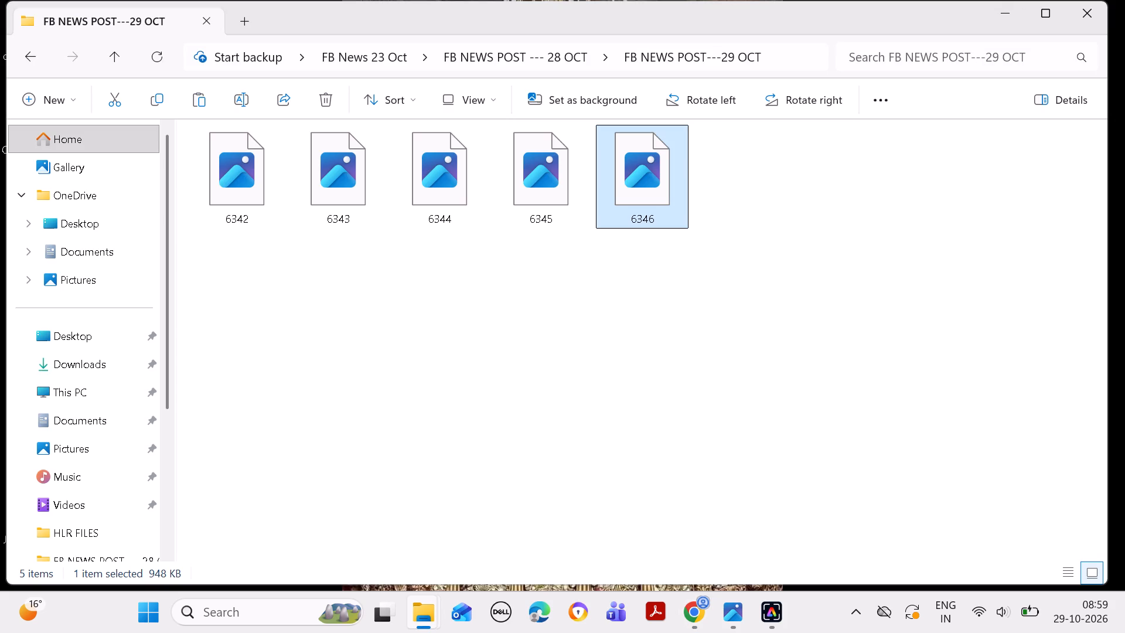
key("ctrl+v")
Rename the pasted wrong-provision-of-law image as 6347 and put the folder window away.
right_click(727, 161)
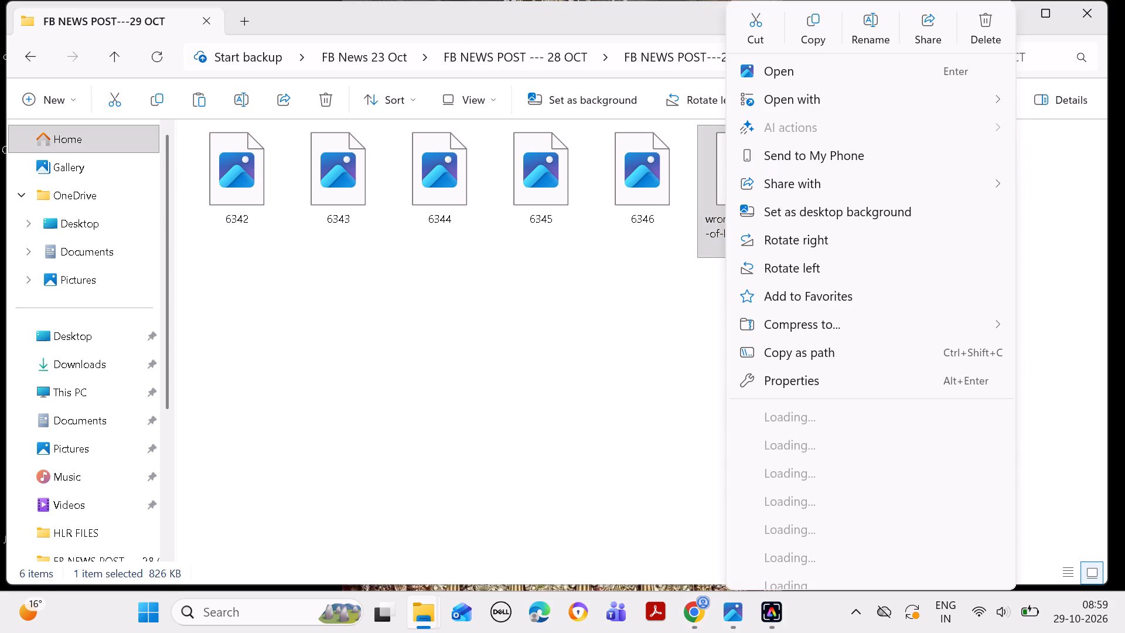
left_click(862, 23)
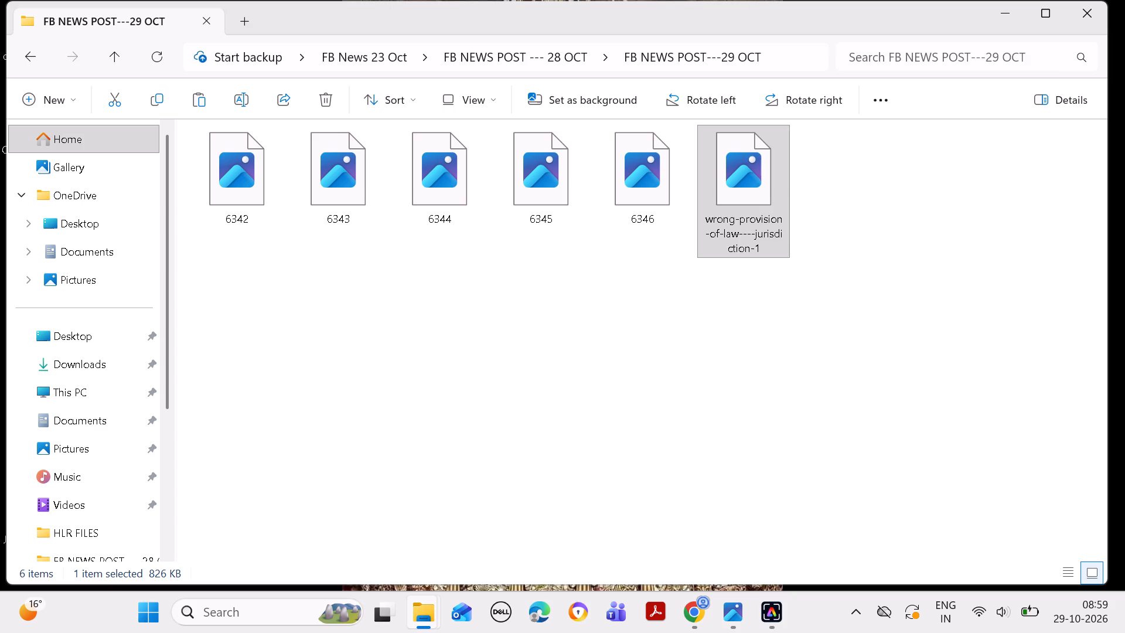
key("BackSpace")
key("6")
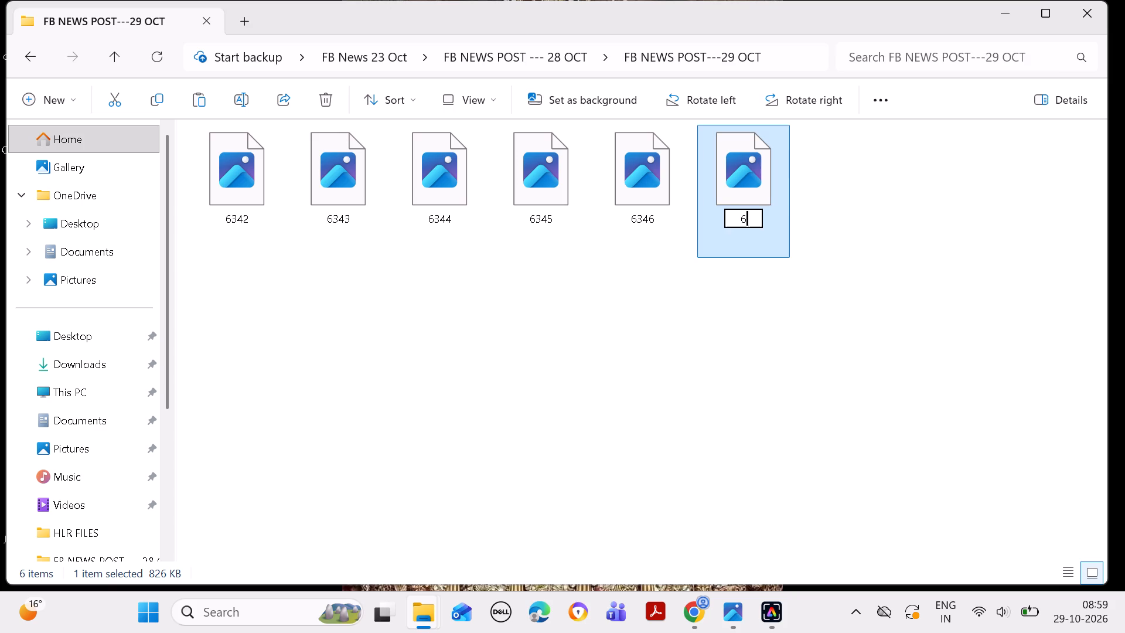
type("34")
key("7")
key("Return")
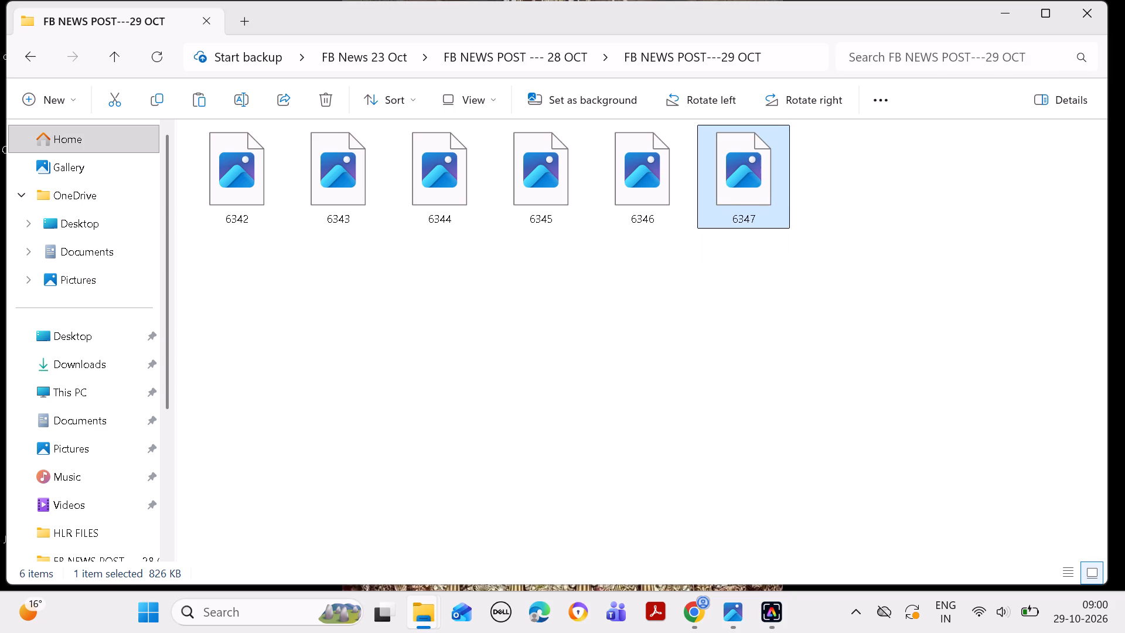
left_click(1000, 4)
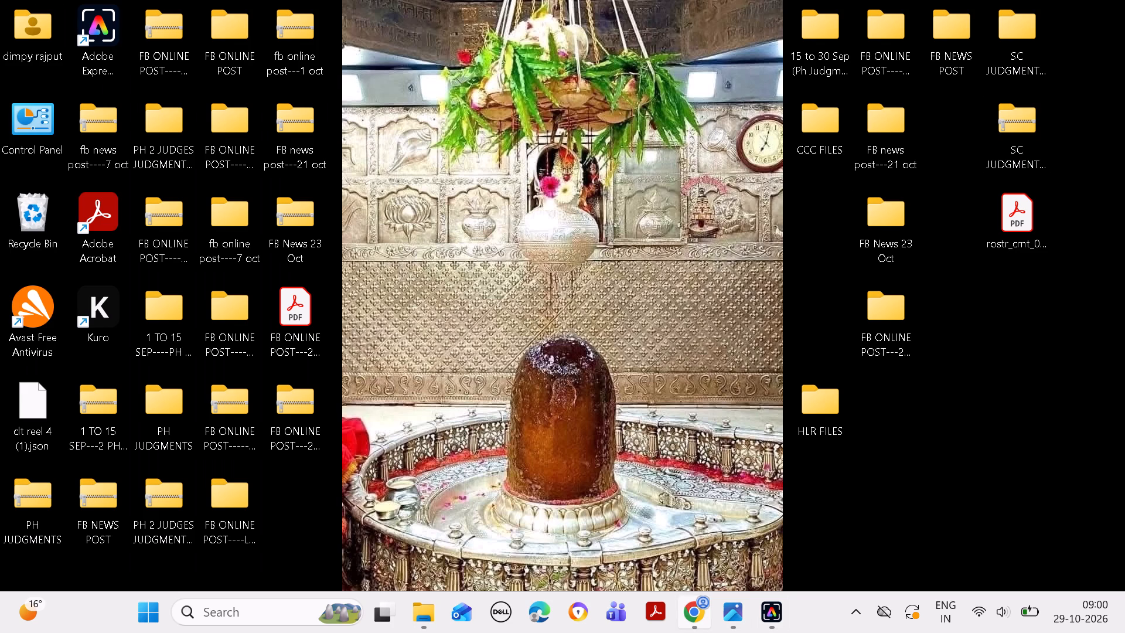
Switch to the browser and open the Law Herald Online dashboard in a new tab.
left_click(702, 608)
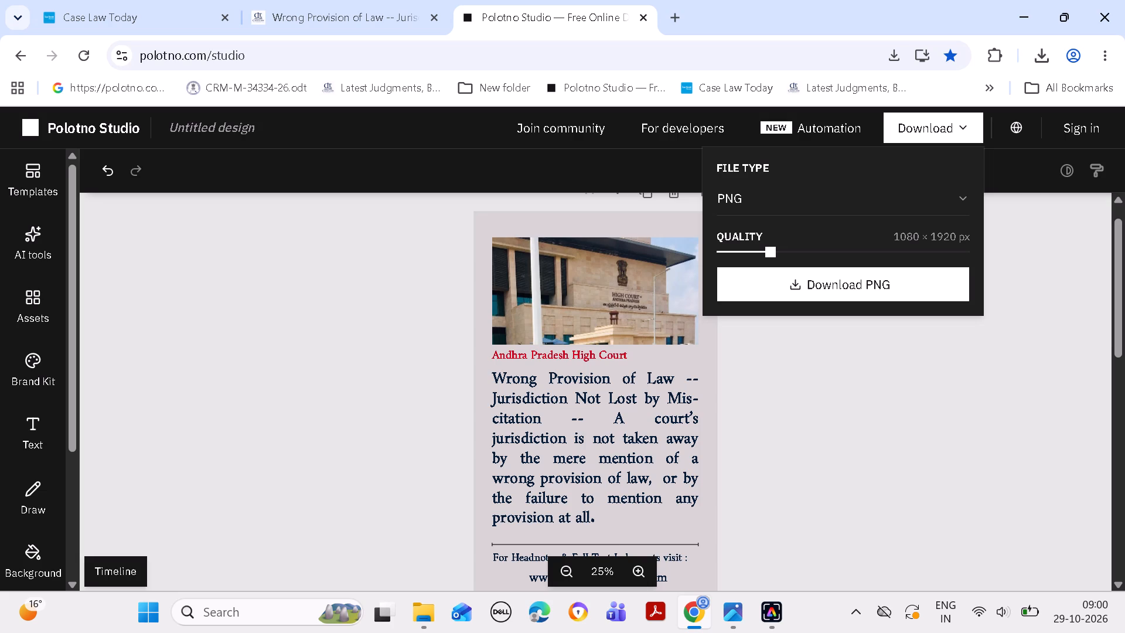
left_click(677, 18)
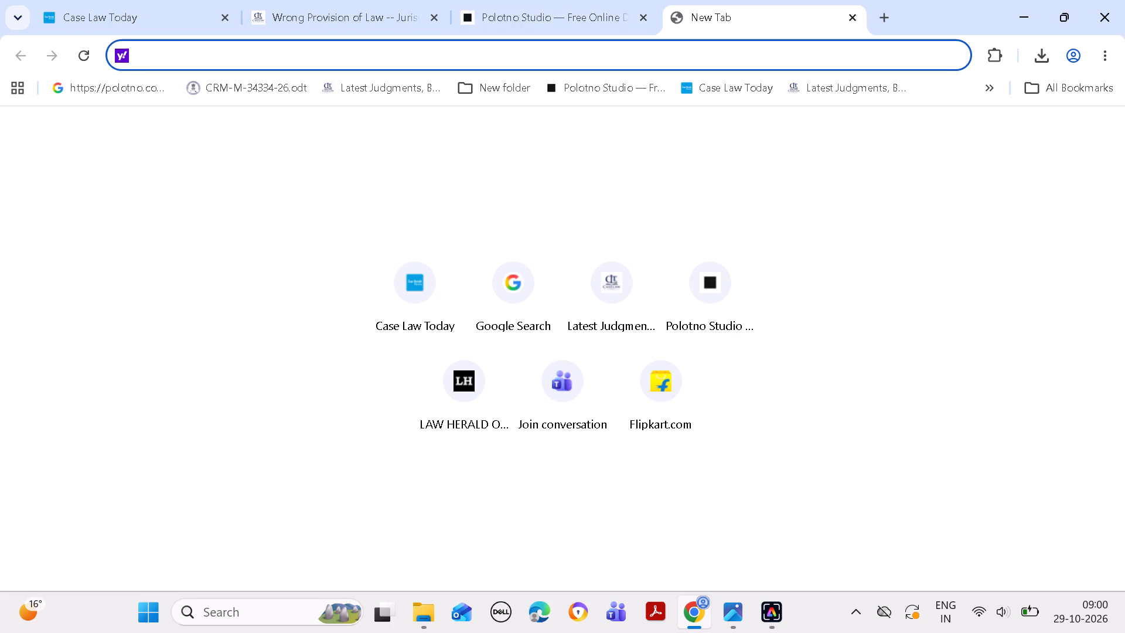
left_click(485, 394)
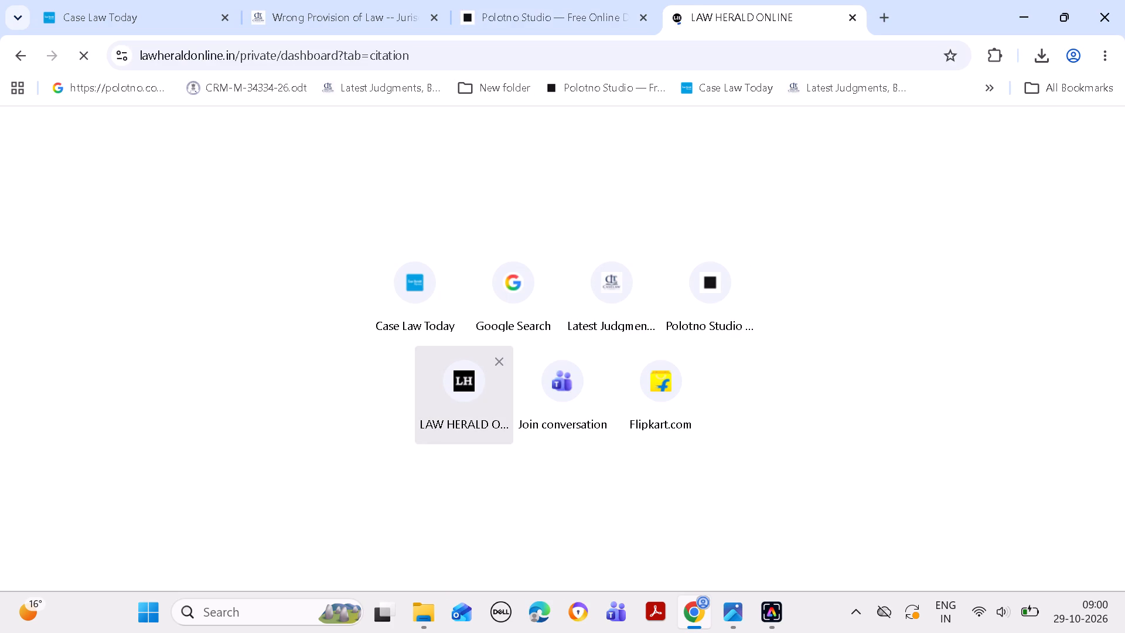
Return to Polotno Studio and show the options for importing an existing design file.
left_click(499, 18)
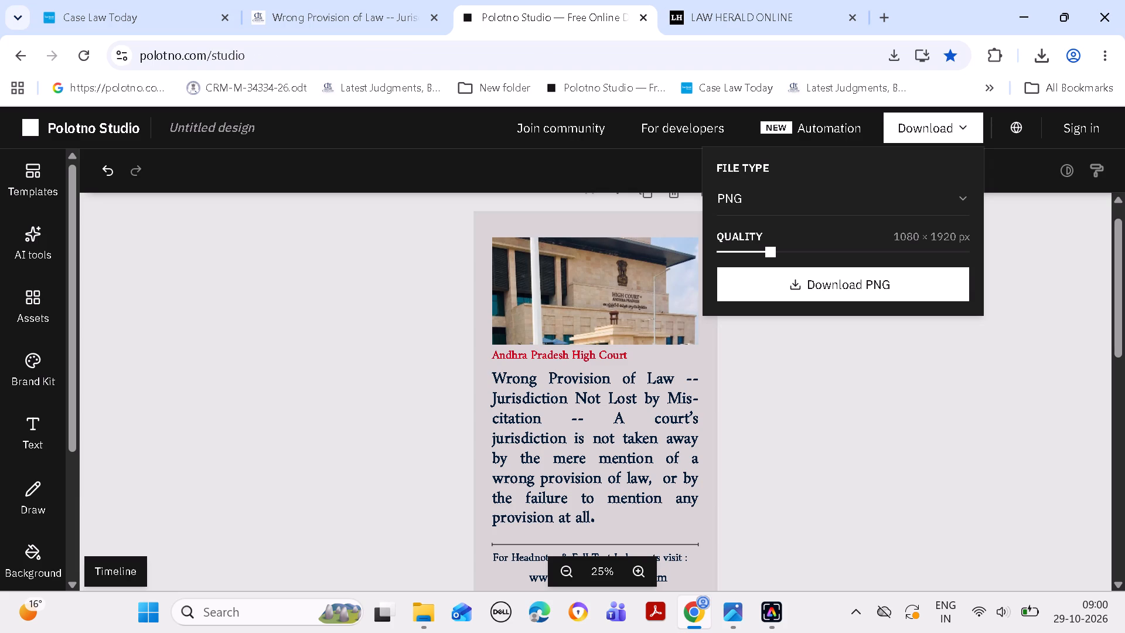
scroll(75, 549, "down", 3)
left_click(29, 547)
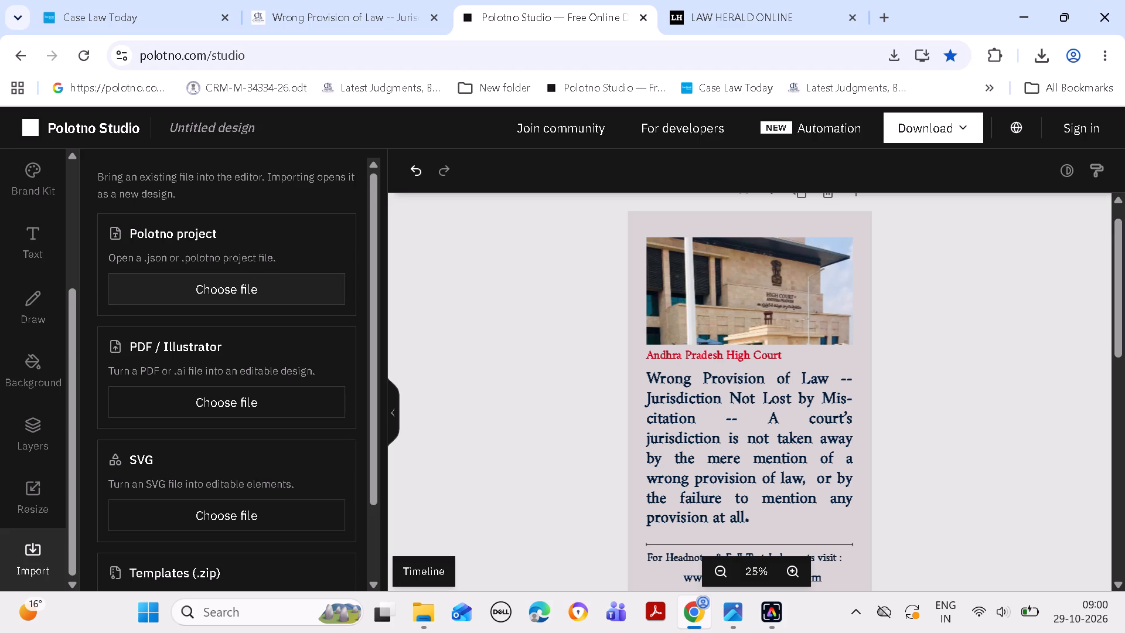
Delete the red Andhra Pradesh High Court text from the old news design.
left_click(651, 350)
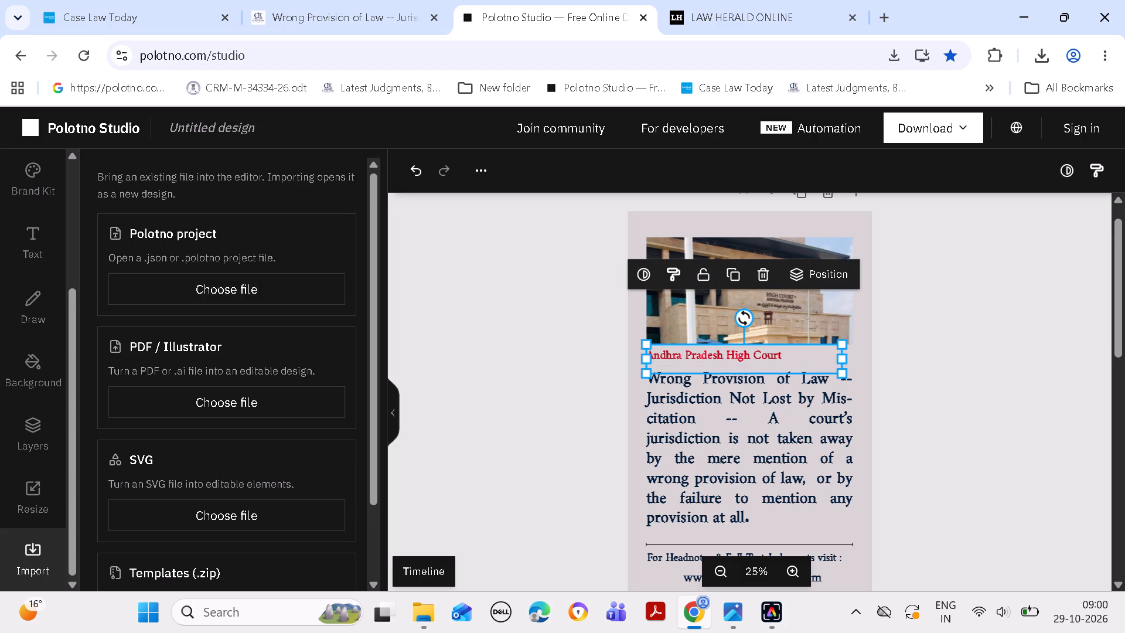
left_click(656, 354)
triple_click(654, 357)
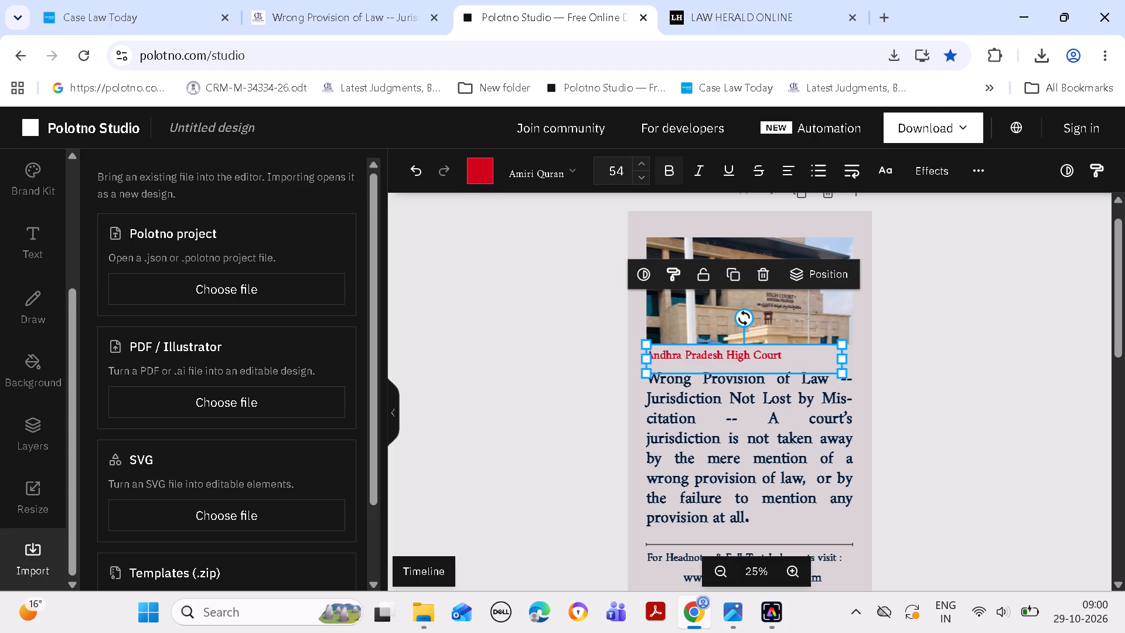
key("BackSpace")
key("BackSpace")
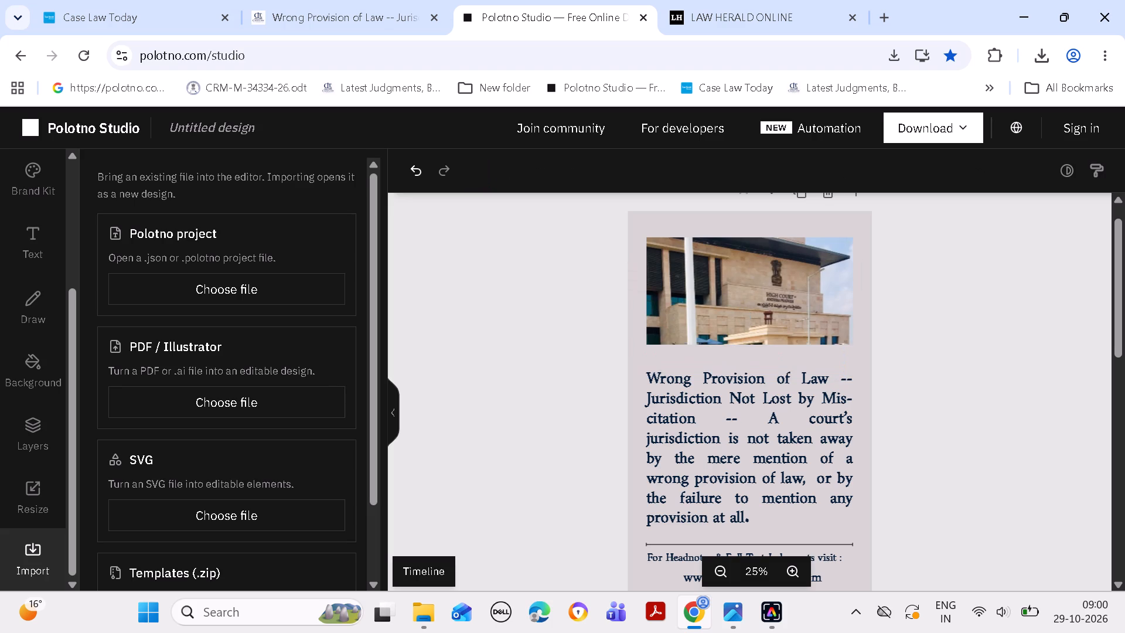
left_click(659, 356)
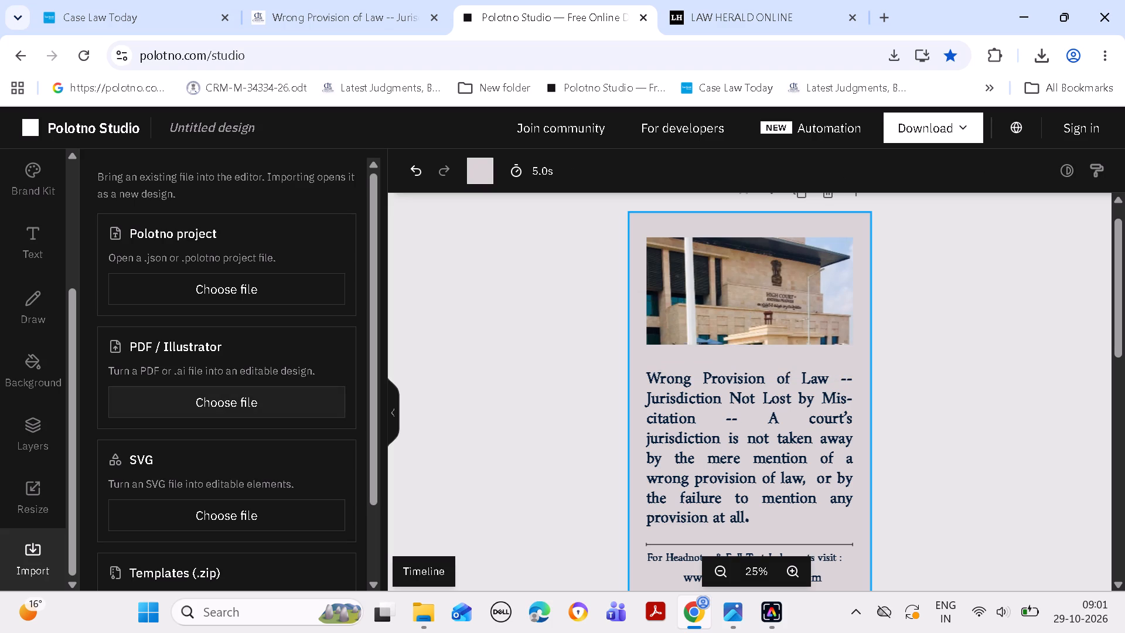
Import the Polotno project file PH Online New 1.json from Downloads.
left_click(240, 287)
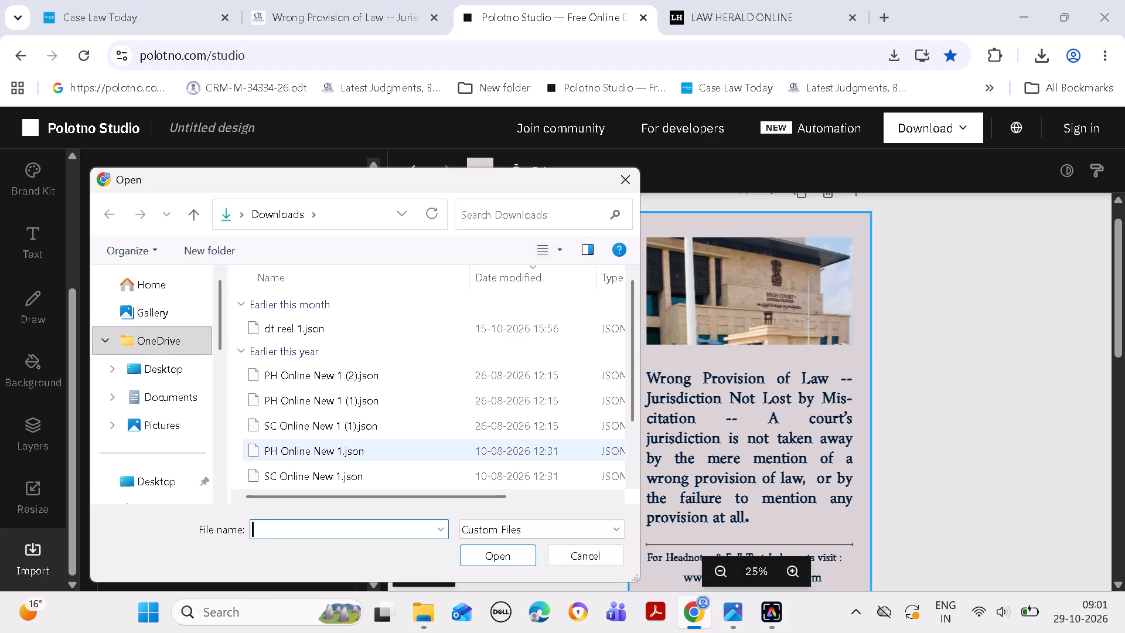
left_click(369, 450)
left_click(503, 546)
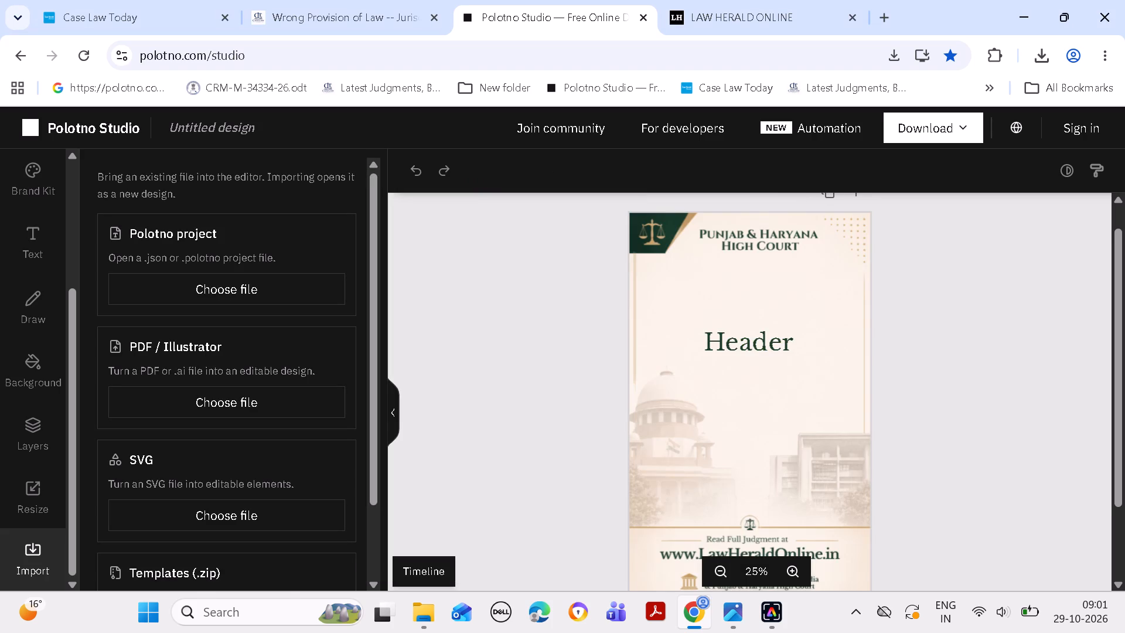
Collapse the import side panel and select the Header text on the Punjab & Haryana High Court template.
left_click(394, 411)
left_click(614, 333)
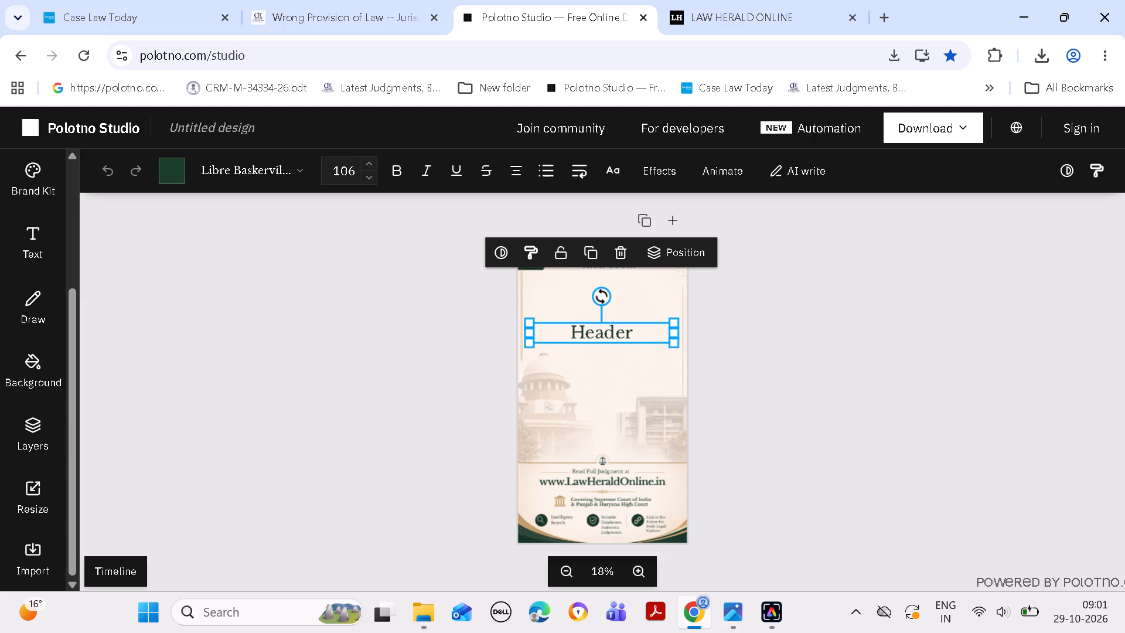
Check the saved post images in the desktop folder FB ONLINE POST---24 OCT, including its FB ONLINE POST---28 Oct and online post subfolders.
left_click(727, 23)
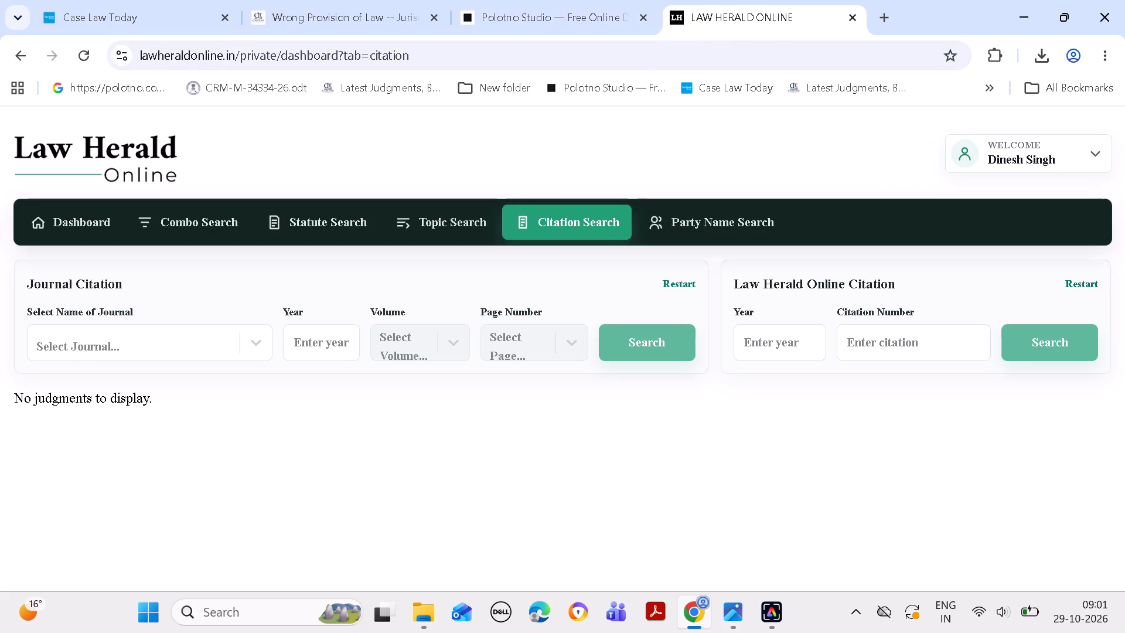
left_click(1019, 9)
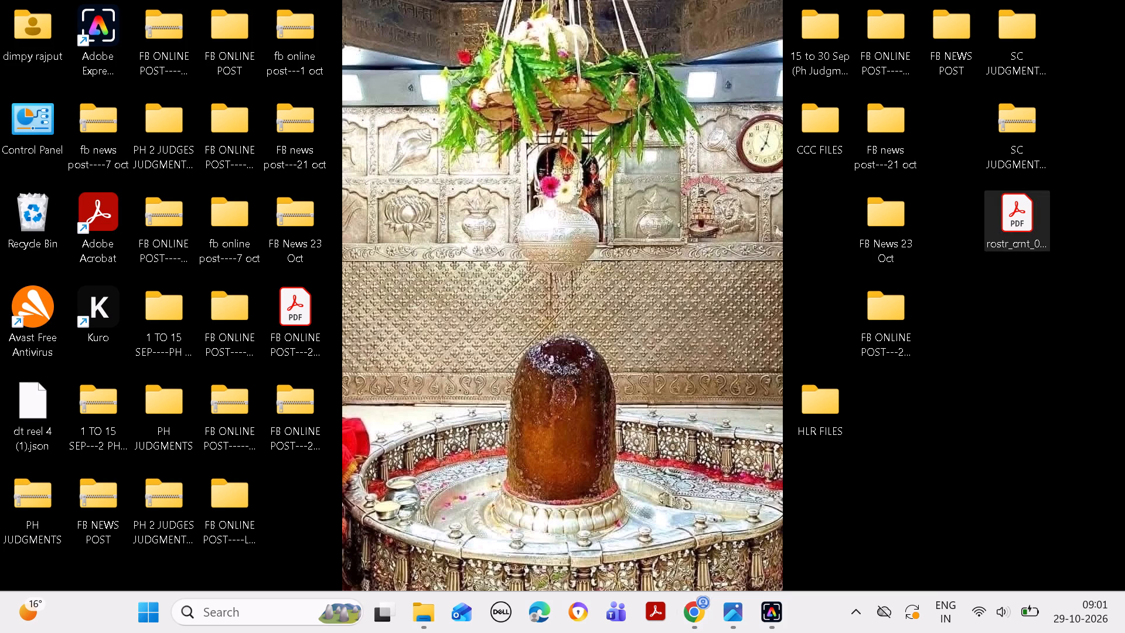
double_click(886, 306)
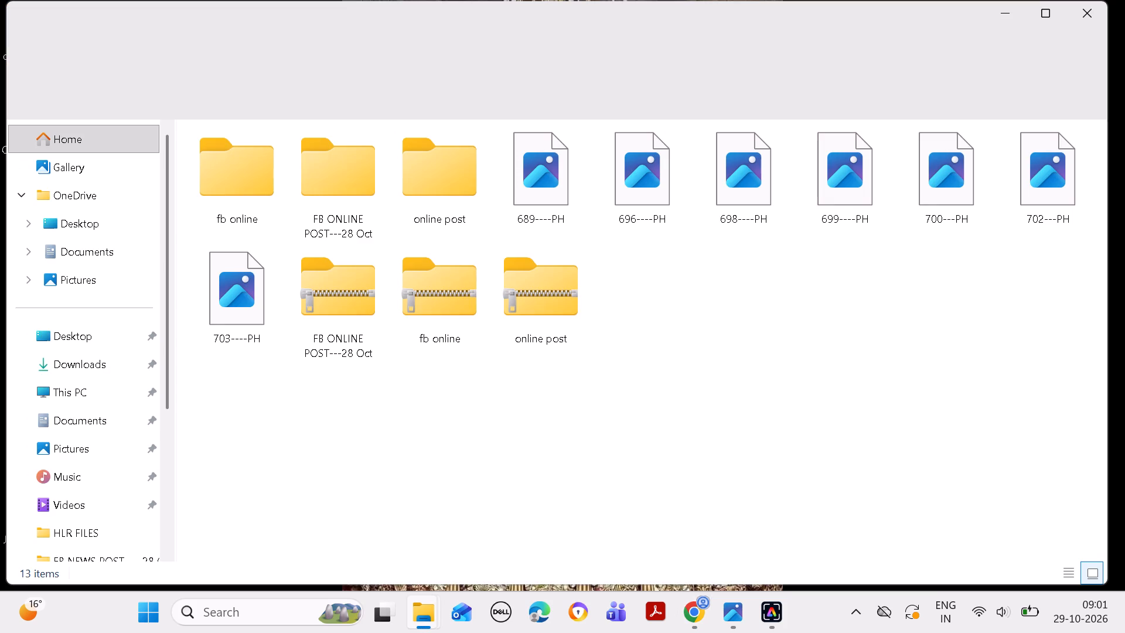
double_click(356, 189)
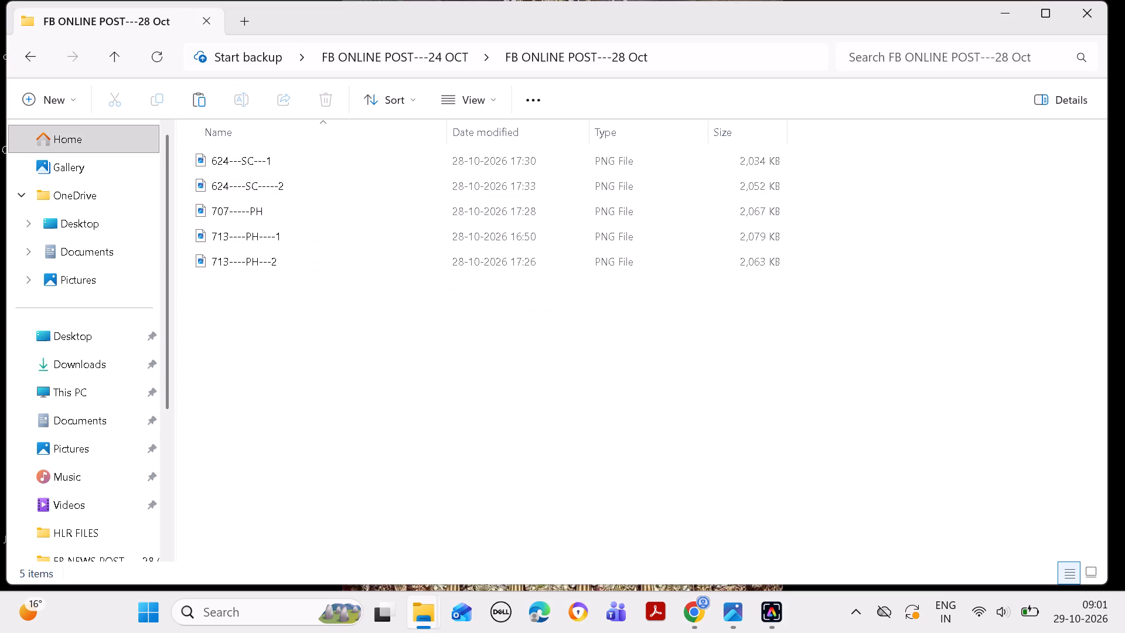
left_click(35, 52)
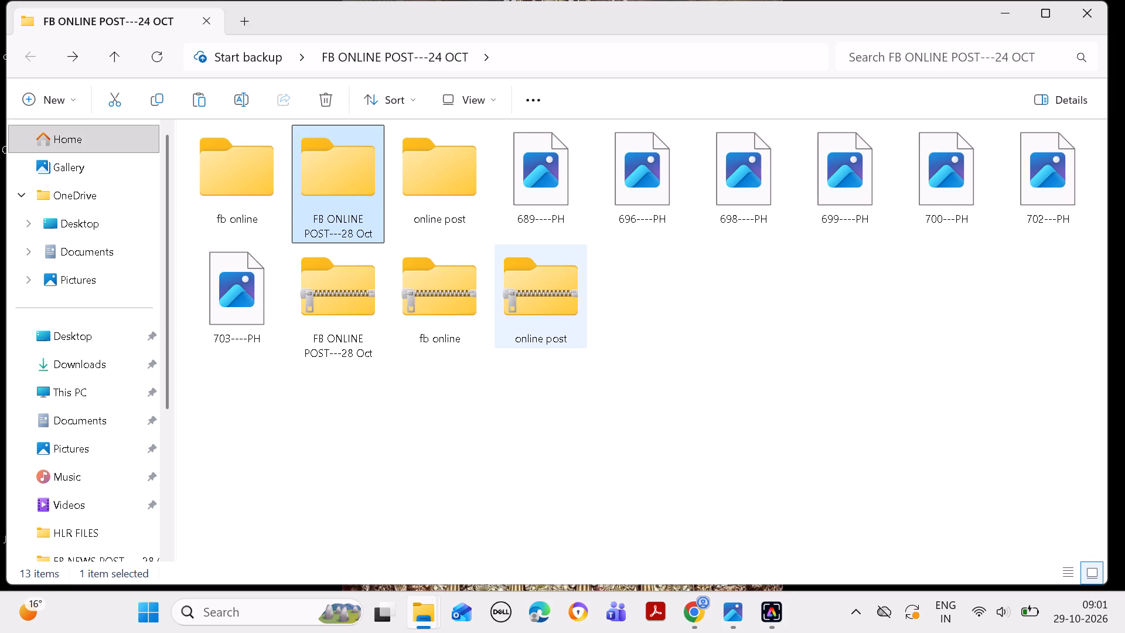
double_click(428, 176)
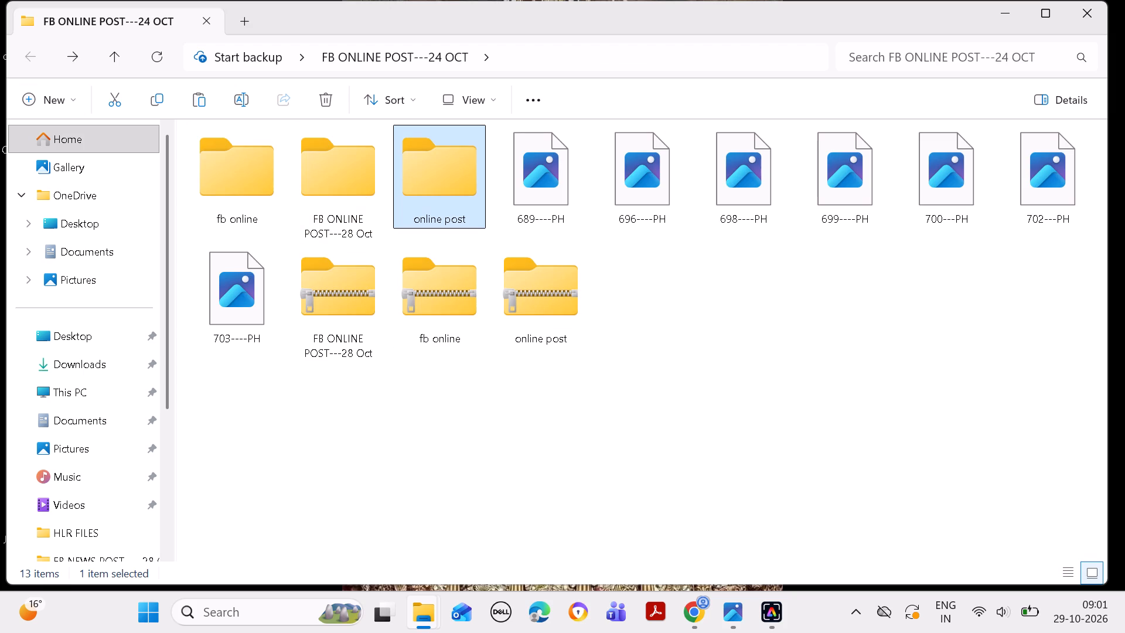
double_click(425, 176)
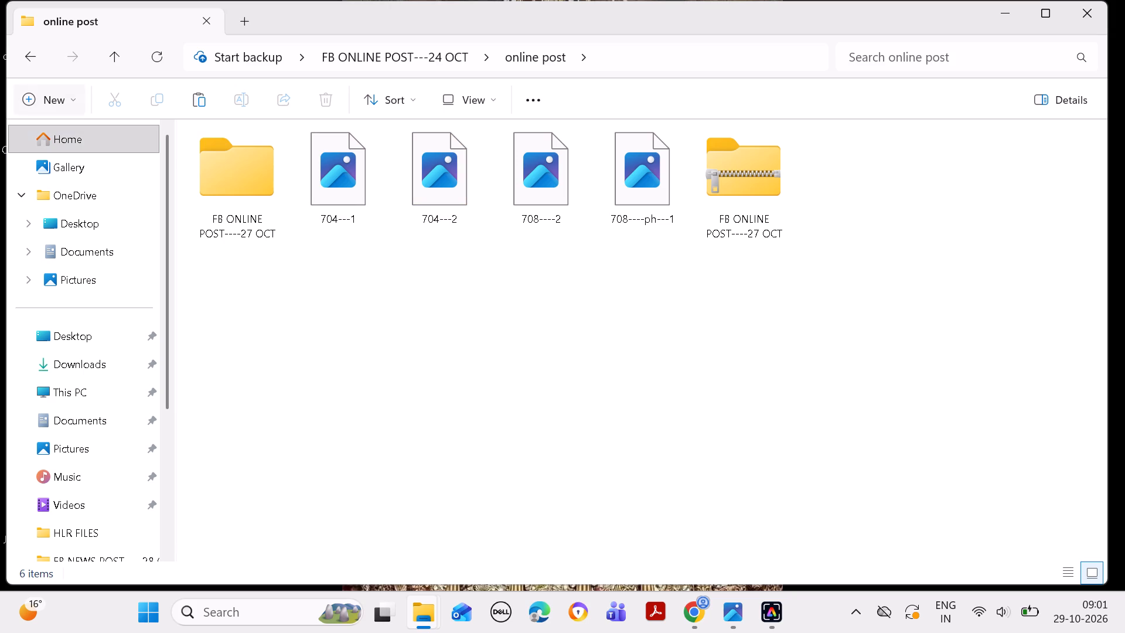
left_click(39, 53)
double_click(349, 201)
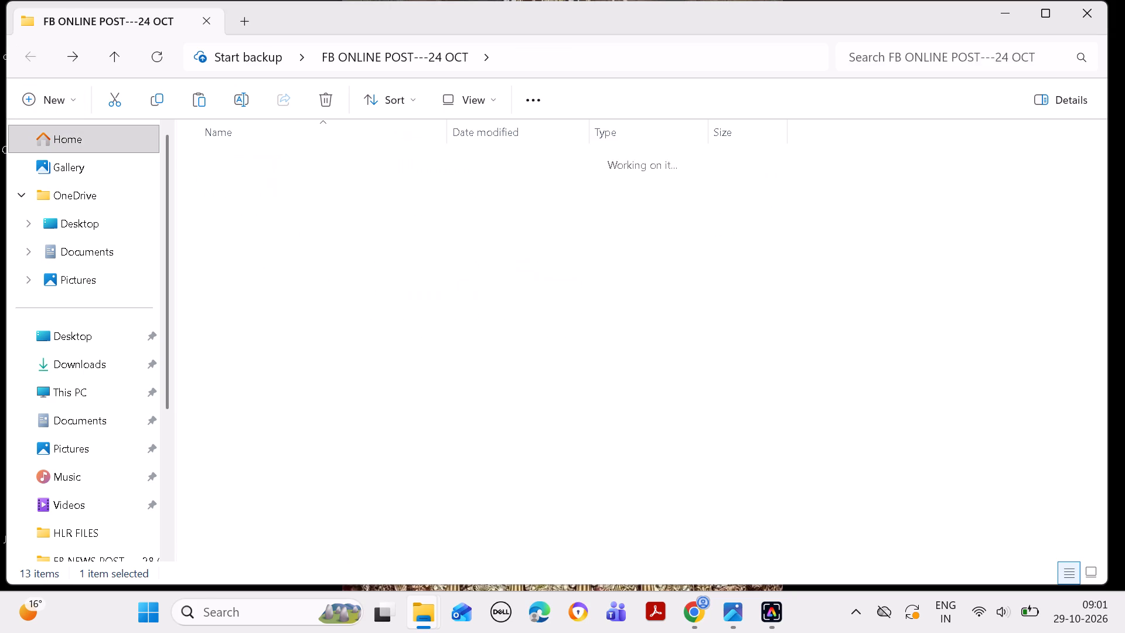
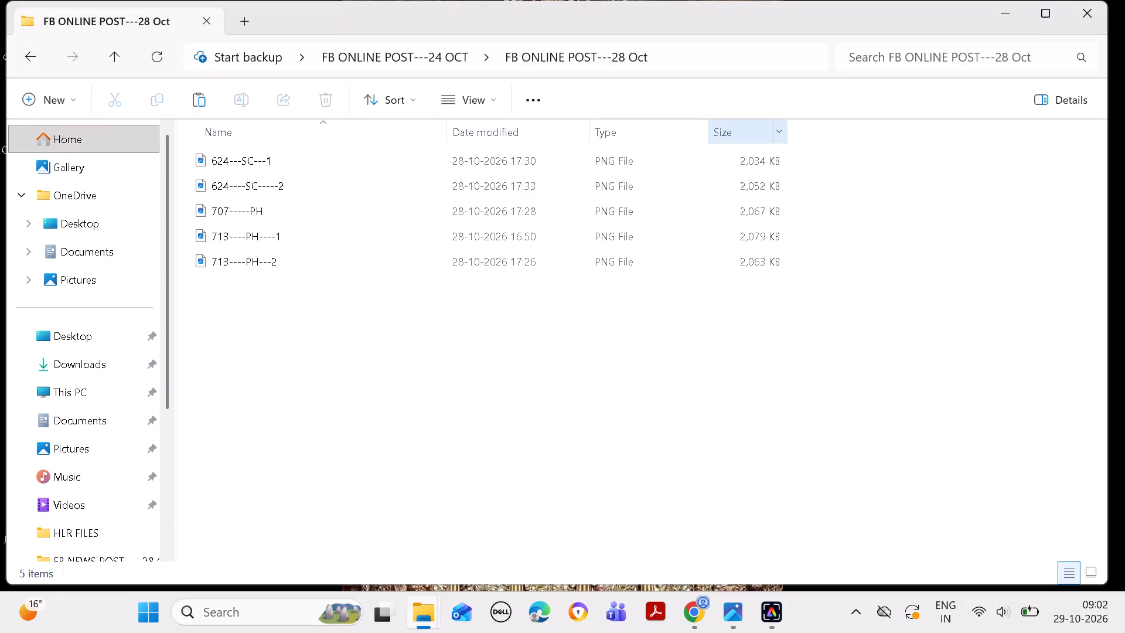
Minimize the FB ONLINE POST---28 Oct folder window to get back to the desktop.
left_click(1003, 13)
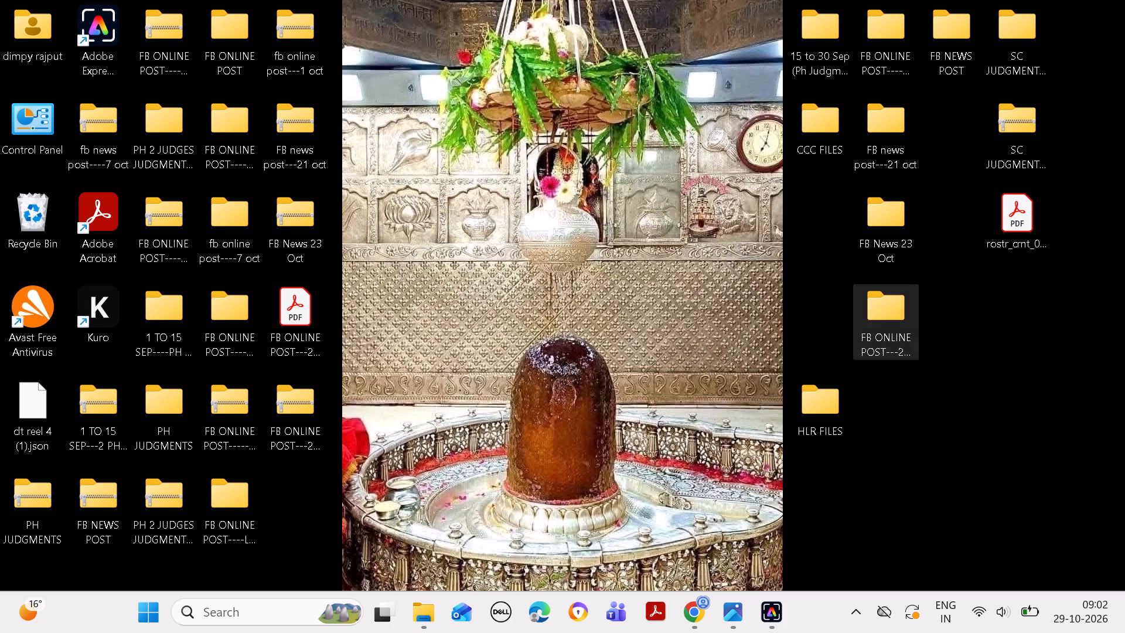
In the browser, search the Law Herald Online citations for year 2026, citation number 690.
left_click(700, 609)
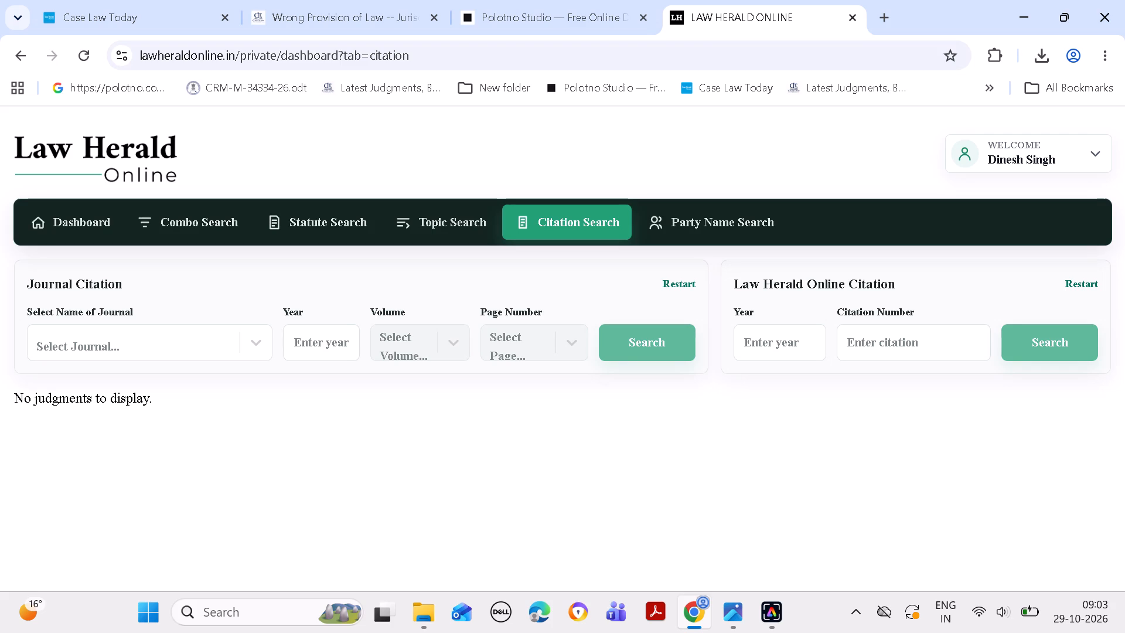
left_click(809, 346)
left_click(802, 382)
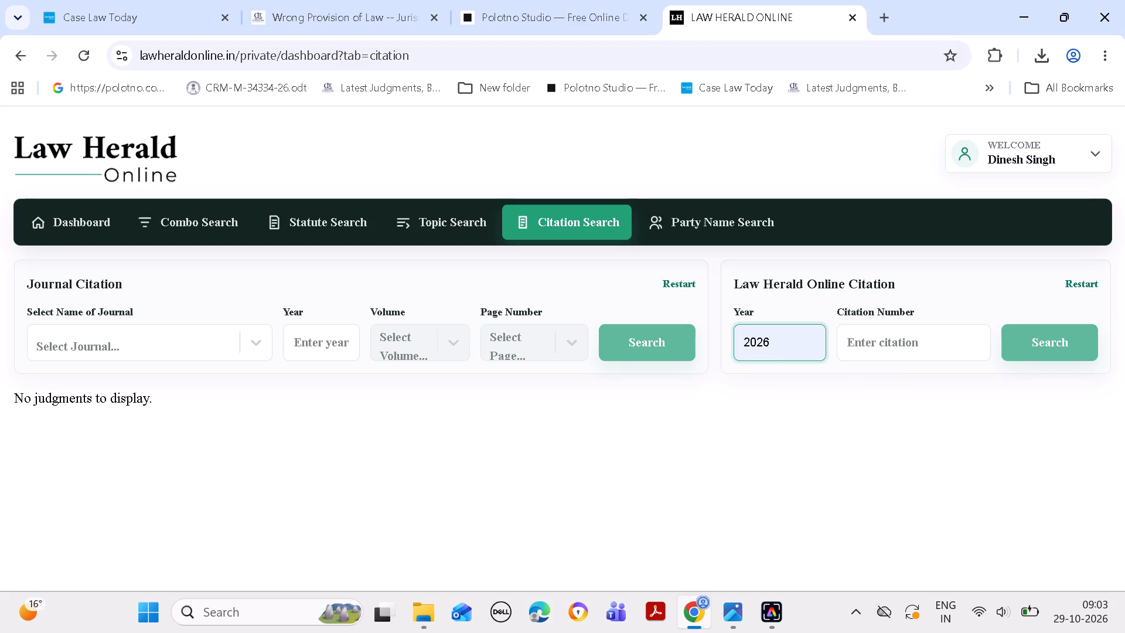
left_click(875, 347)
type("690")
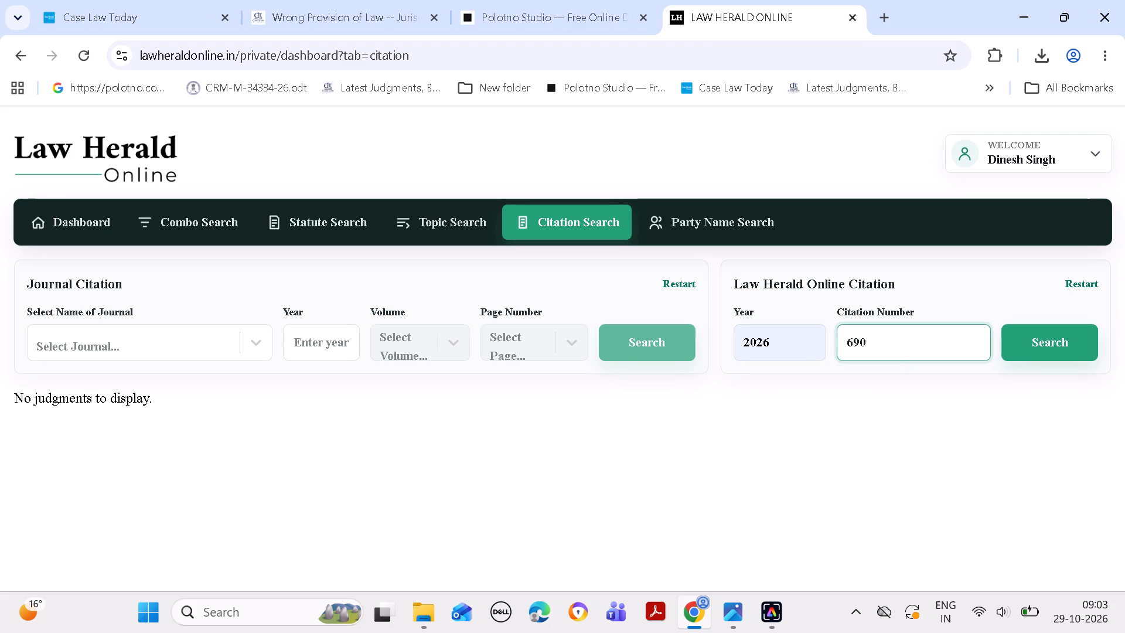
left_click(1072, 346)
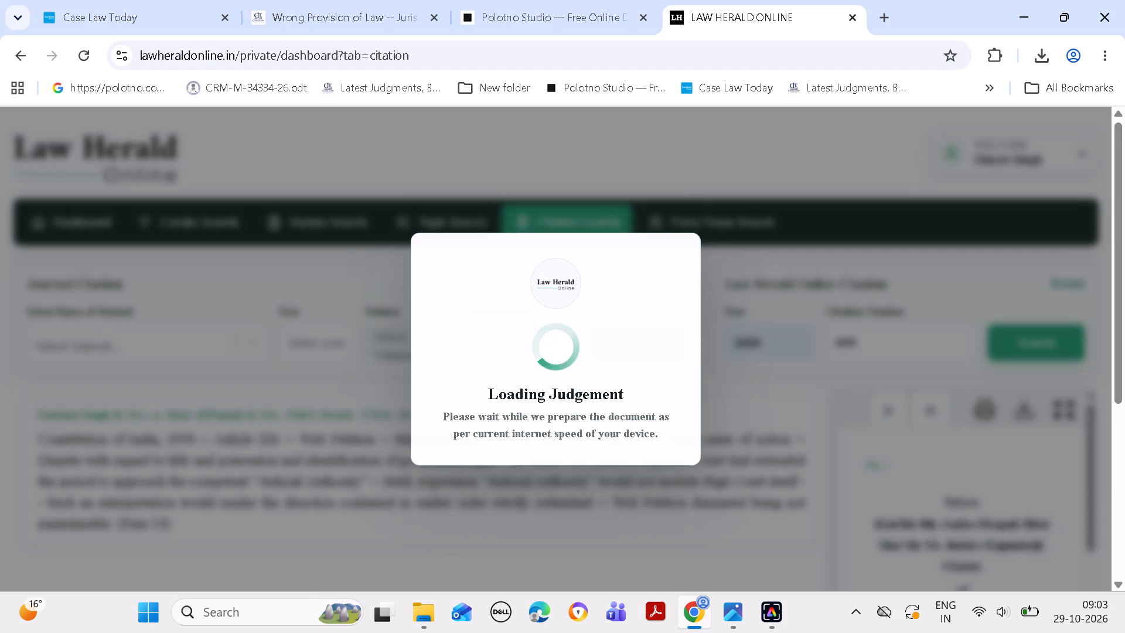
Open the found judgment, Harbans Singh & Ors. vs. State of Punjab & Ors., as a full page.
left_click_drag(1122, 304, 1124, 419)
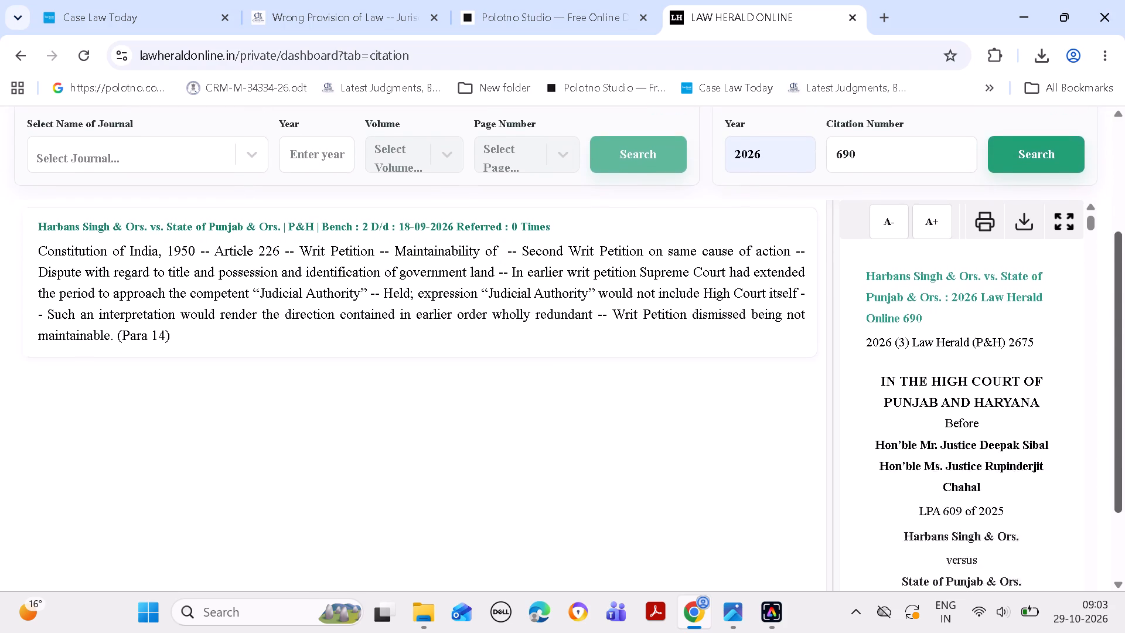
left_click_drag(1124, 419, 1122, 491)
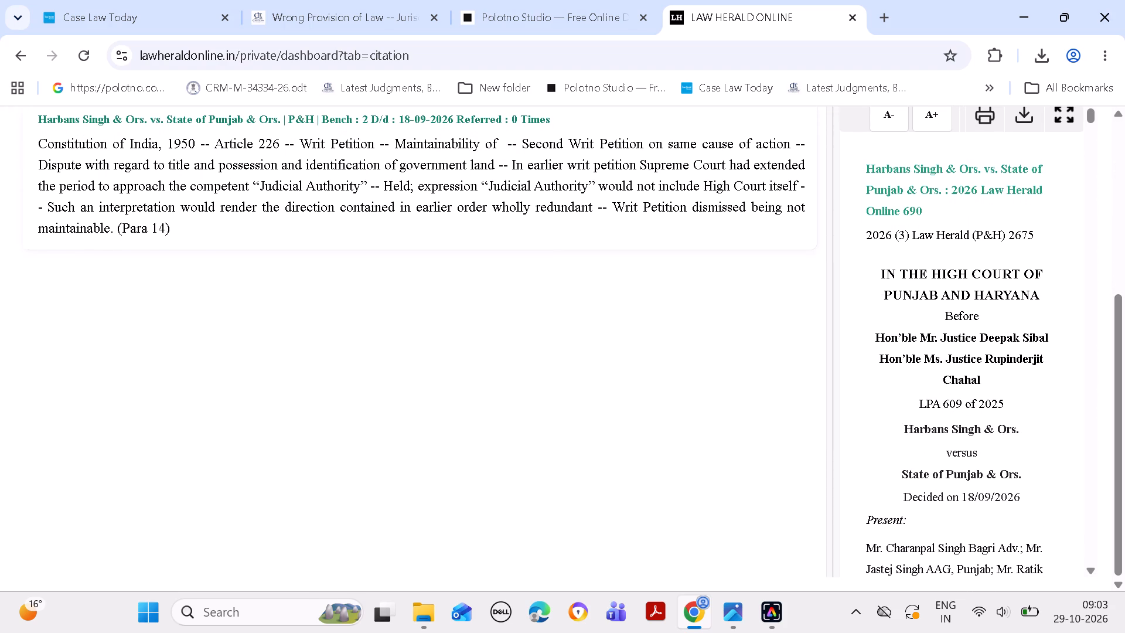
left_click(1068, 122)
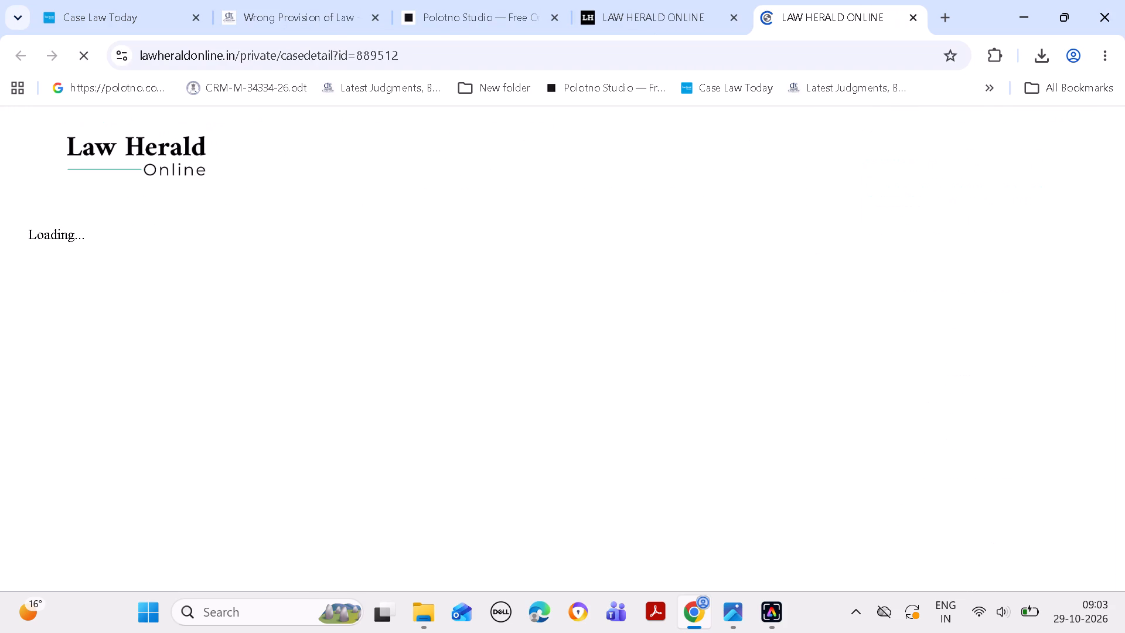
Copy the italic headnote under Civil Law, from "Writ Petition -- Second Writ Petition" through "Writ Petition dismissed".
left_click_drag(1124, 157, 1124, 205)
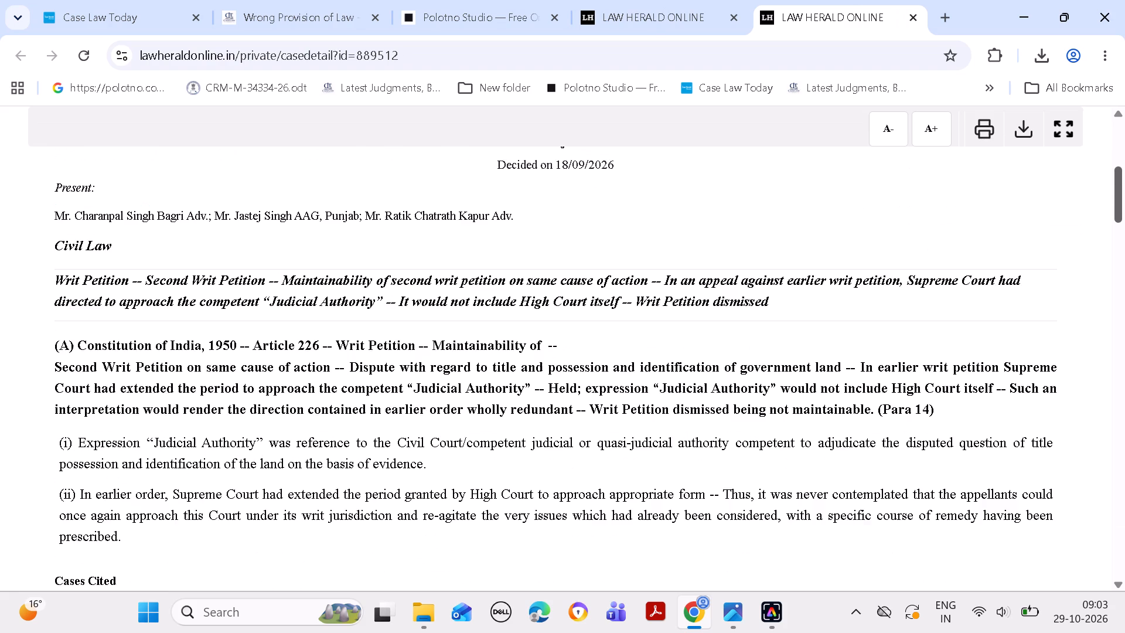
left_click_drag(1124, 205, 1124, 195)
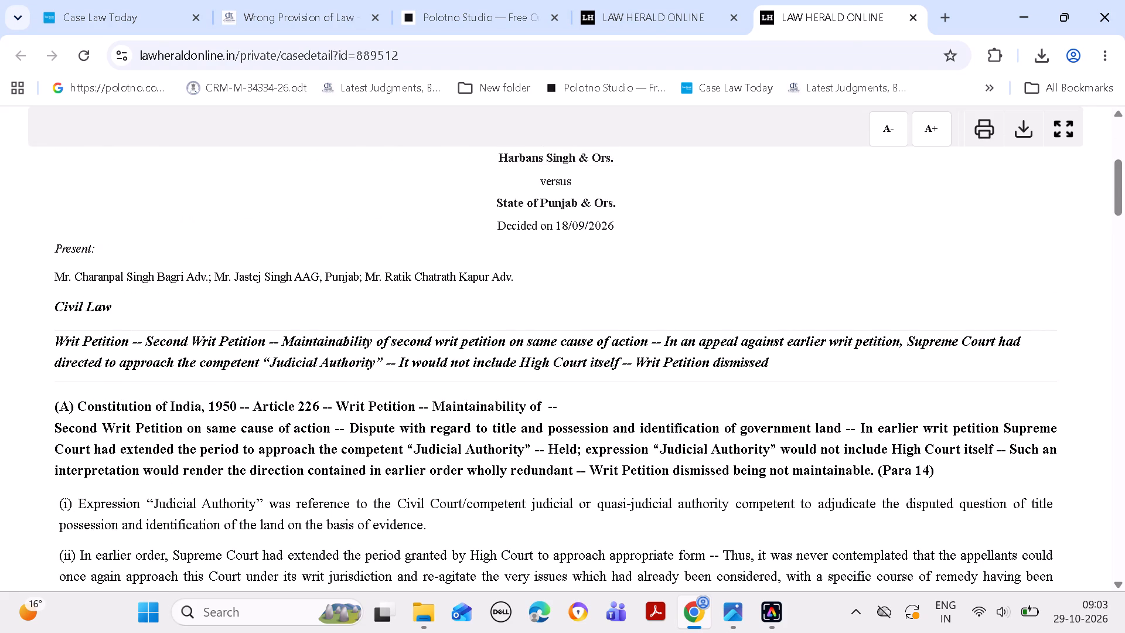
left_click_drag(56, 333, 766, 363)
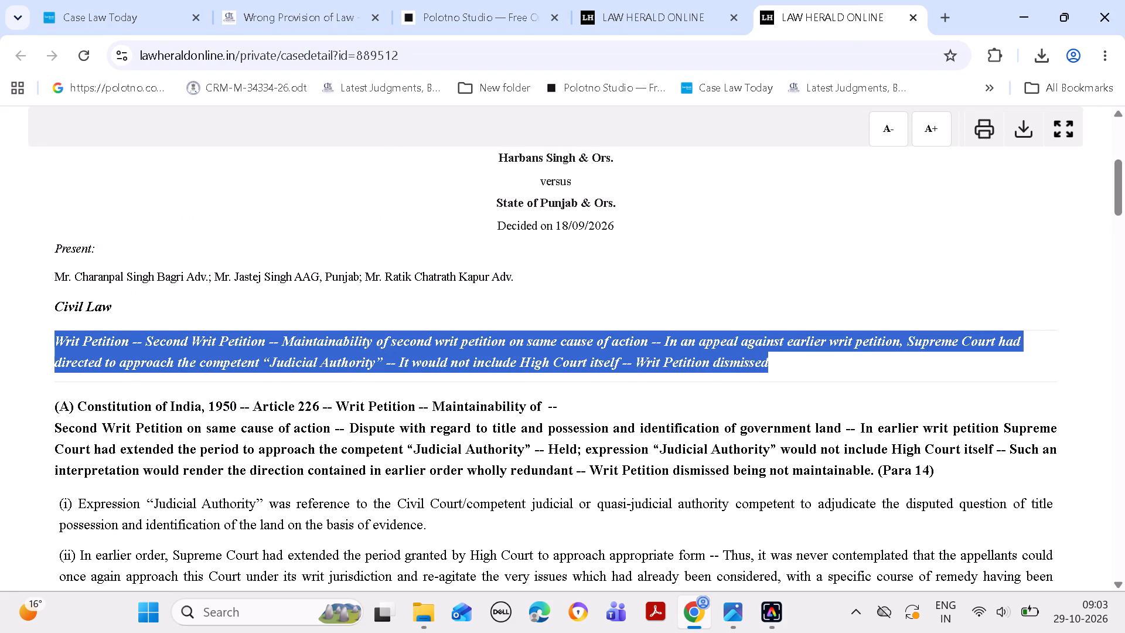
left_click_drag(766, 363, 767, 363)
key("ctrl+c")
key("ctrl+c")
key("ctrl+c")
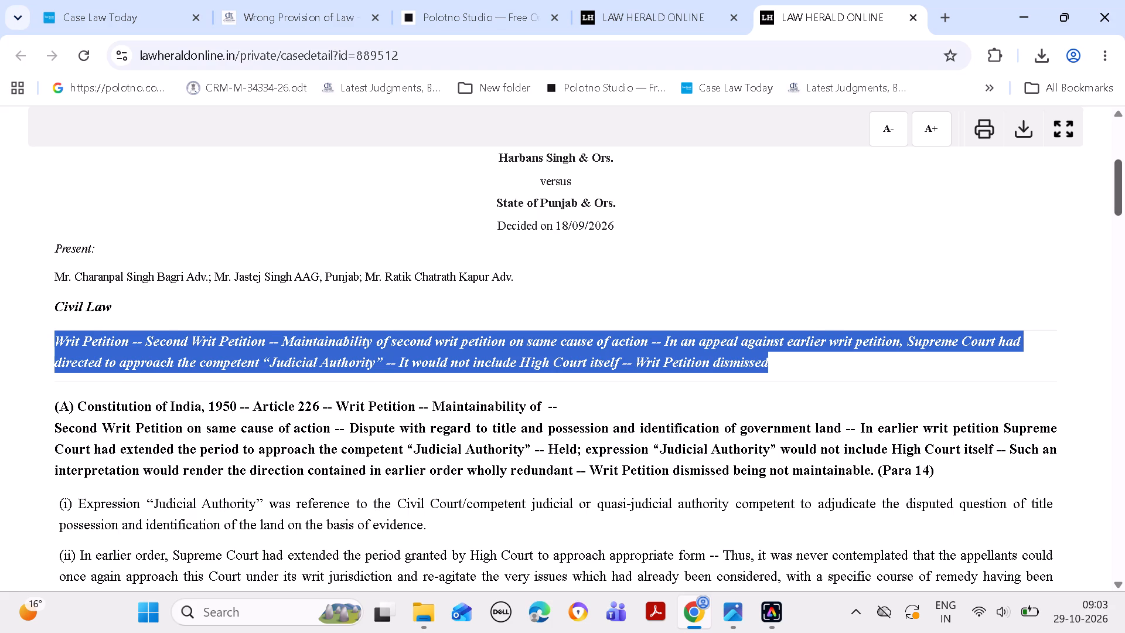
left_click_drag(1121, 196, 1123, 185)
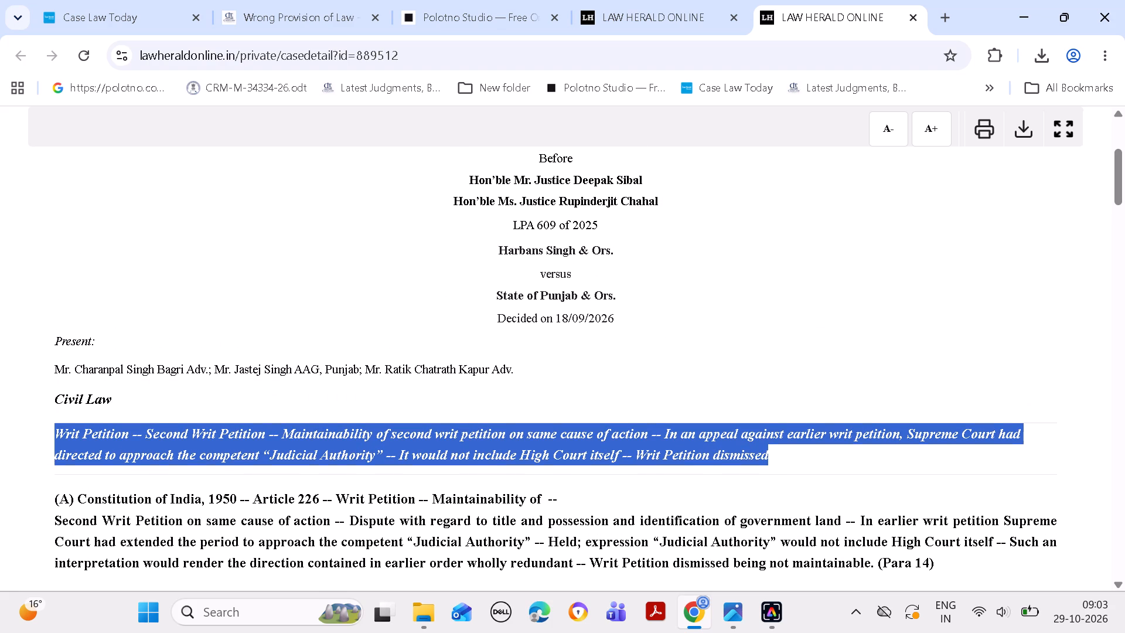
left_click_drag(1117, 195, 1118, 197)
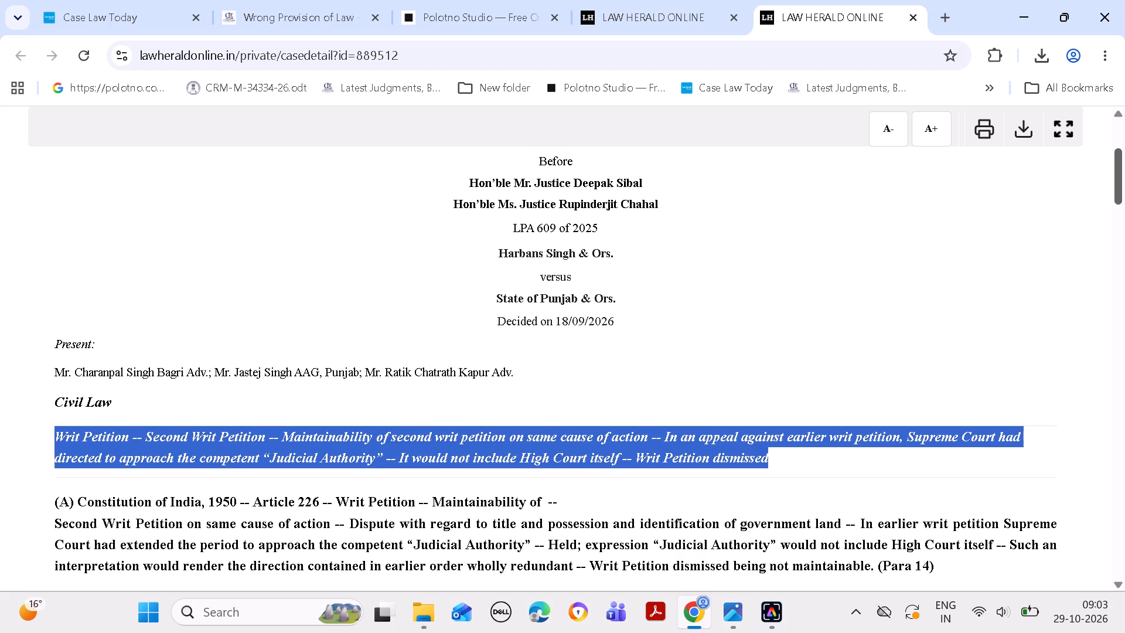
left_click_drag(1118, 197, 1124, 232)
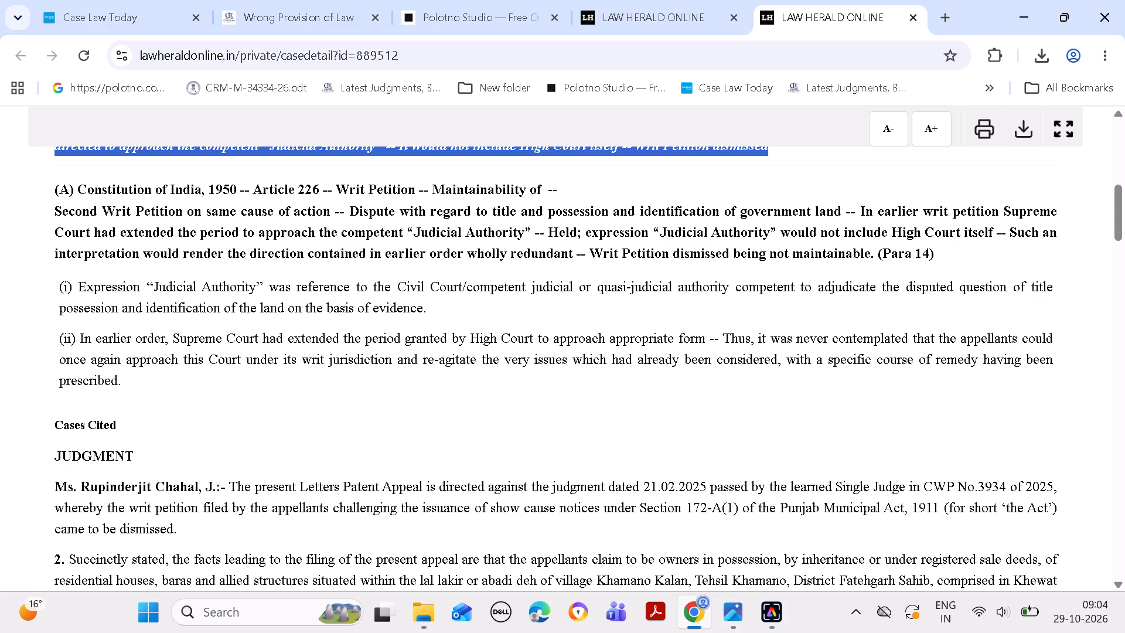
key("ctrl+c")
Return to Polotno Studio and pass the copied headnote through Windows Search, recopying it there in full.
scroll(526, 243, "up", 4)
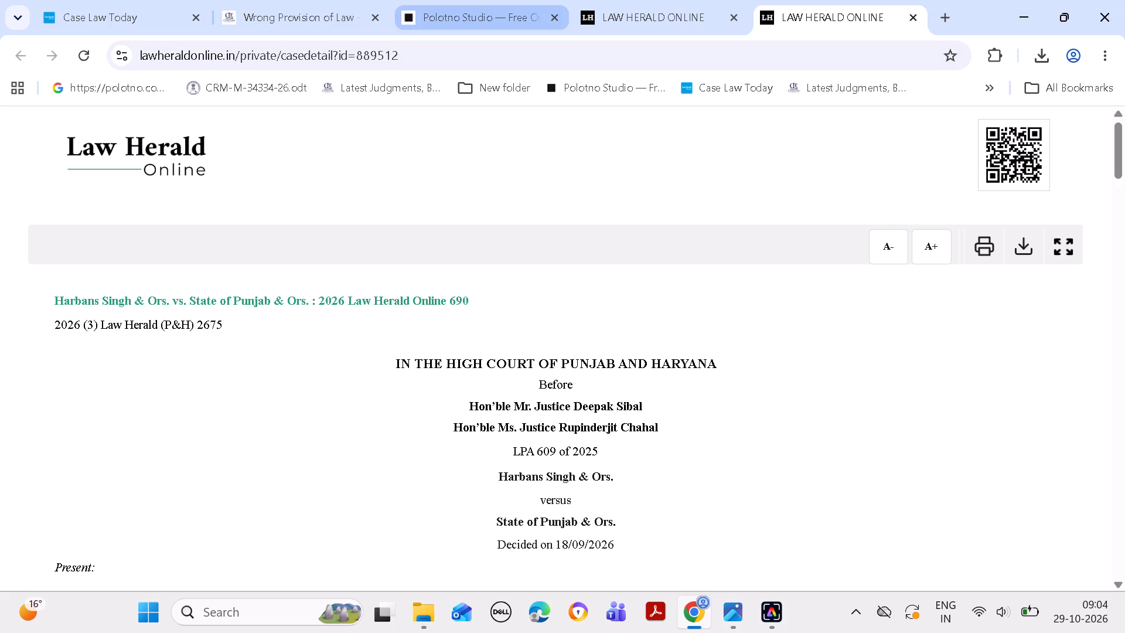
left_click(452, 19)
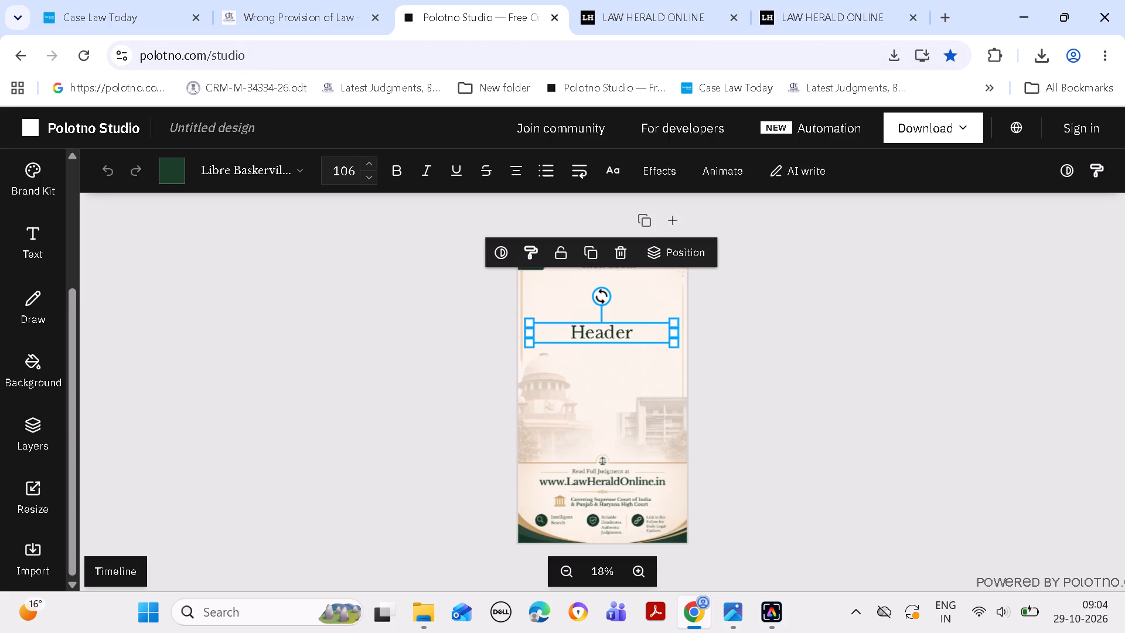
left_click(286, 605)
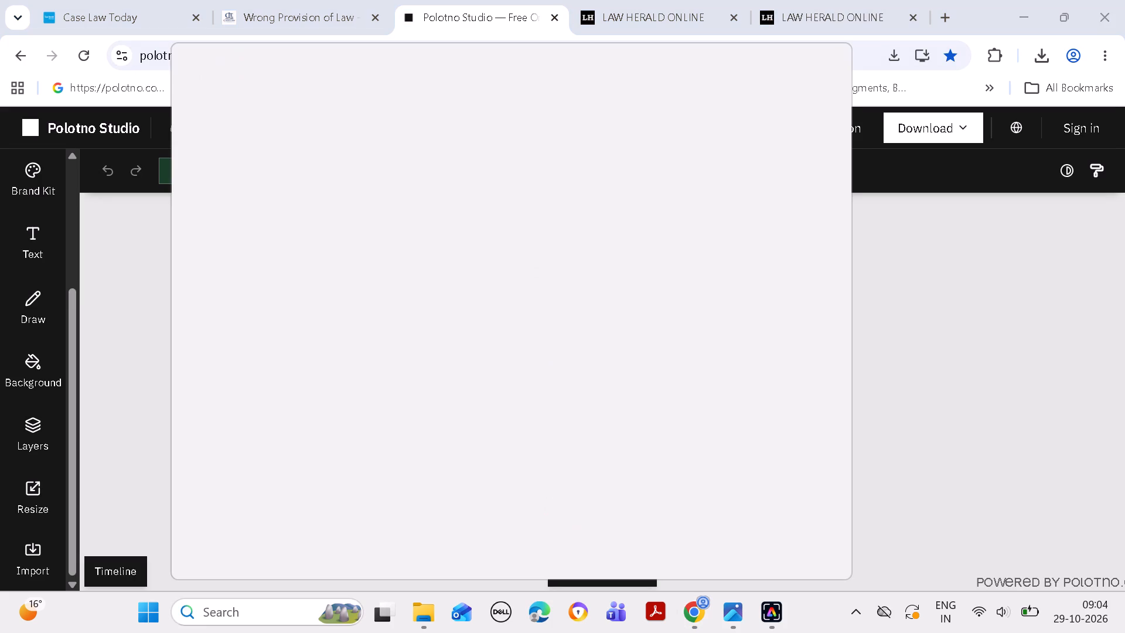
key("ctrl+v")
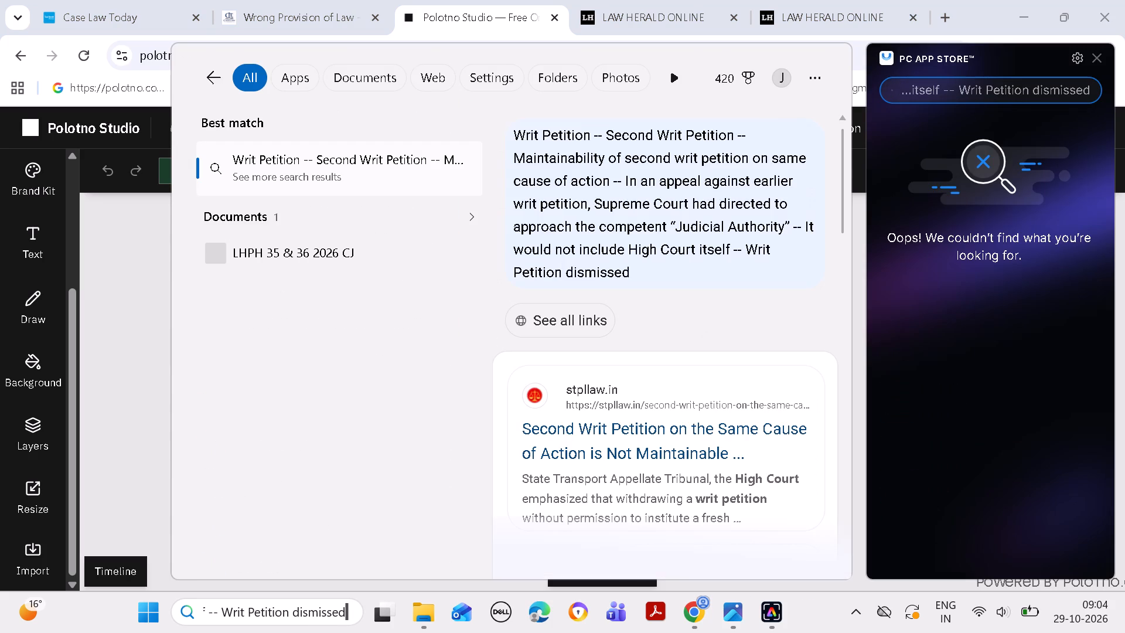
key("ctrl+a")
key("ctrl+c")
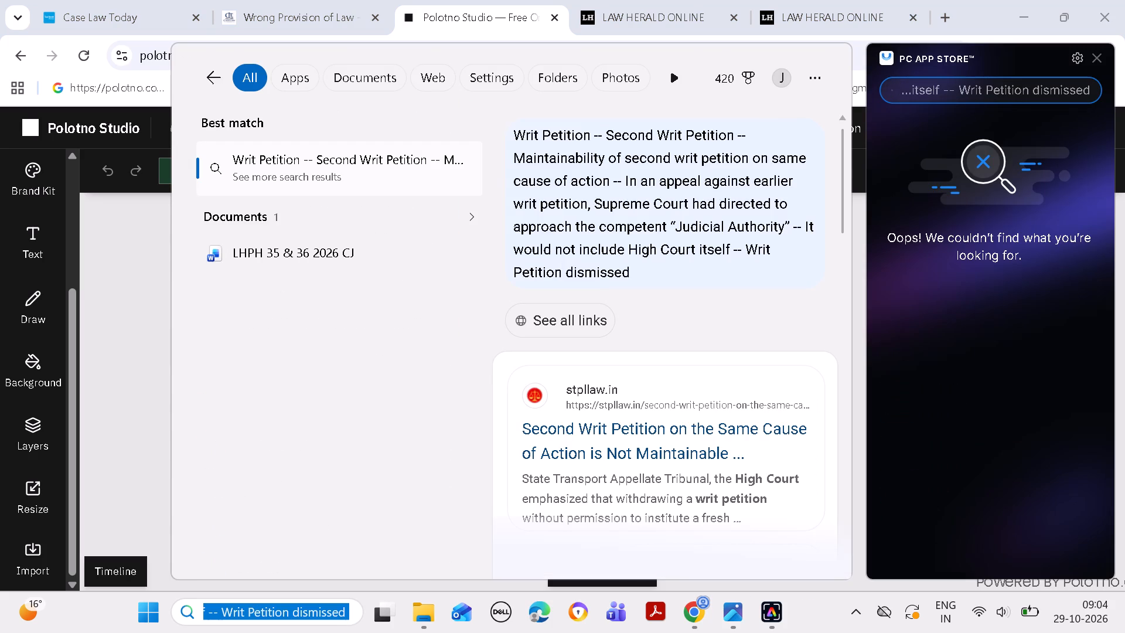
left_click(114, 371)
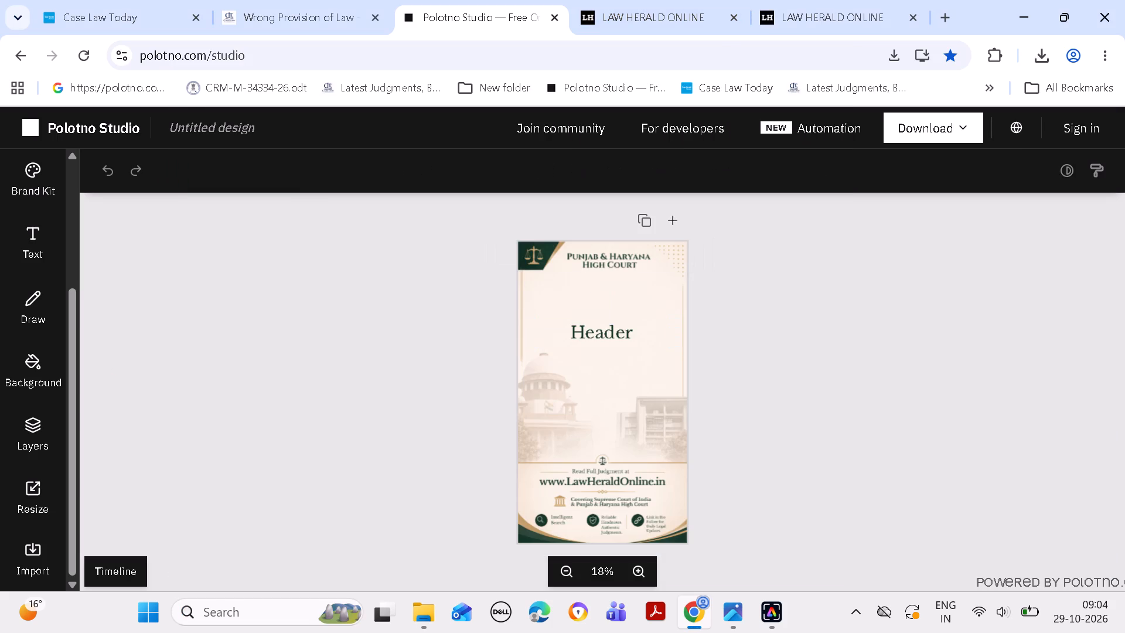
Import the Polotno project PH Online New 1.json from Downloads again and collapse the import panel.
double_click(606, 321)
left_click(618, 332)
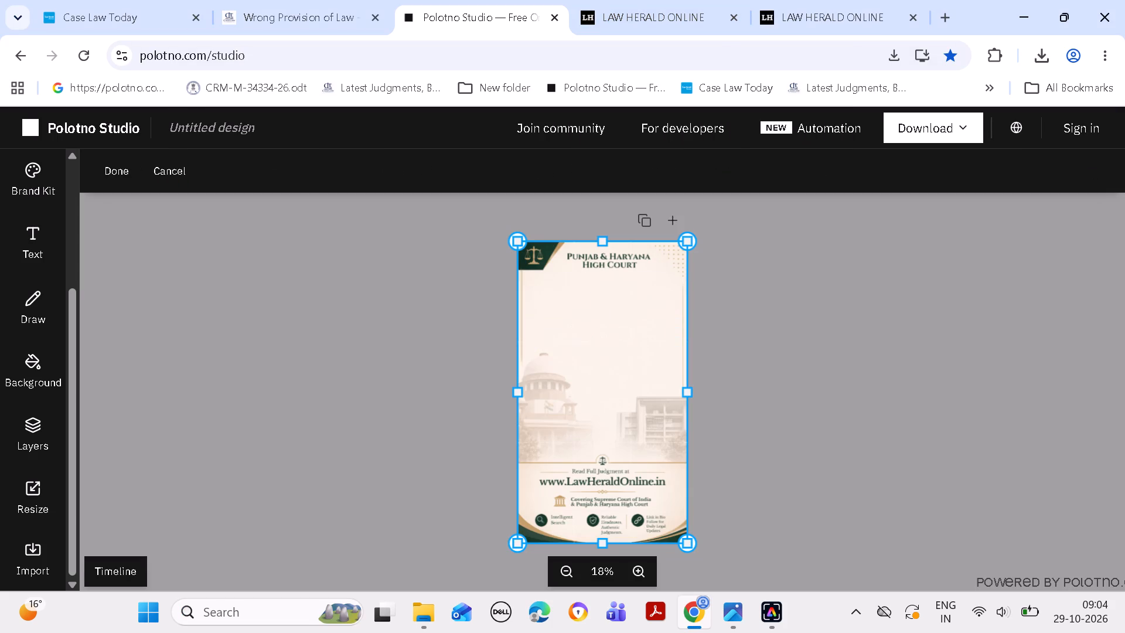
left_click(43, 544)
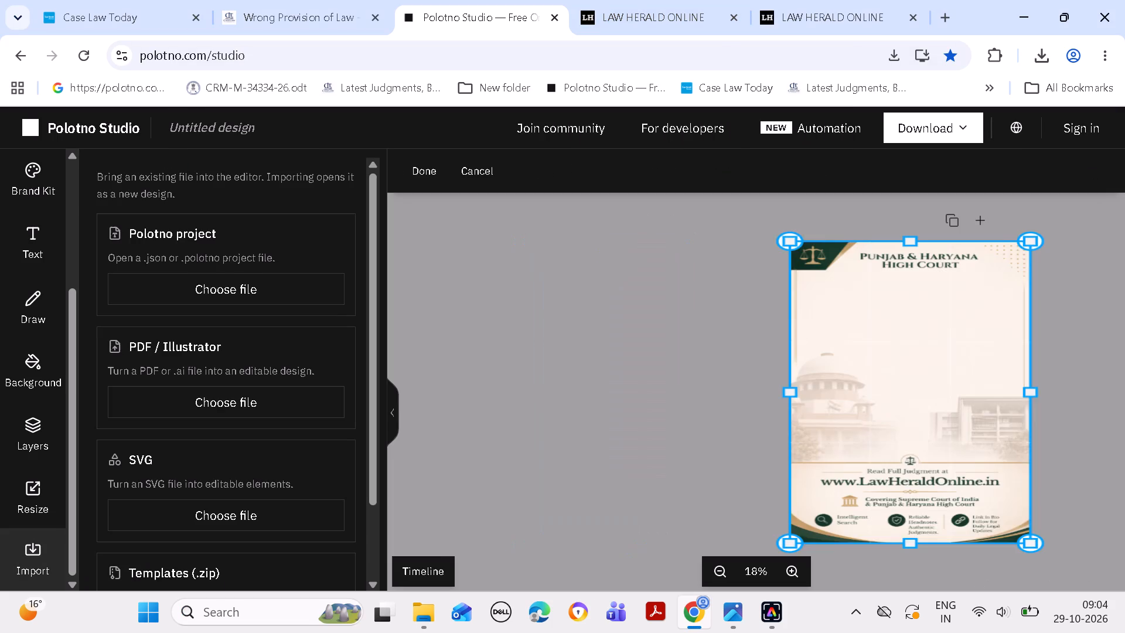
left_click(223, 288)
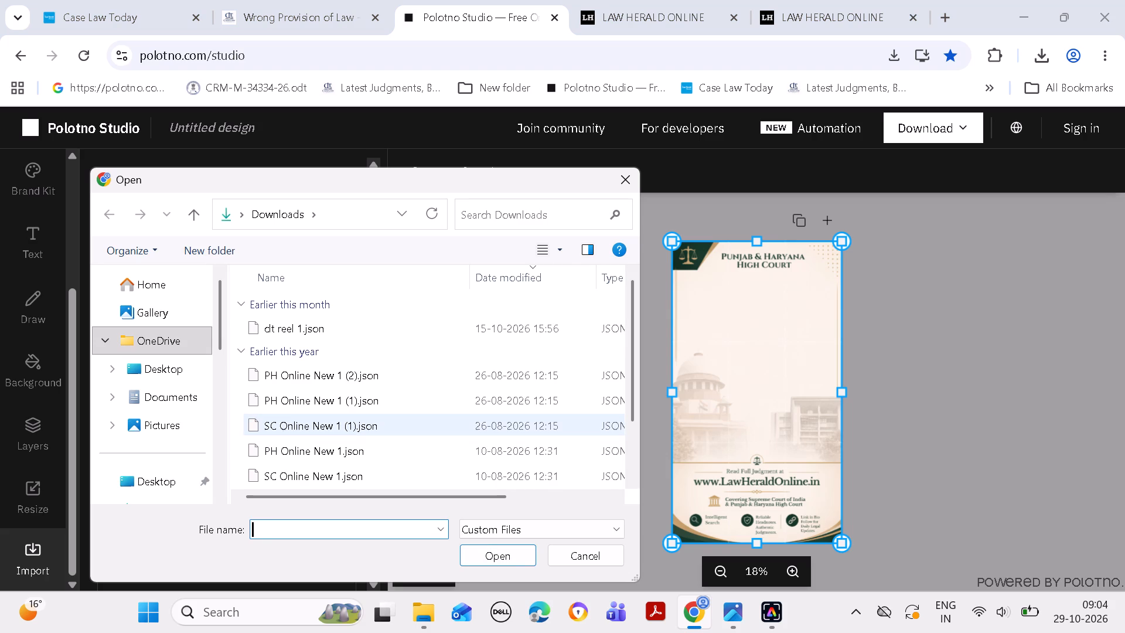
left_click(364, 450)
left_click(508, 551)
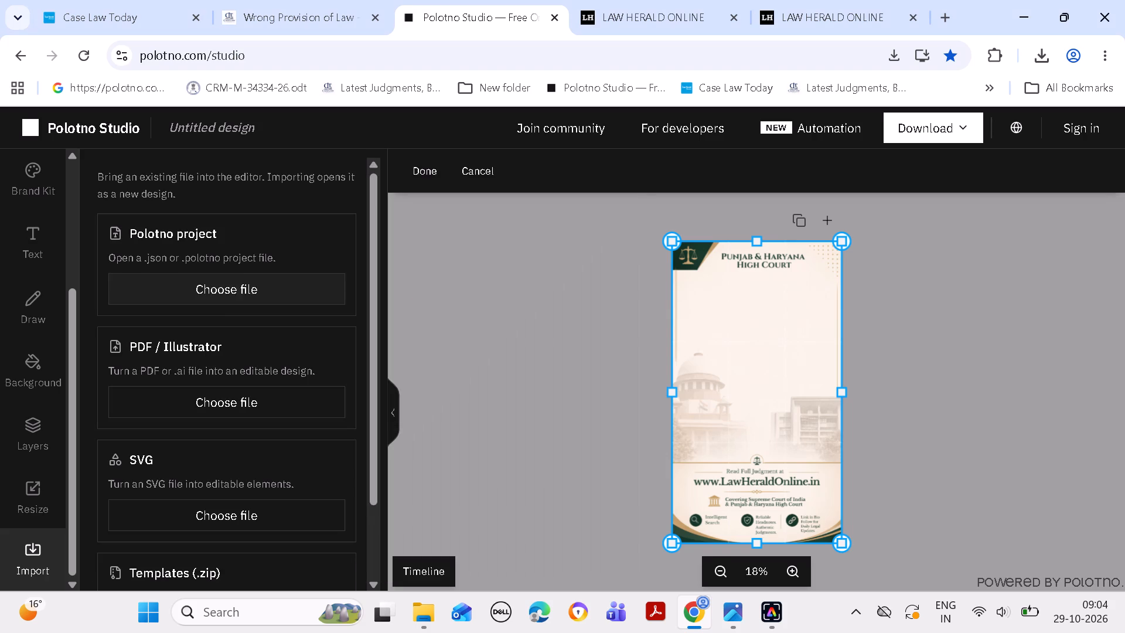
left_click(393, 407)
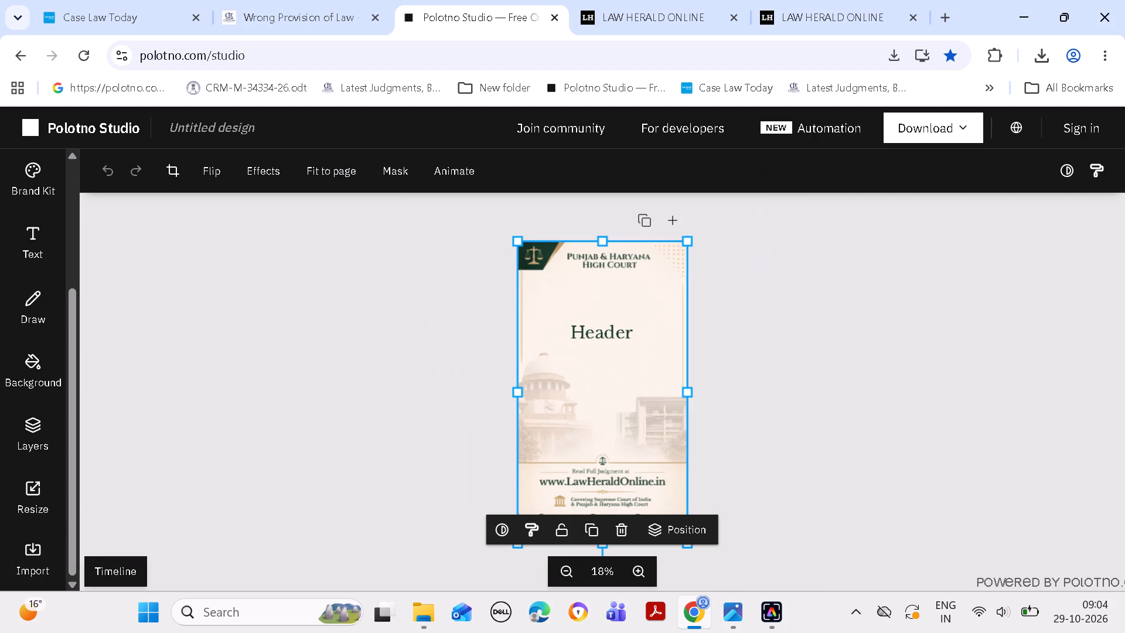
Replace the Header text on the Punjab & Haryana High Court template with the copied writ petition headnote.
left_click(583, 329)
double_click(635, 327)
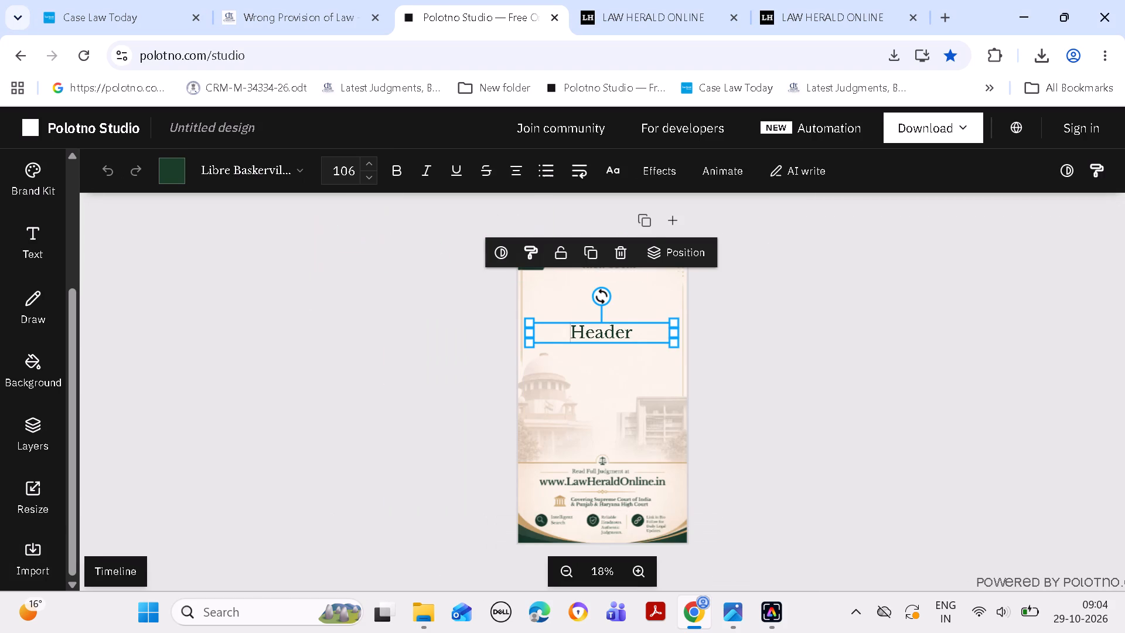
left_click(640, 334)
key("BackSpace")
key("BackSpace")
key("BackSpace")
key("BackSpace")
key("BackSpace")
key("BackSpace")
key("BackSpace")
key("BackSpace")
key("BackSpace")
key("BackSpace")
key("BackSpace")
key("BackSpace")
key("BackSpace")
key("ctrl+v")
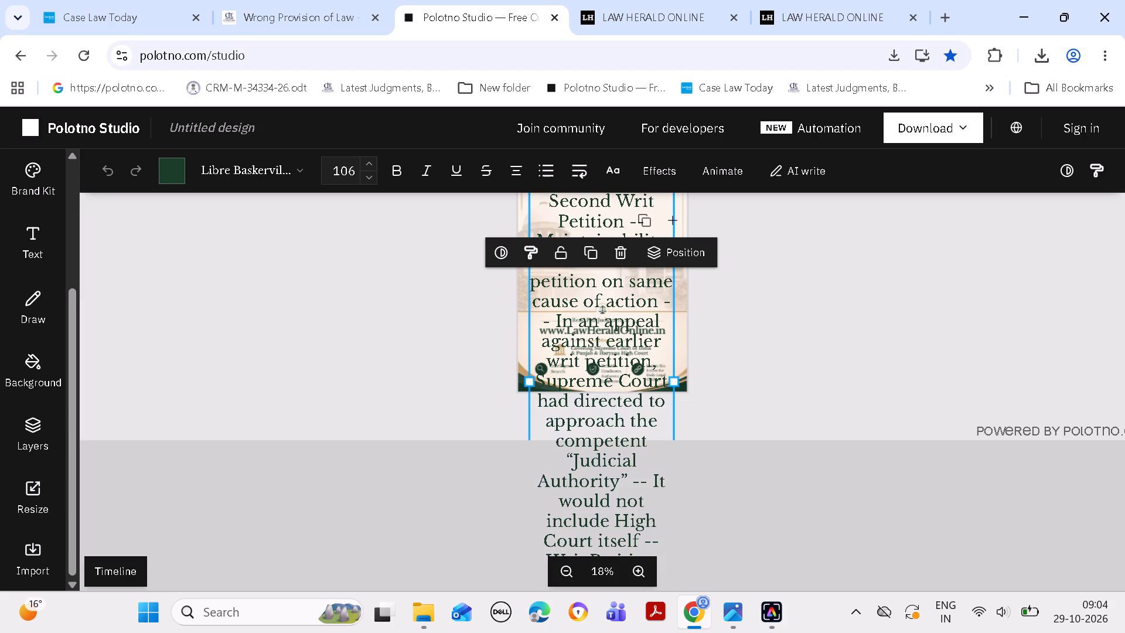
Reduce the pasted headnote's font size to 80.
triple_click(371, 177)
triple_click(371, 174)
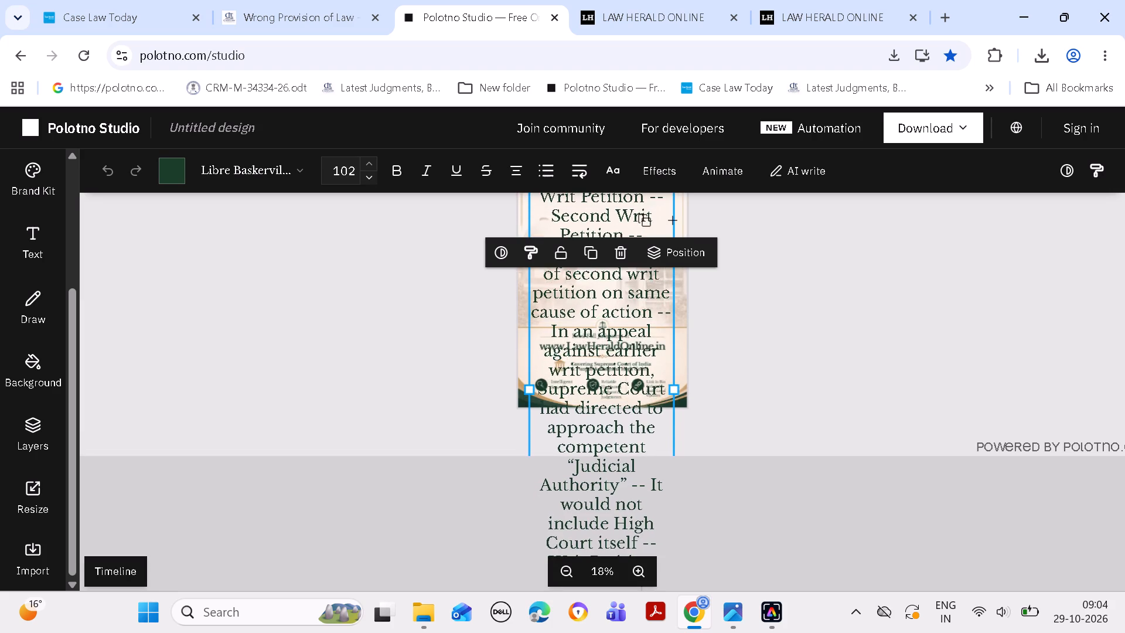
triple_click(369, 174)
triple_click(369, 174)
triple_click(369, 174)
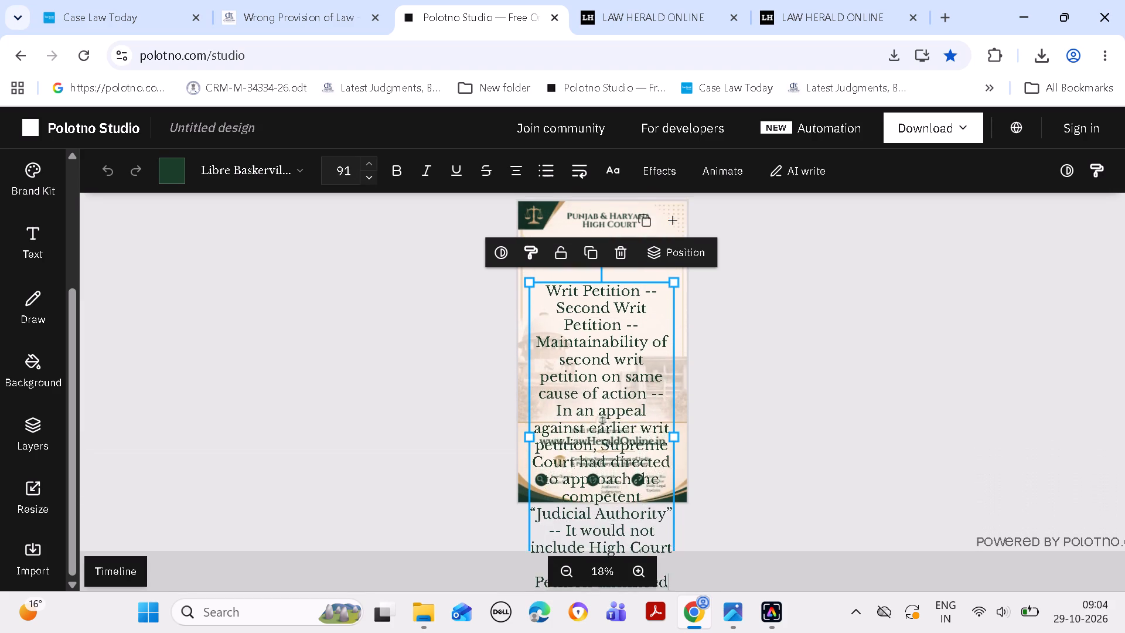
triple_click(369, 172)
triple_click(369, 171)
triple_click(369, 169)
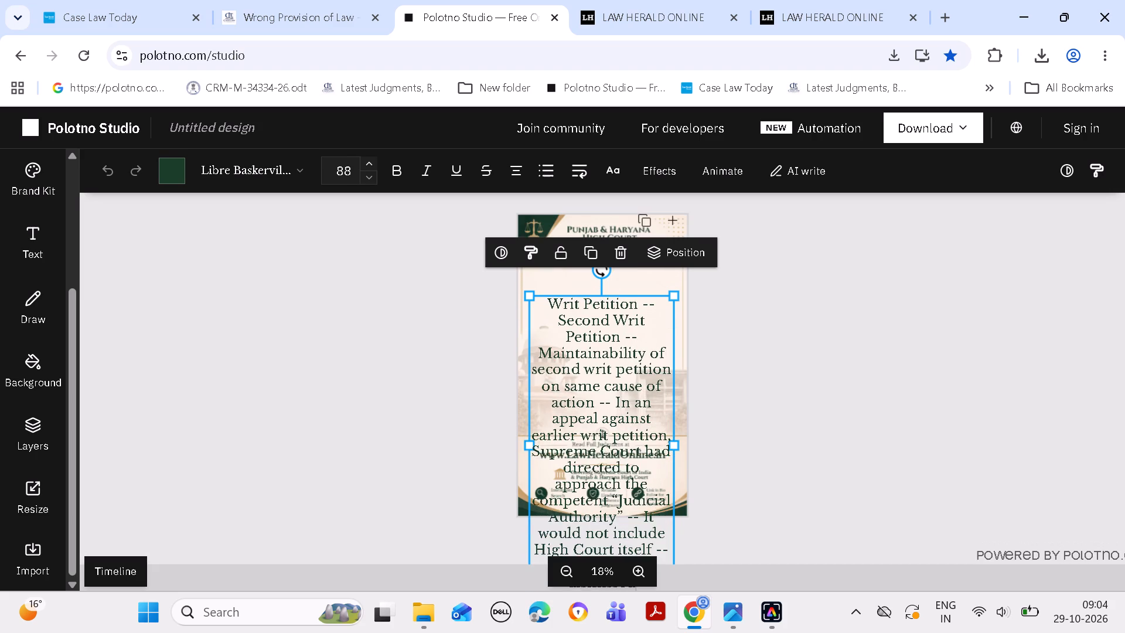
triple_click(370, 178)
triple_click(370, 177)
double_click(370, 176)
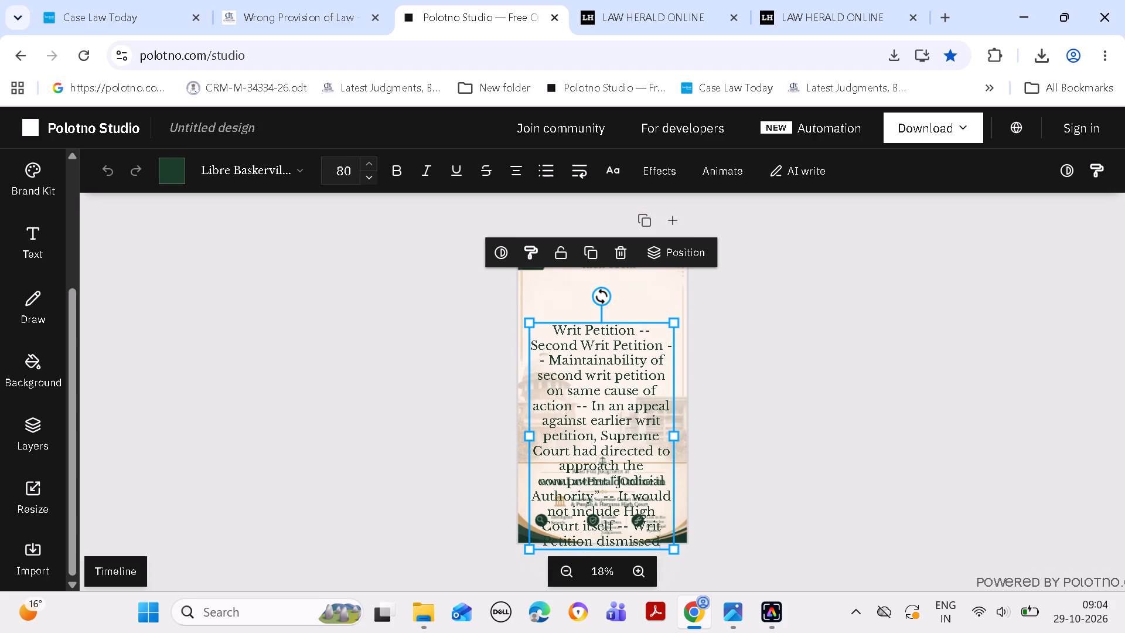
Justify the writ petition headnote text on the Punjab & Haryana High Court template.
left_click(427, 170)
left_click(427, 170)
left_click(508, 169)
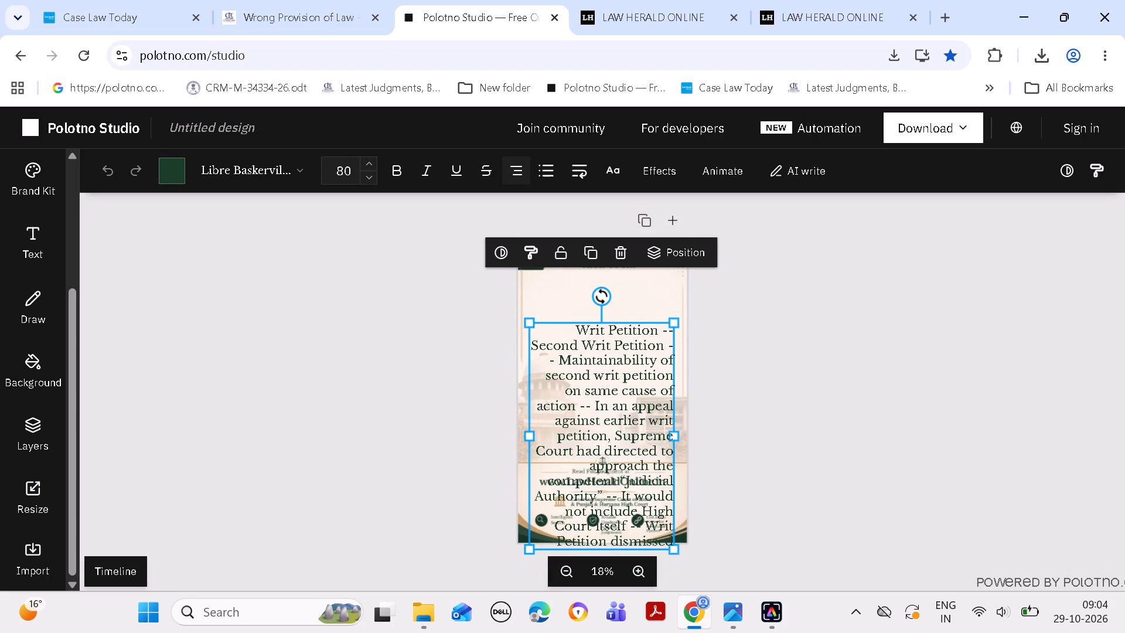
left_click(508, 168)
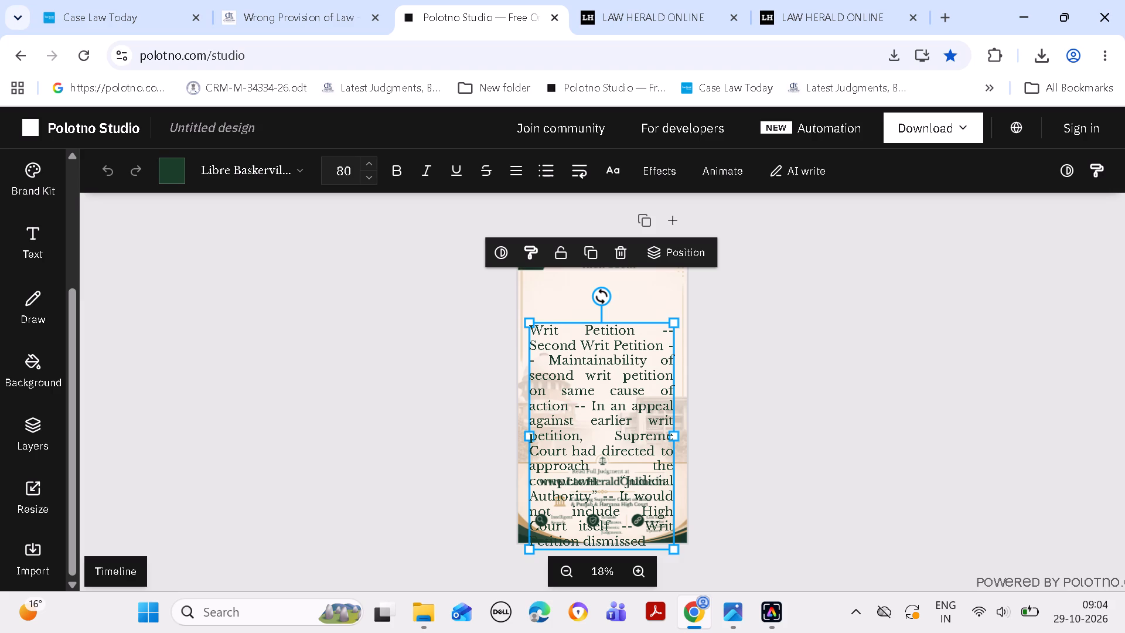
Reduce the headnote's font size to 66 and make the text bold.
triple_click(374, 177)
triple_click(374, 175)
triple_click(374, 175)
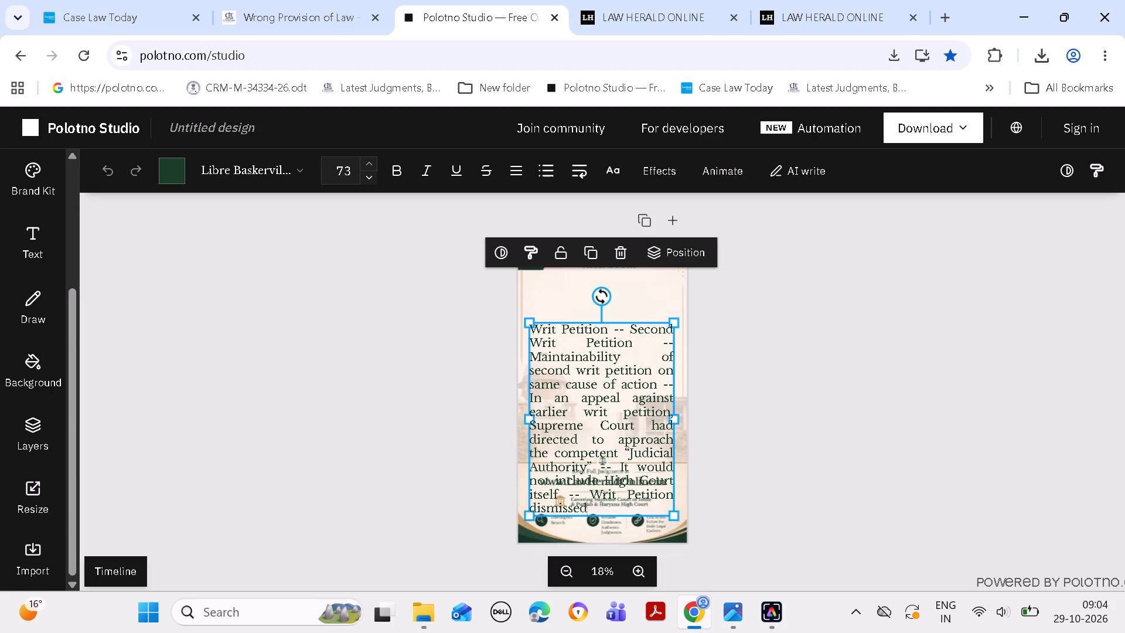
triple_click(374, 174)
double_click(374, 174)
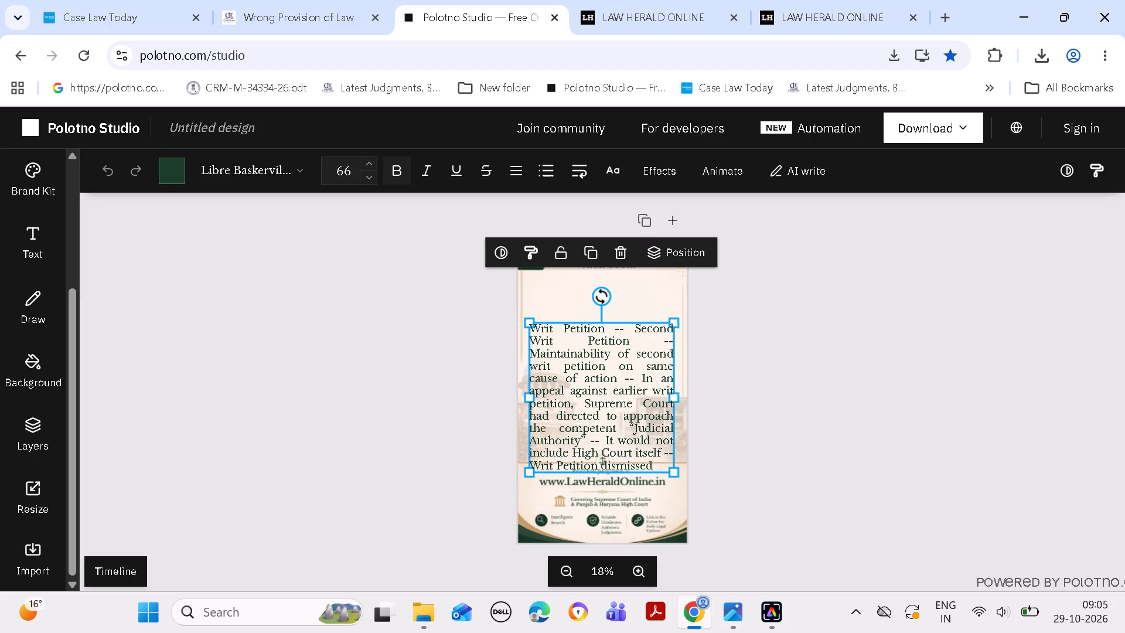
left_click(394, 169)
left_click(759, 335)
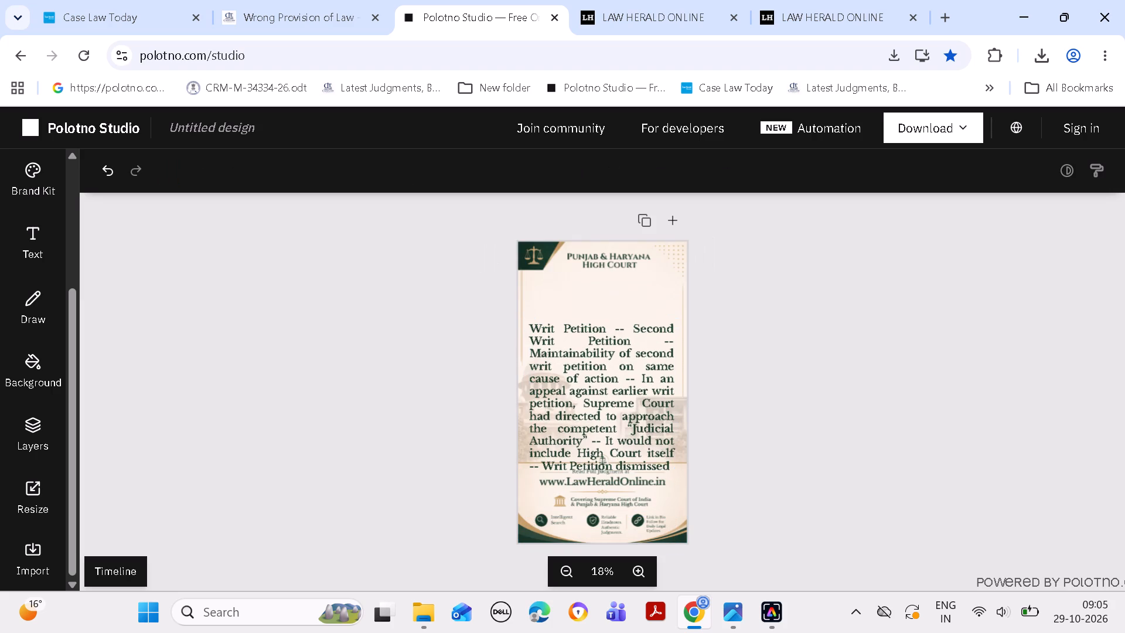
Move the headnote up into the space between the court title and the website footer, centred horizontally, with font size 64.
left_click_drag(644, 394, 639, 365)
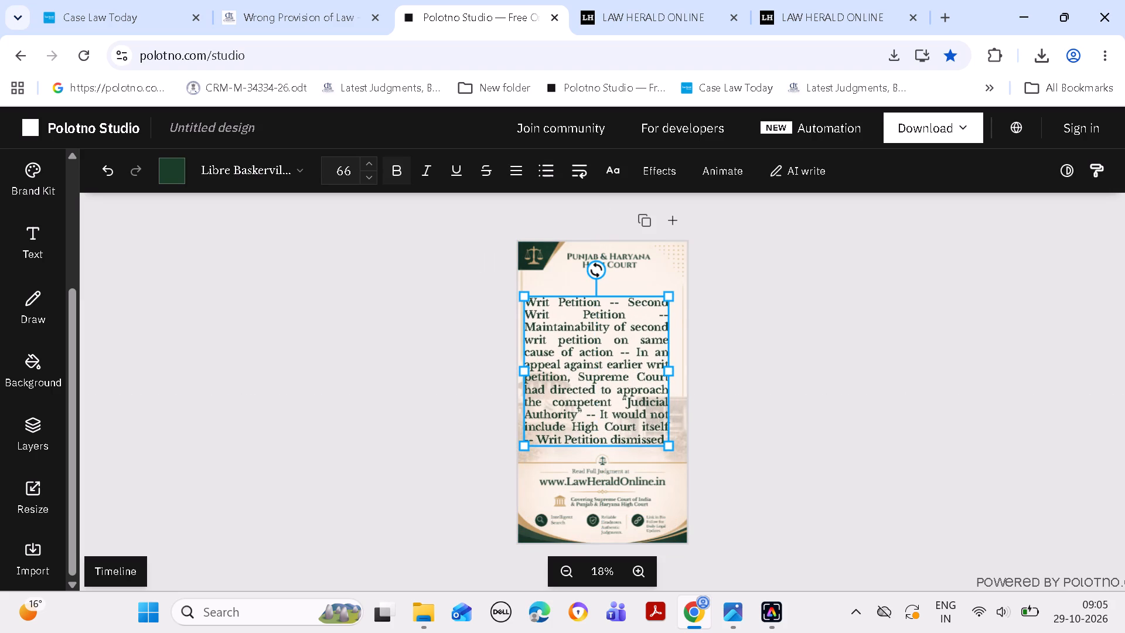
left_click_drag(639, 365, 640, 362)
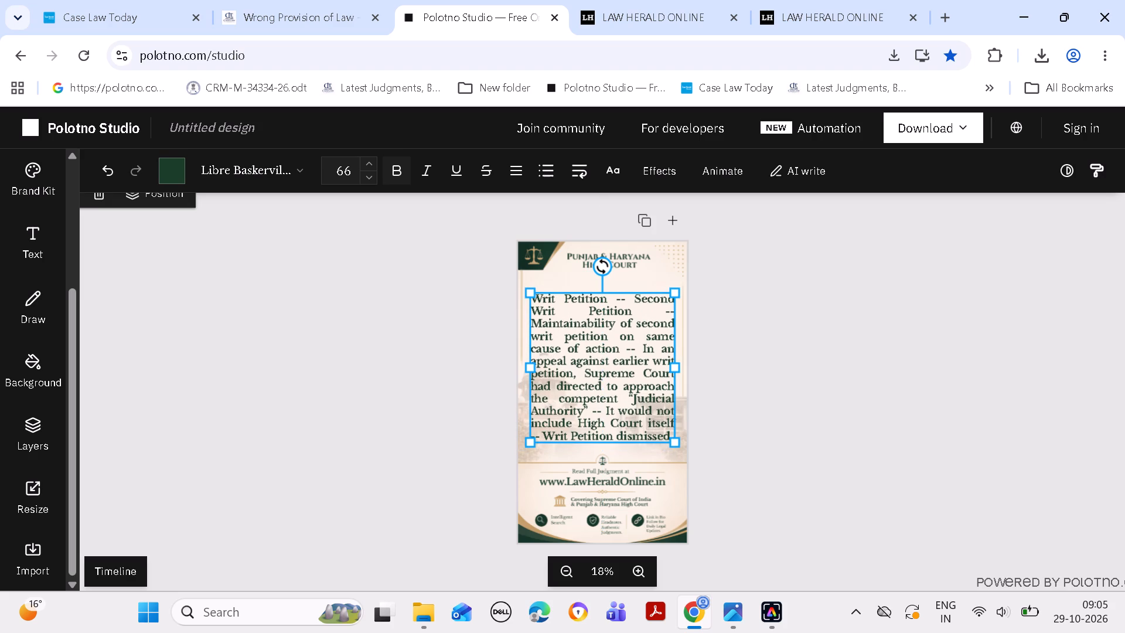
double_click(367, 179)
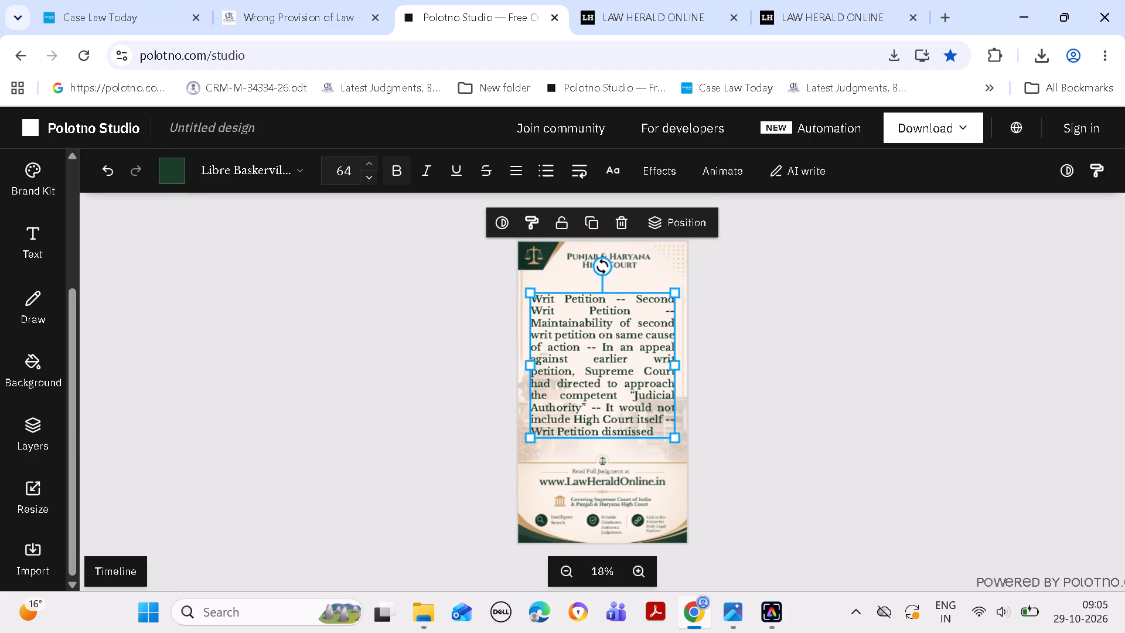
left_click(730, 296)
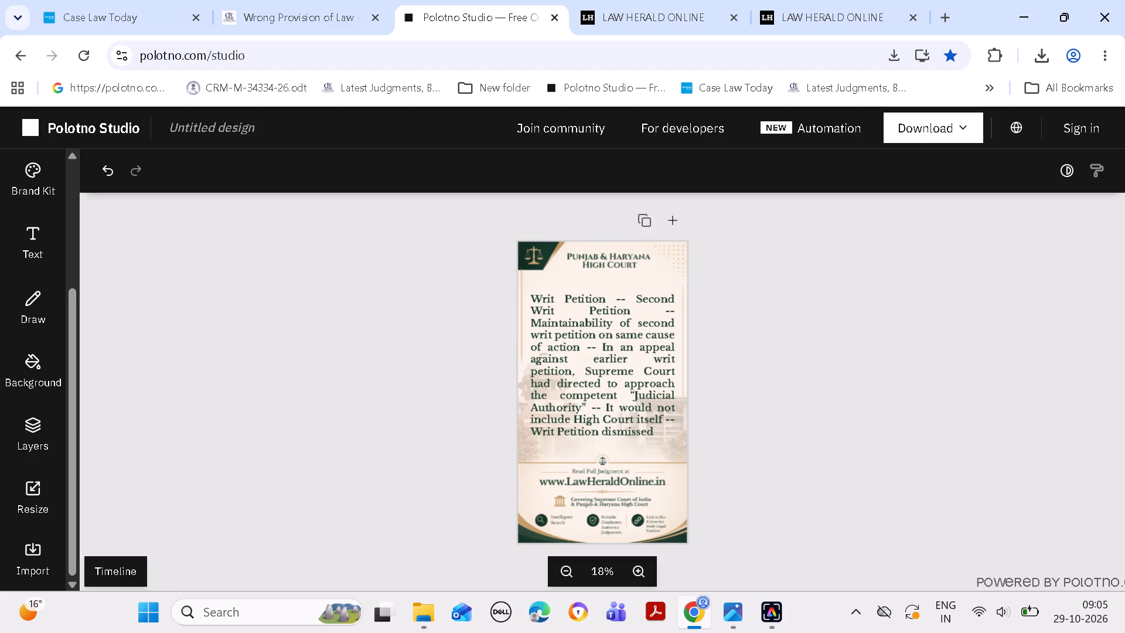
left_click(619, 366)
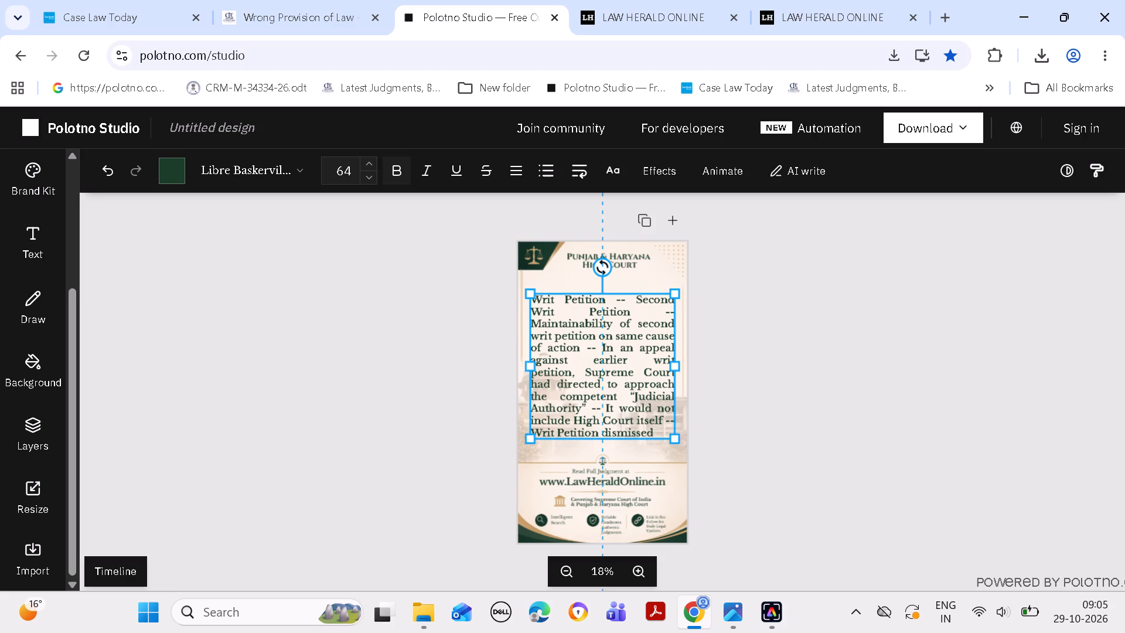
left_click(829, 338)
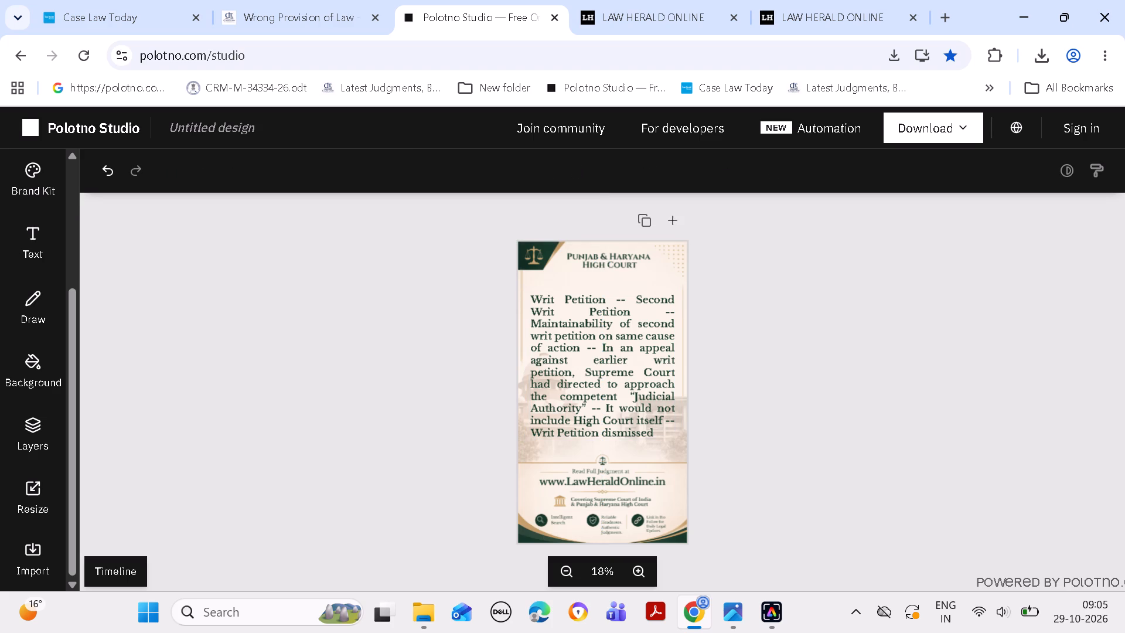
Download the finished design as a PNG and copy the downloaded file from the Downloads folder.
left_click(921, 127)
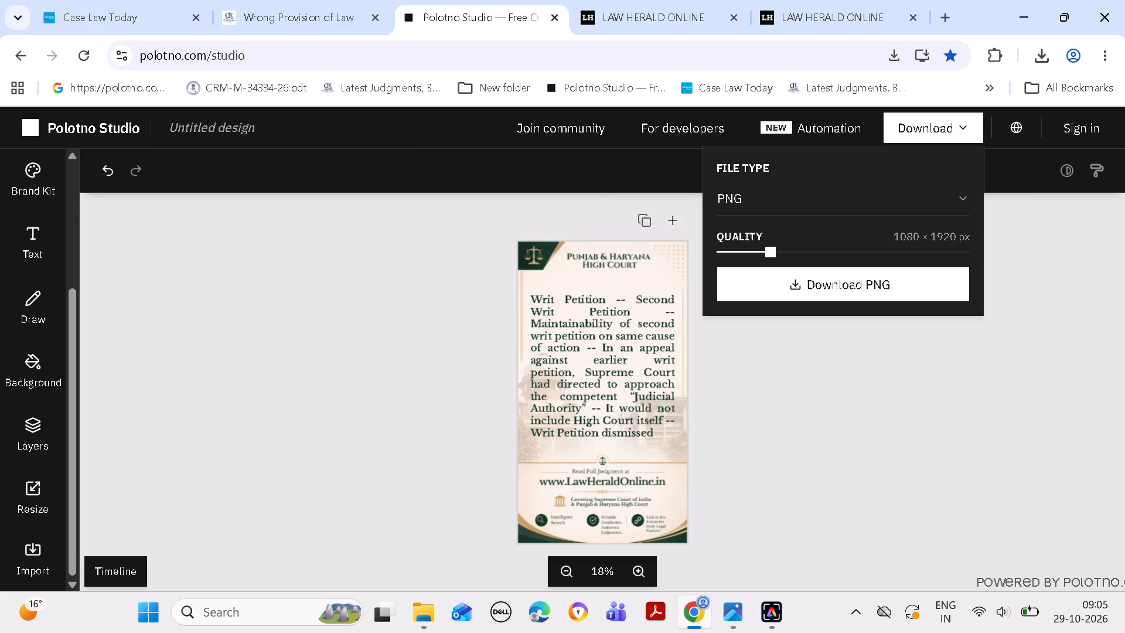
left_click(839, 278)
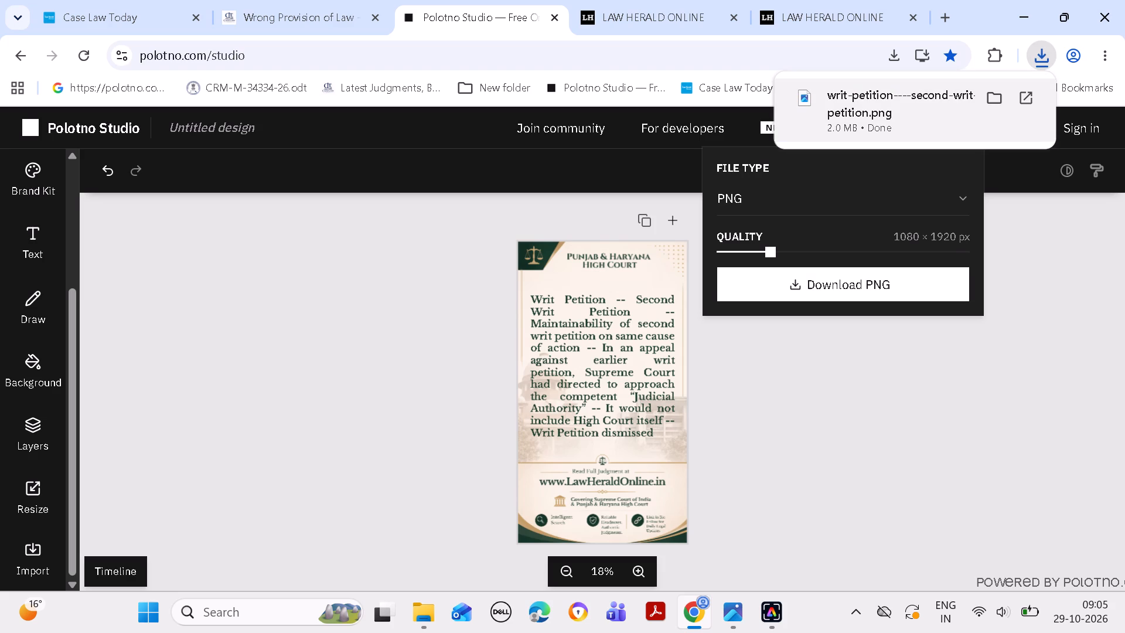
left_click(994, 96)
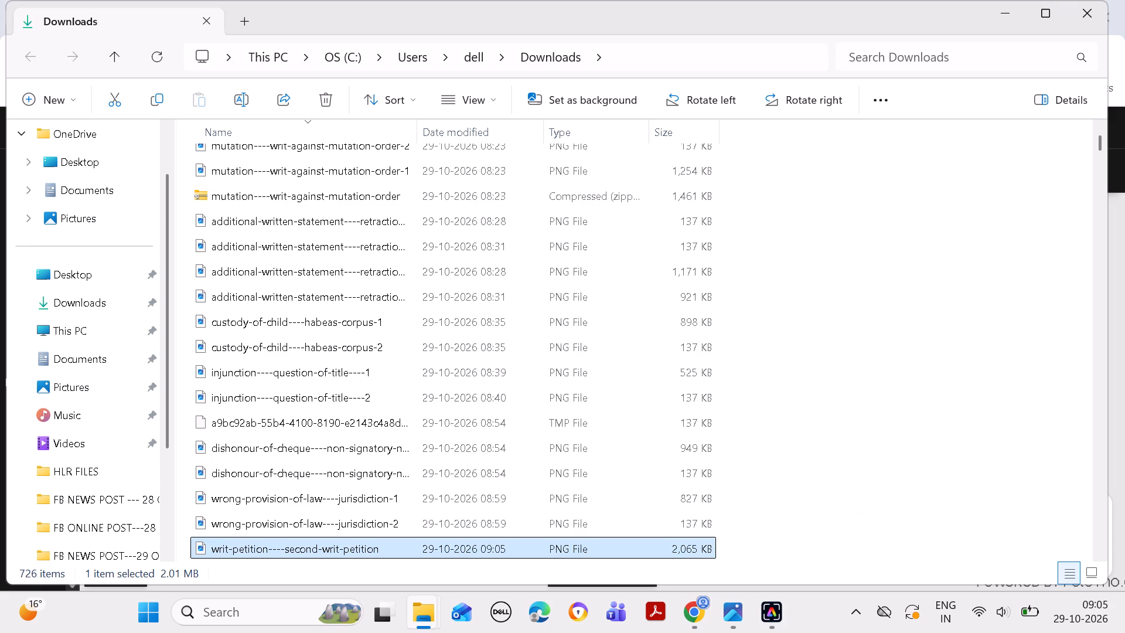
key("ctrl+c")
left_click(1004, 11)
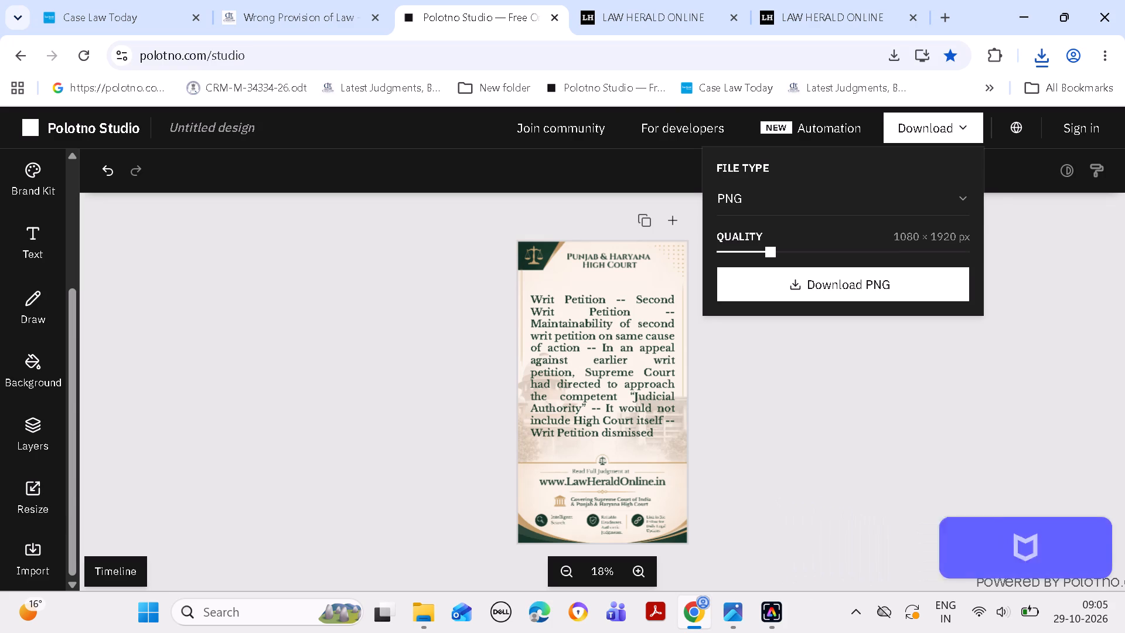
Open the FB ONLINE POST---28 Oct folder inside the desktop folder FB ONLINE POST---24 OCT.
left_click(998, 17)
left_click(1017, 15)
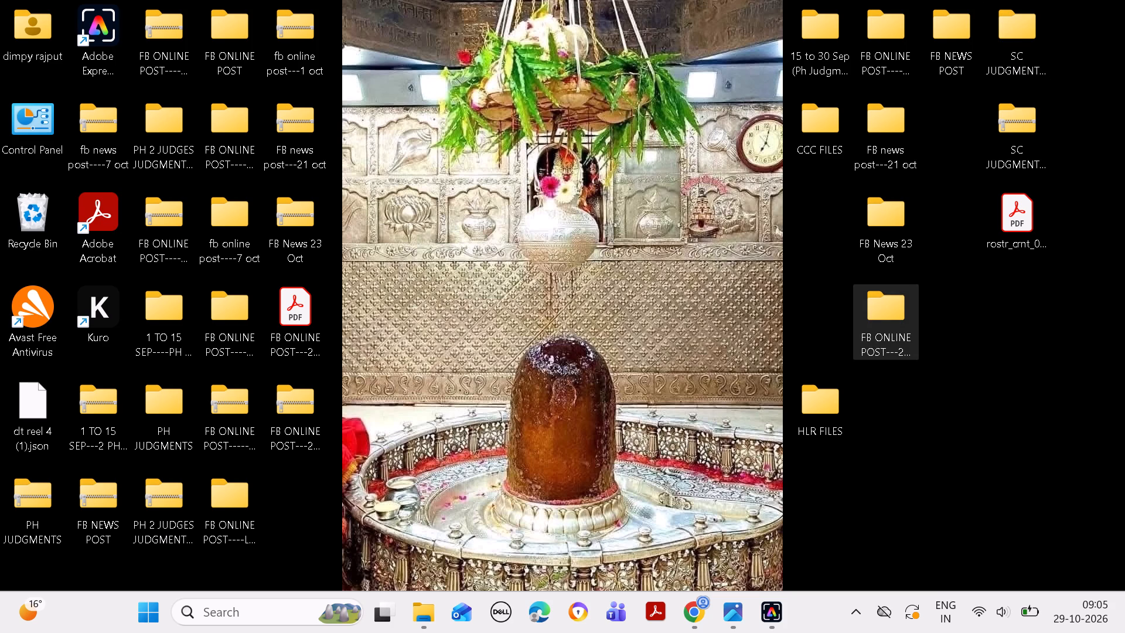
double_click(881, 312)
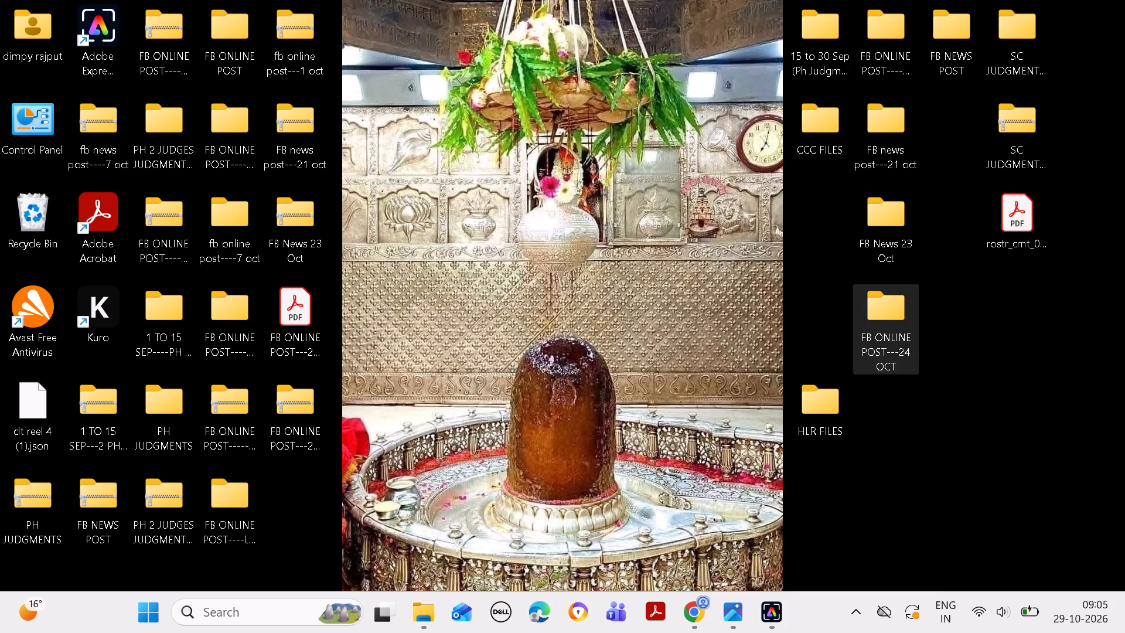
double_click(881, 309)
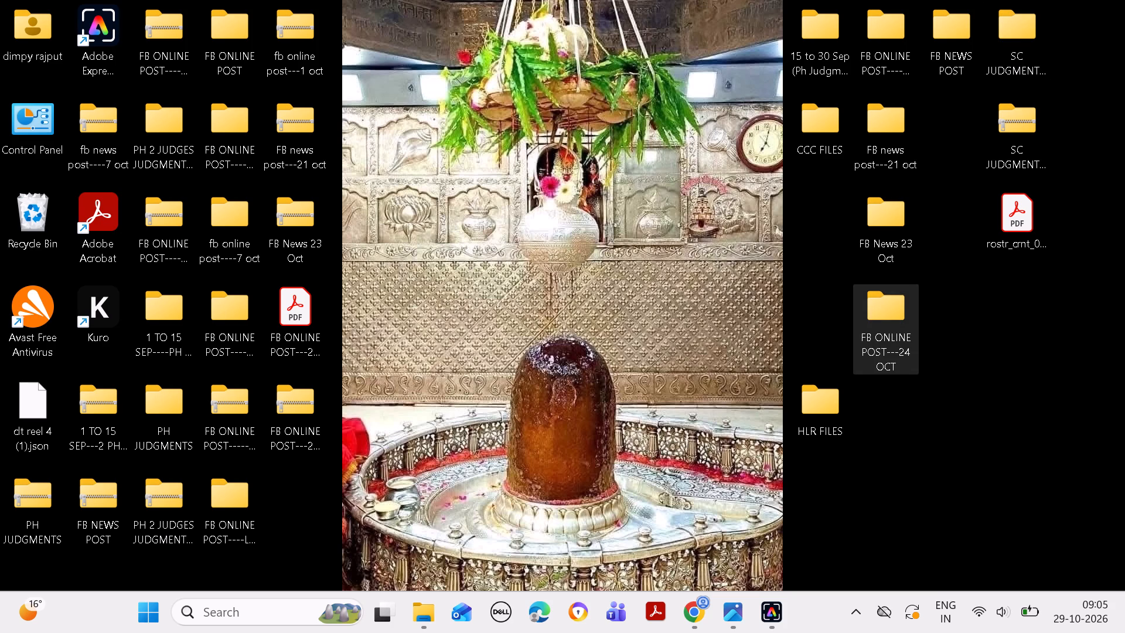
double_click(879, 309)
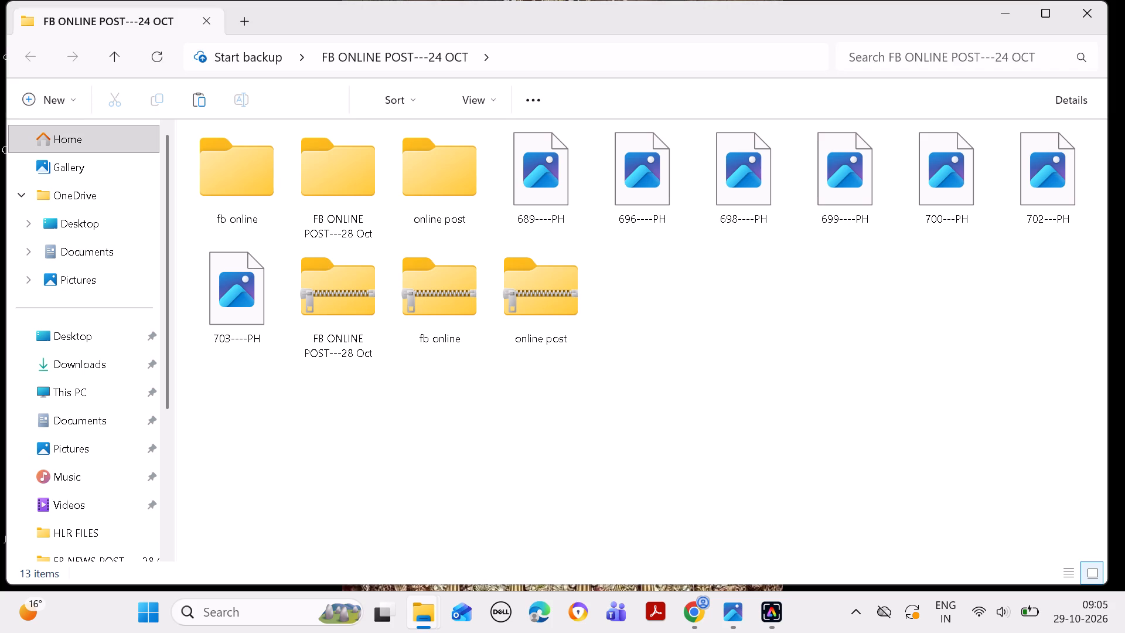
double_click(340, 190)
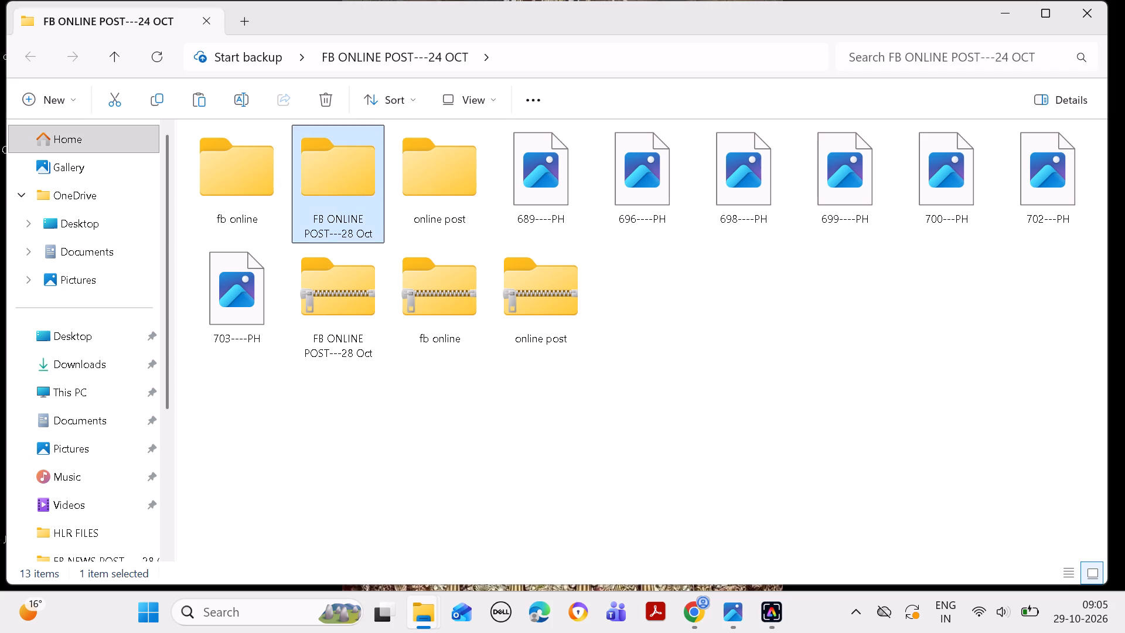
Create a new folder named FB ONLINE POST---29 OCT inside FB ONLINE POST---28 Oct.
right_click(311, 319)
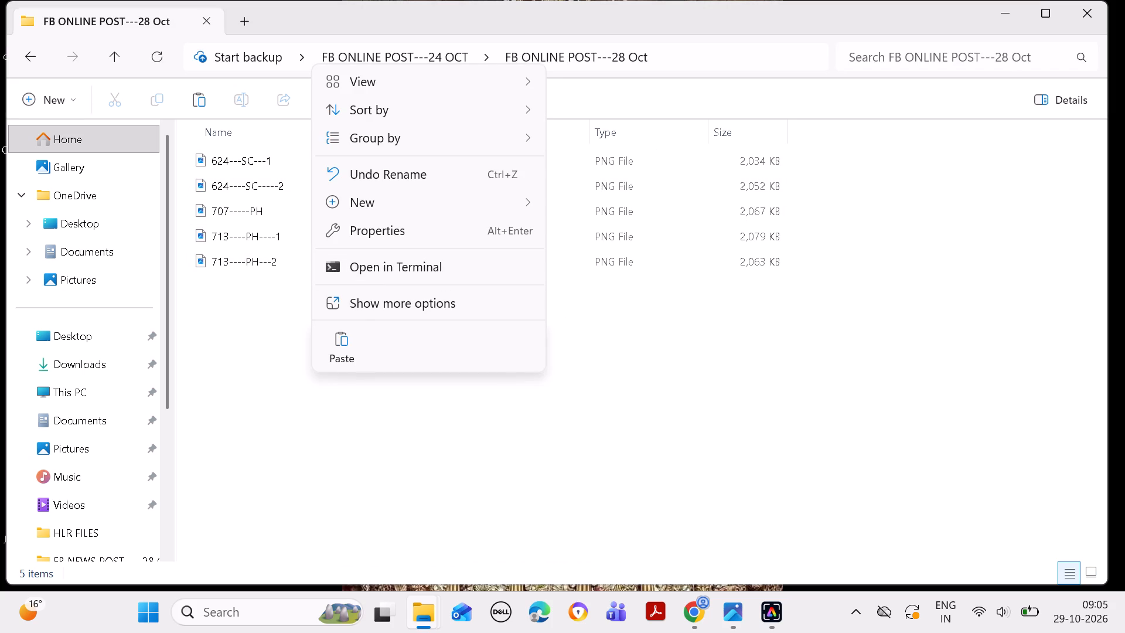
left_click(373, 205)
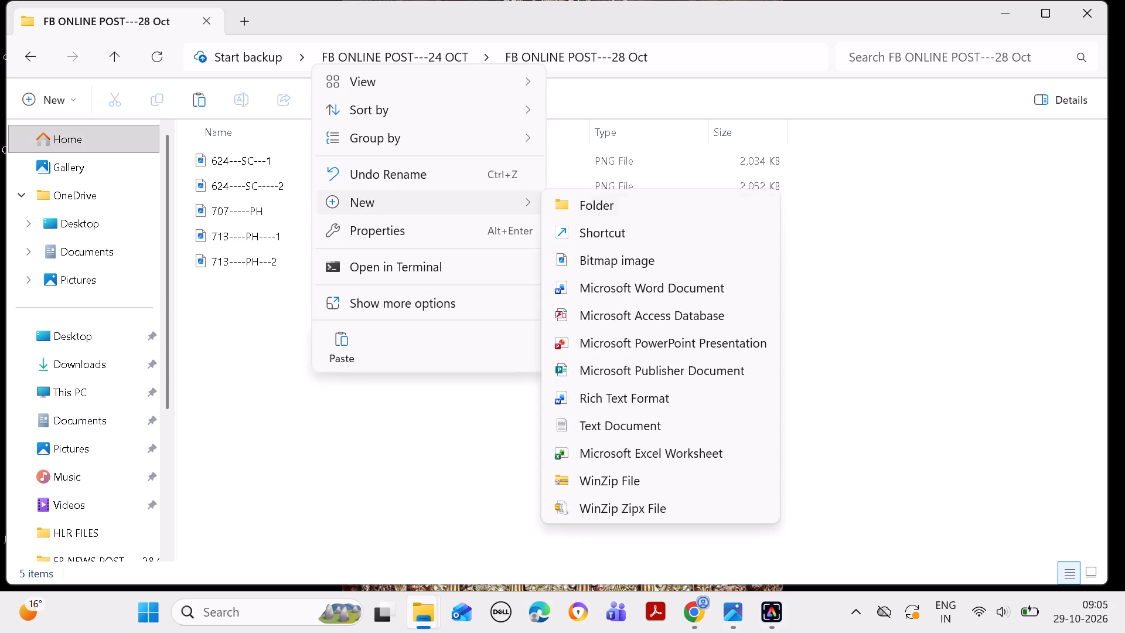
left_click(619, 190)
left_click(617, 200)
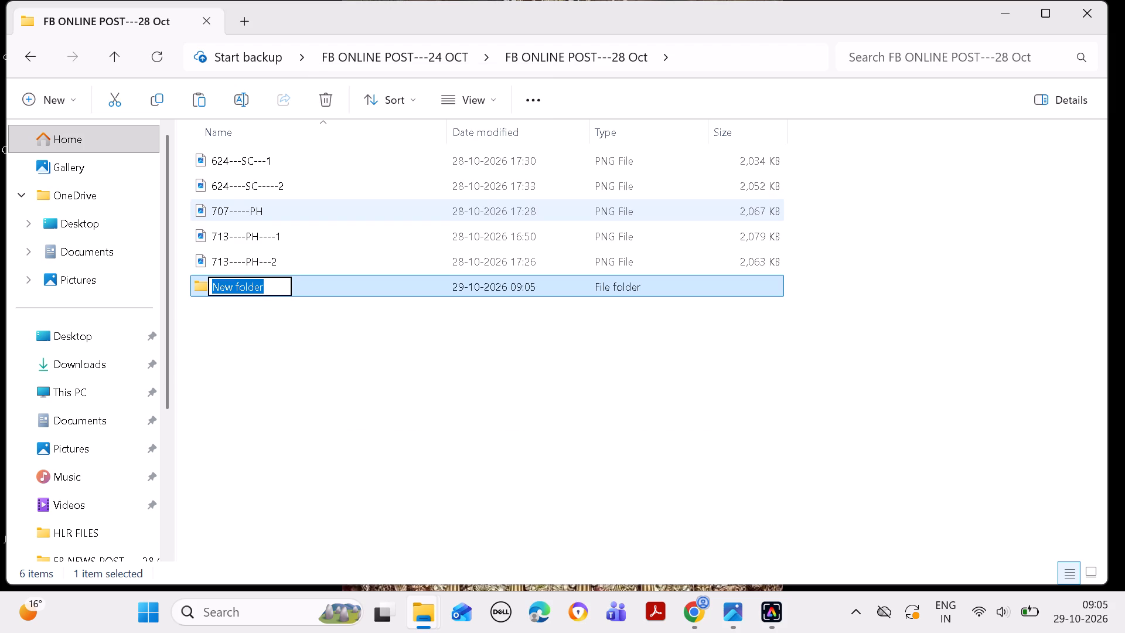
key("BackSpace")
type("FB ONLLINE POS")
key("BackSpace")
key("BackSpace")
key("BackSpace")
key("BackSpace")
key("BackSpace")
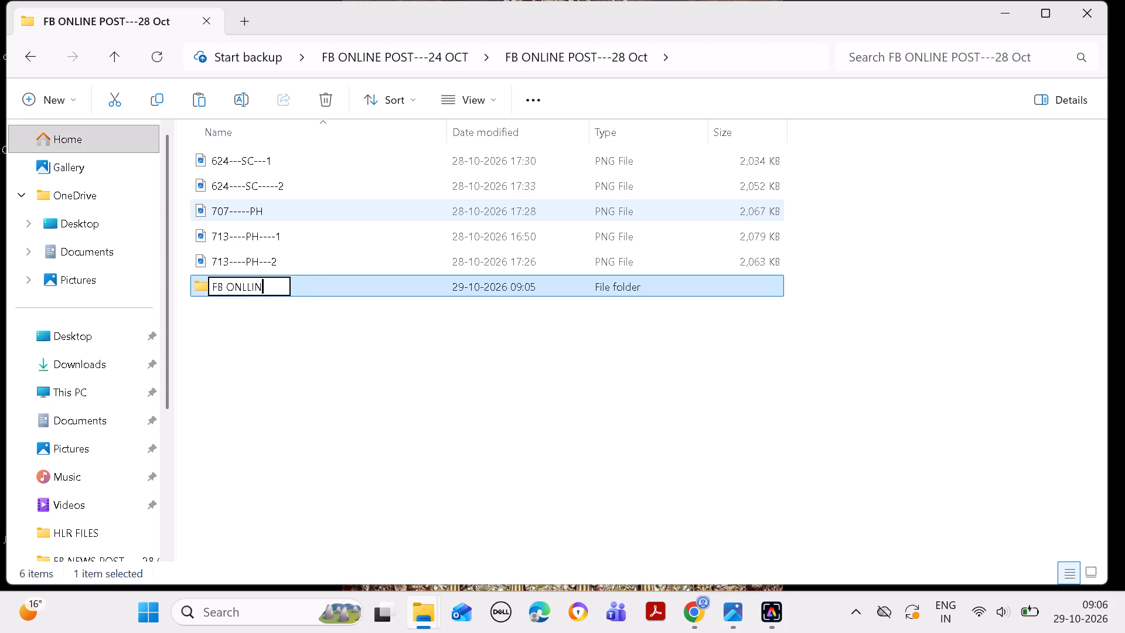
key("BackSpace")
key("BackSpace")
key("BackSpace")
type("INE POST")
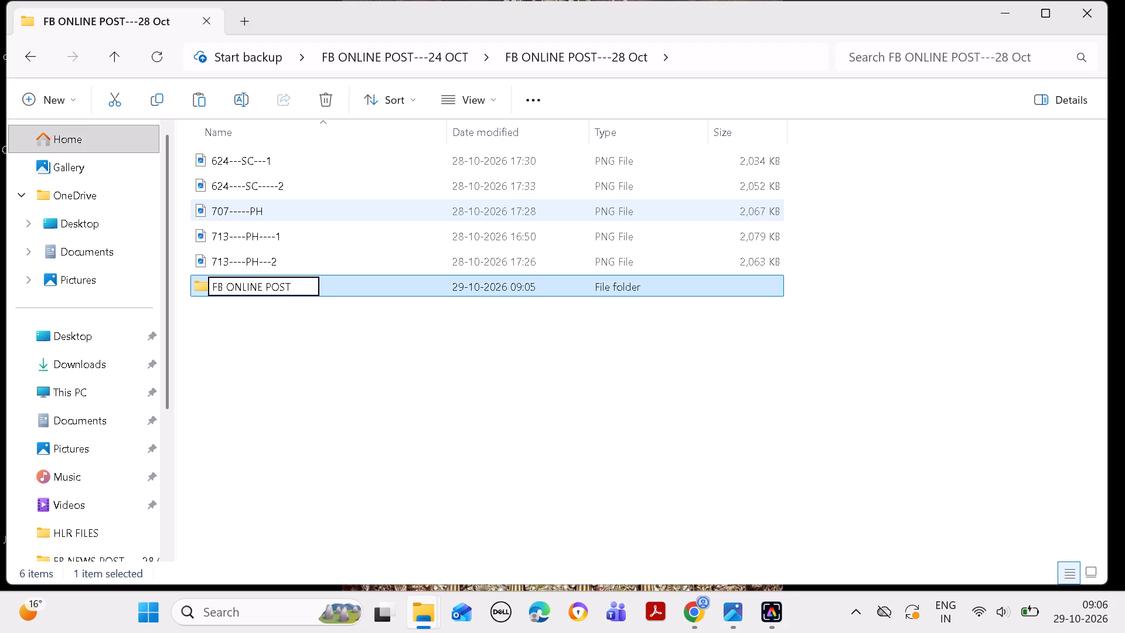
type("---29 OCT")
key("Return")
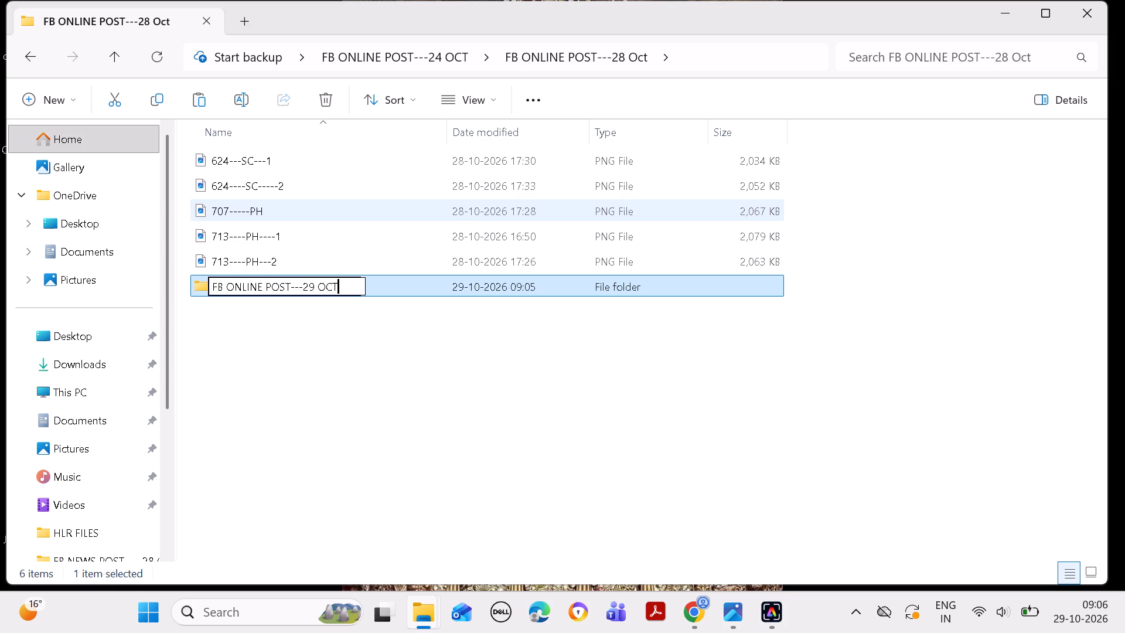
Paste the copied PNG into the FB ONLINE POST---29 OCT folder and rename it 690----PH---1.
double_click(465, 280)
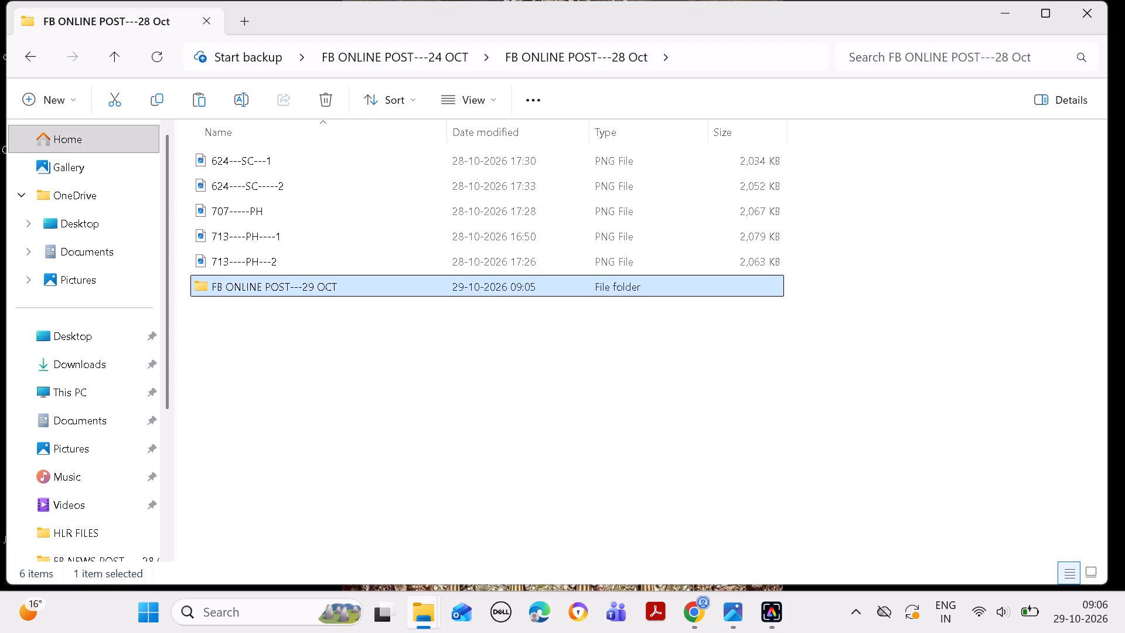
key("ctrl+v")
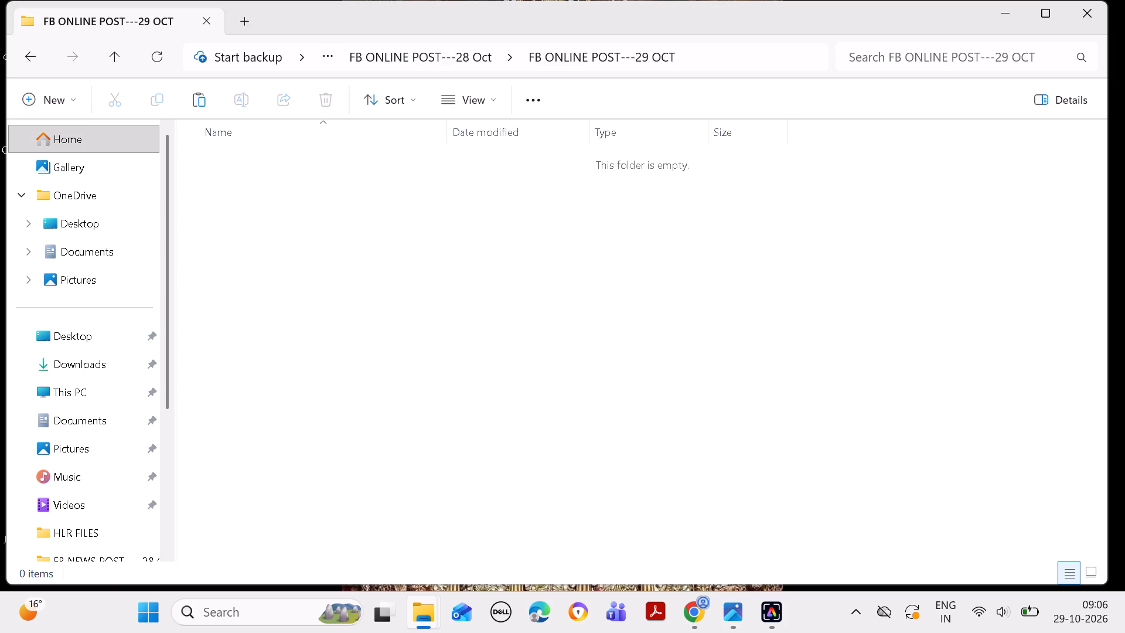
right_click(398, 165)
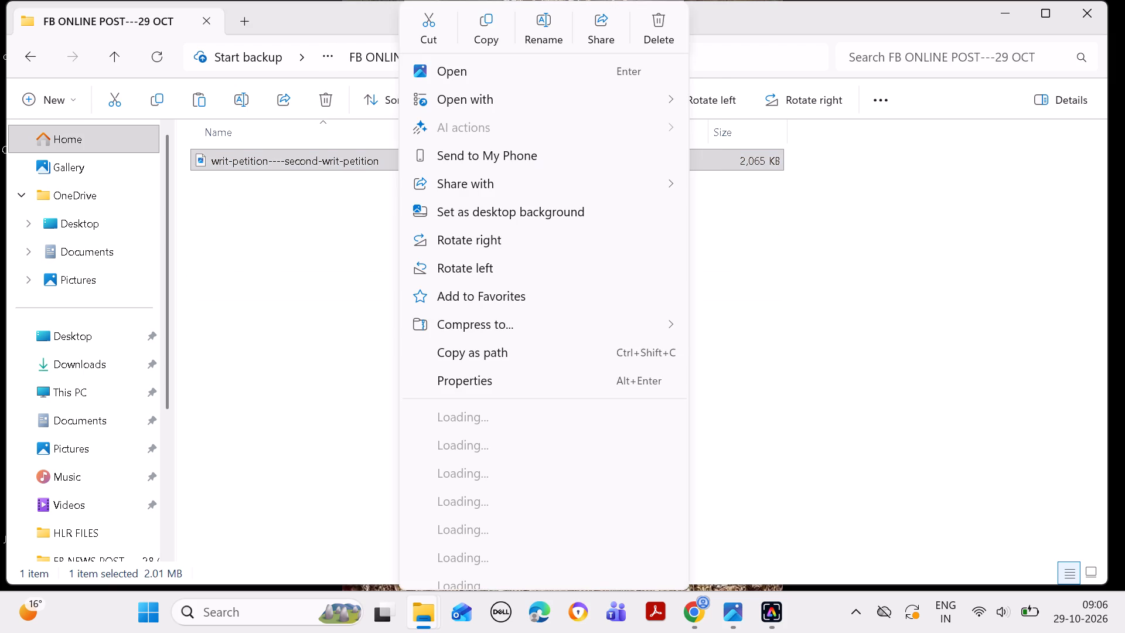
left_click(546, 26)
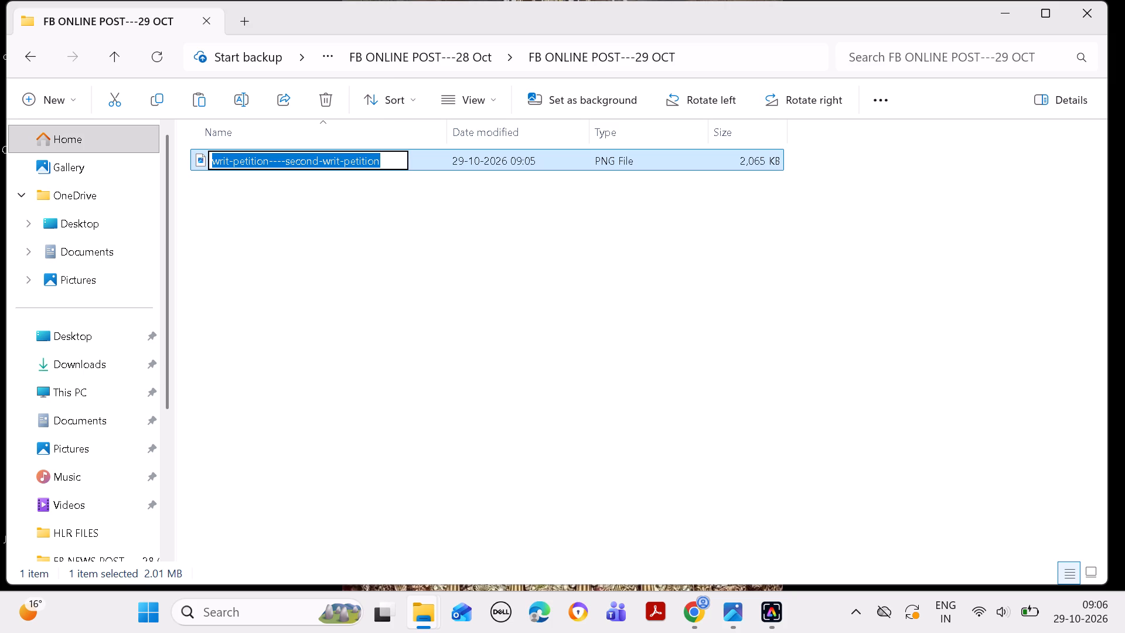
key("BackSpace")
type("690----")
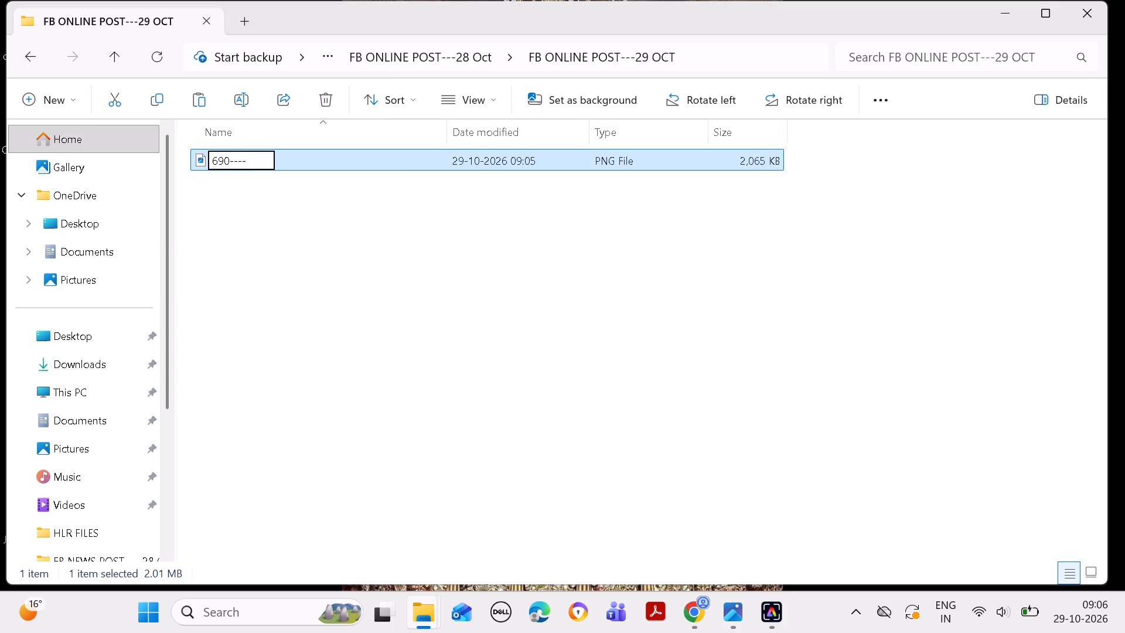
type("PH")
type("---1")
key("Return")
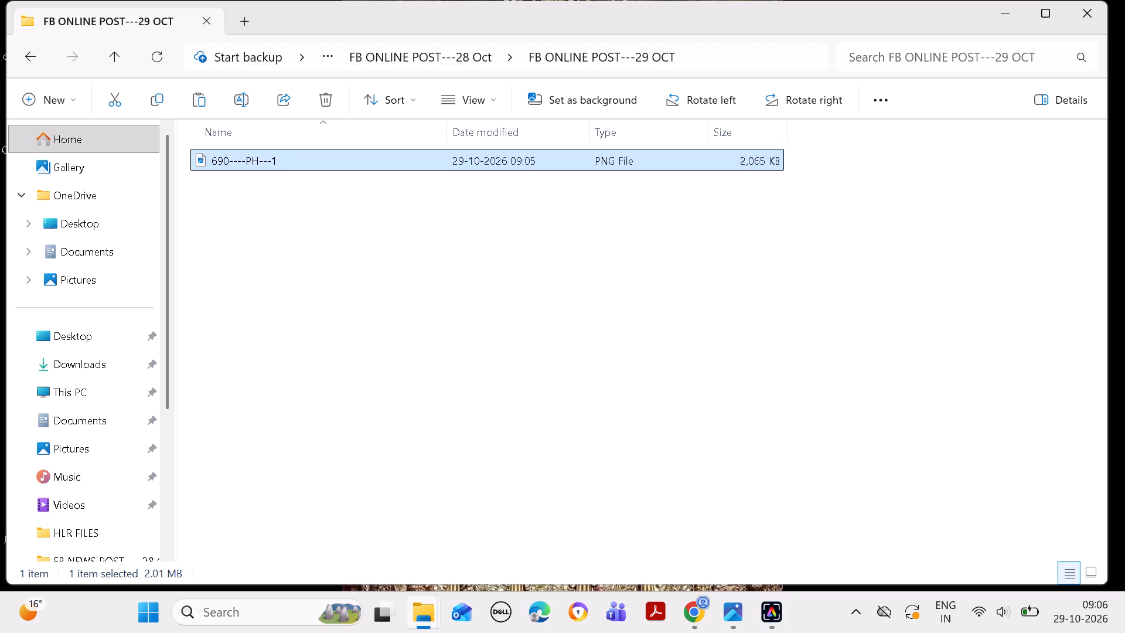
Return to the browser and open the full judgment of 2026 Law Herald Online 690 from the citation search page.
left_click(704, 617)
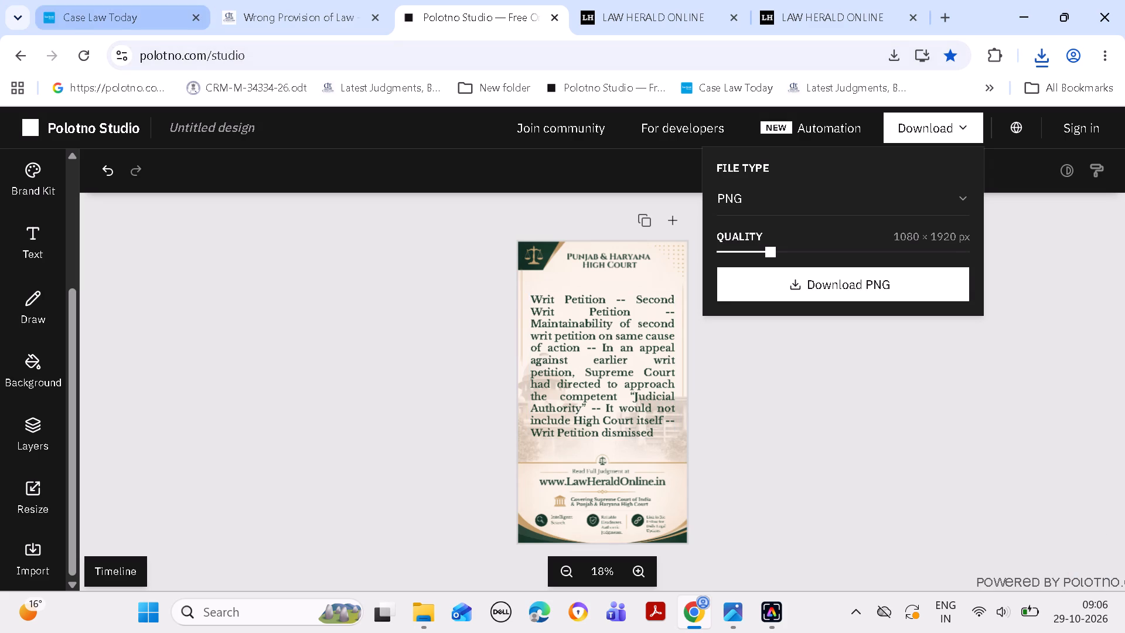
left_click(134, 19)
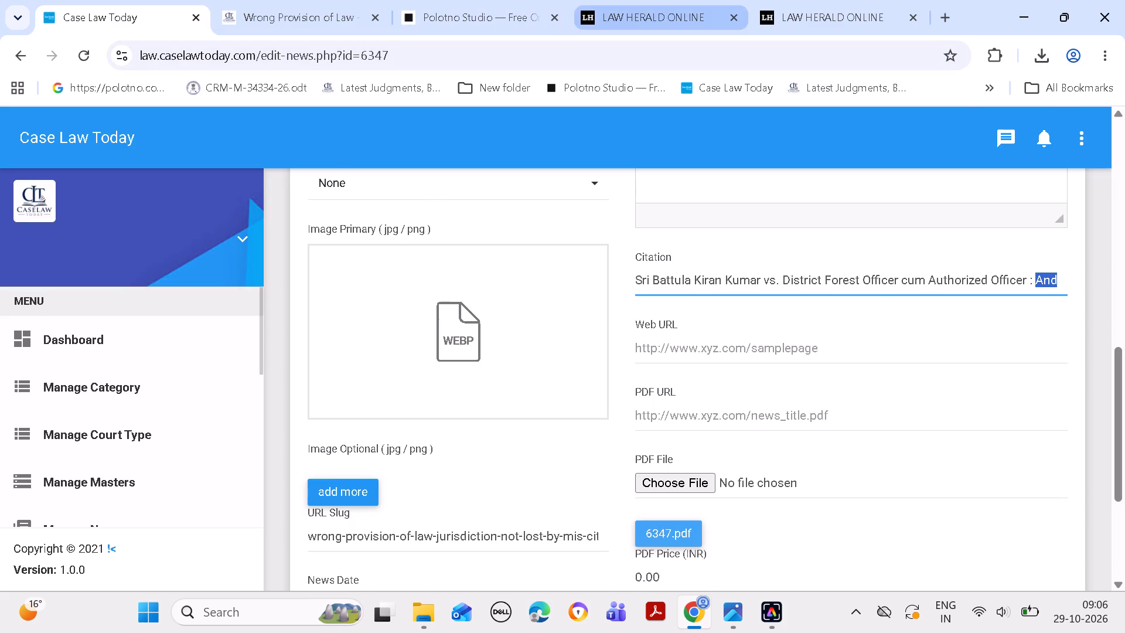
left_click(623, 15)
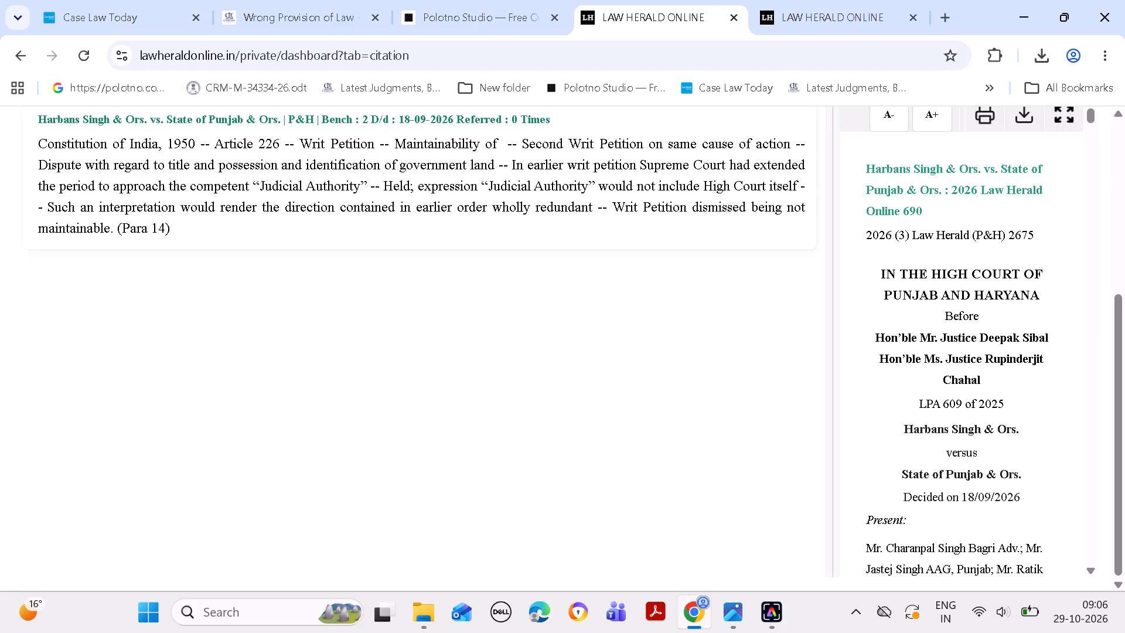
left_click(792, 12)
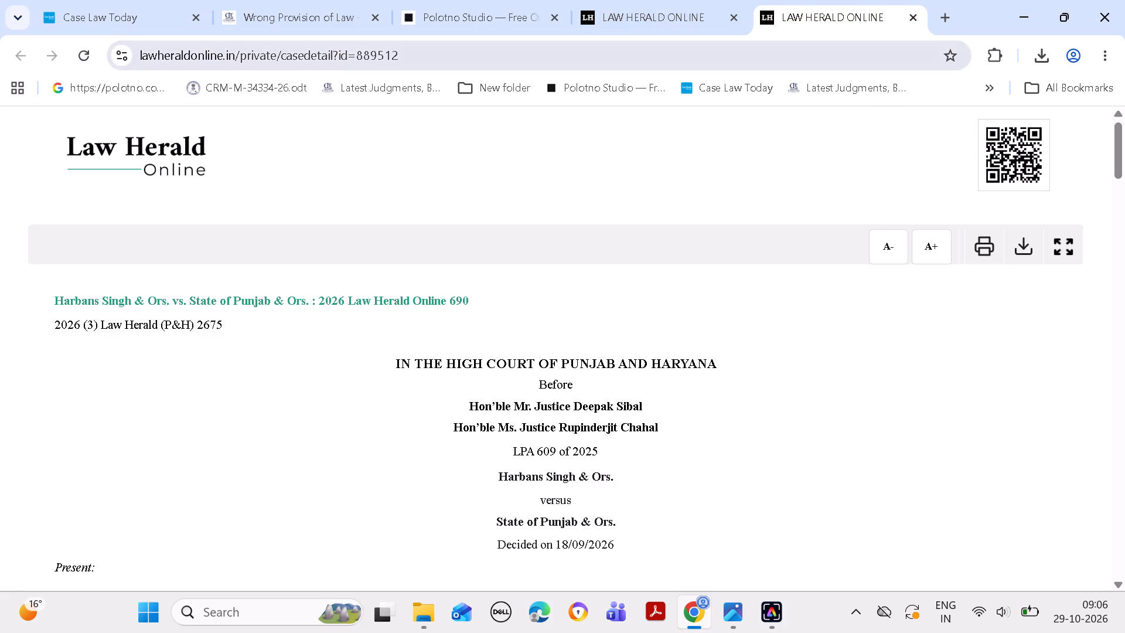
left_click(662, 30)
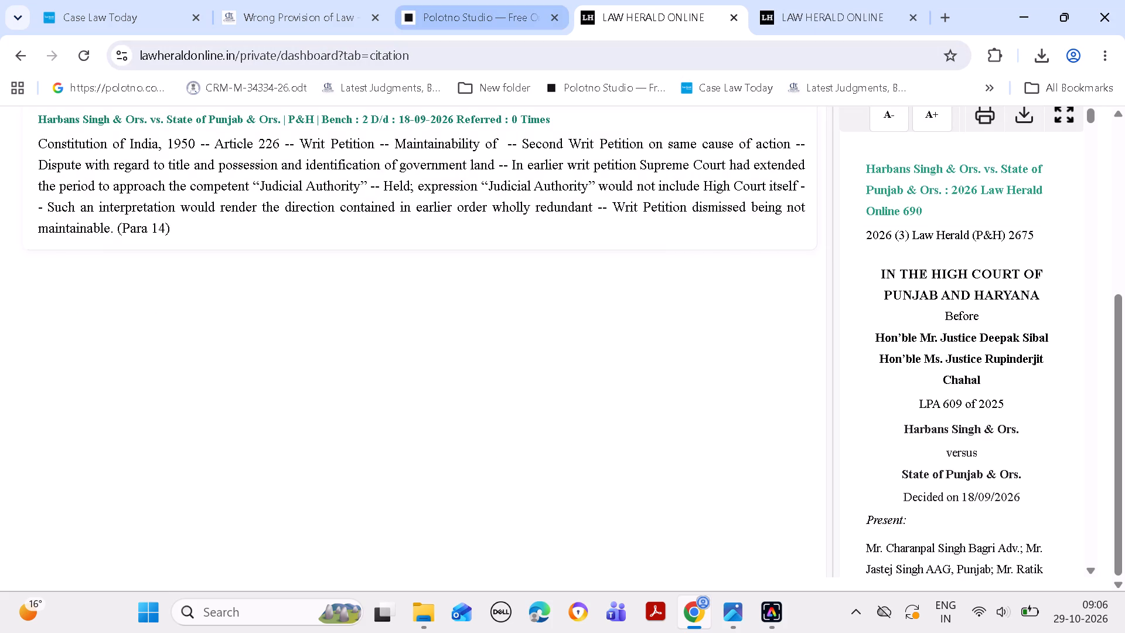
left_click(468, 15)
left_click(624, 18)
scroll(676, 200, "up", 3)
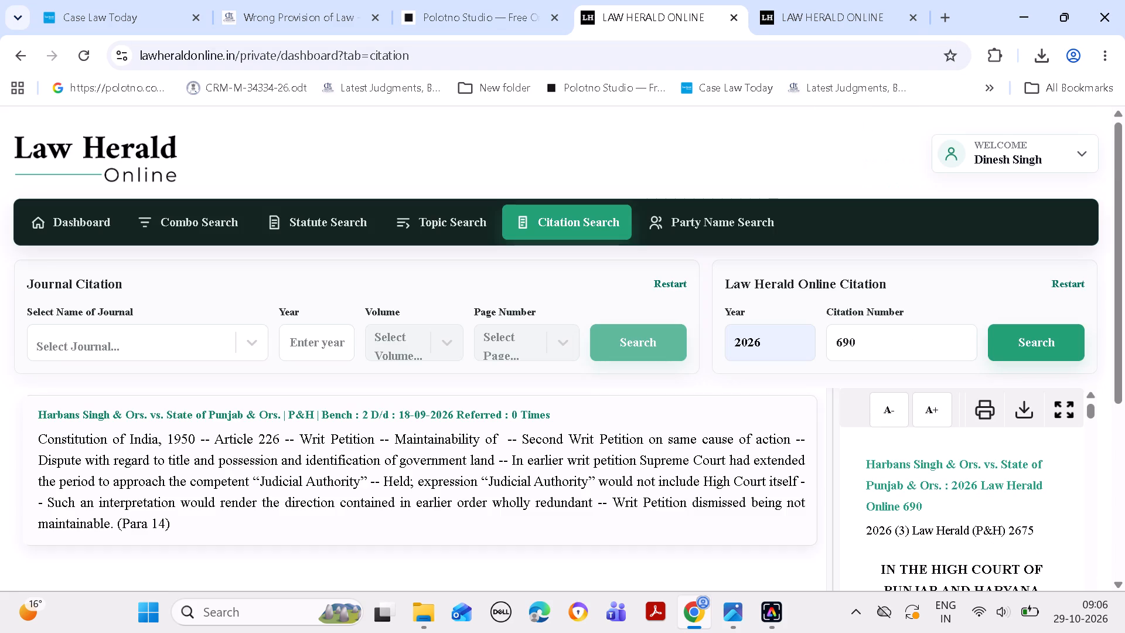
left_click(906, 342)
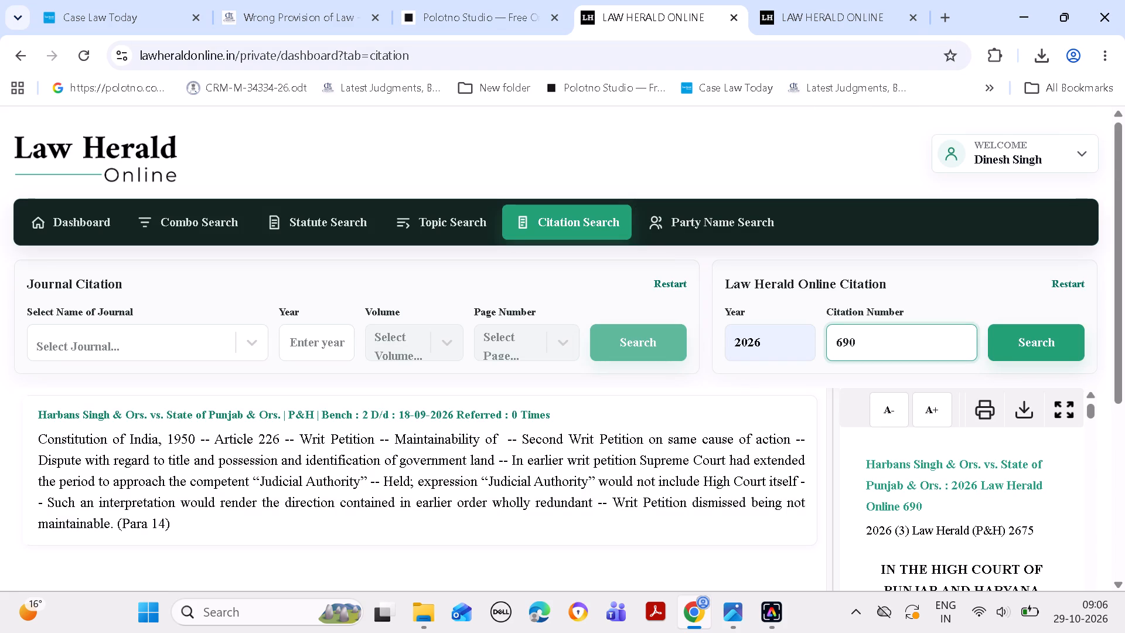
left_click(1059, 413)
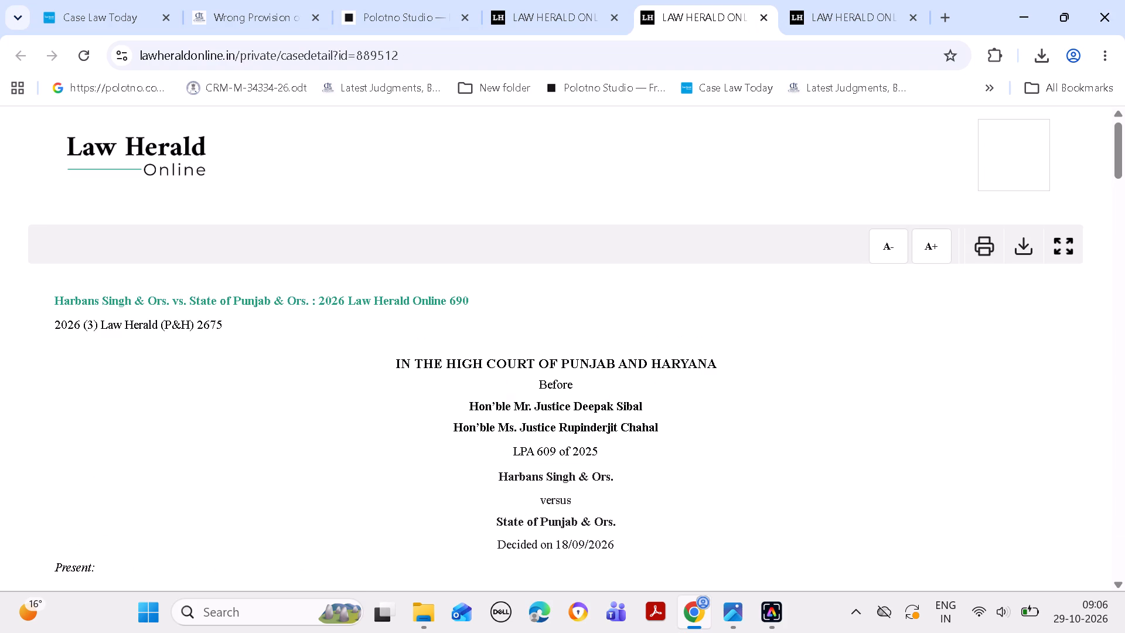
Copy headnote (A) of the judgment, on Article 226 and maintainability of a second writ petition, through (Para 14).
left_click_drag(1114, 171, 1120, 215)
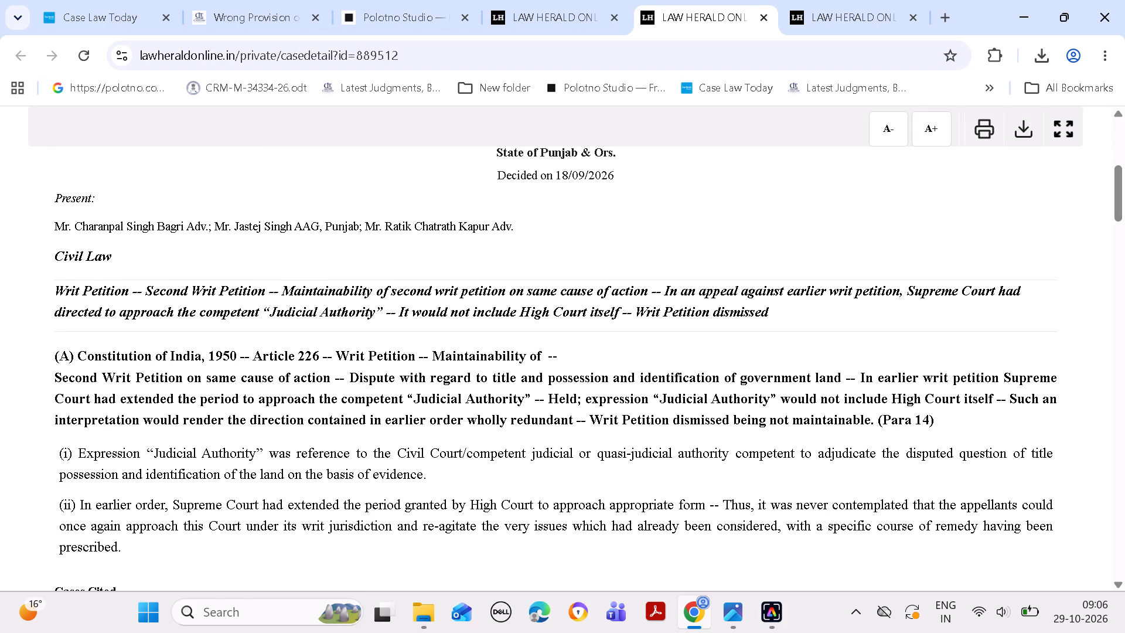
left_click_drag(86, 352, 93, 352)
left_click_drag(93, 352, 922, 415)
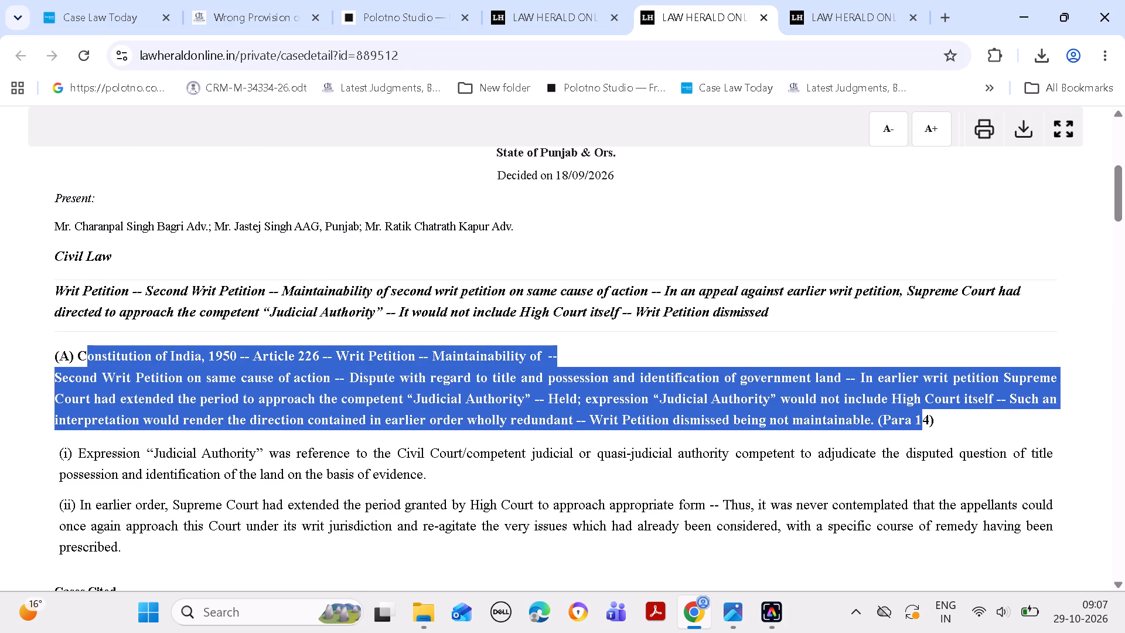
left_click_drag(922, 415, 938, 417)
key("ctrl+c")
Minimise the browser and switch to Microsoft Teams.
left_click(1029, 16)
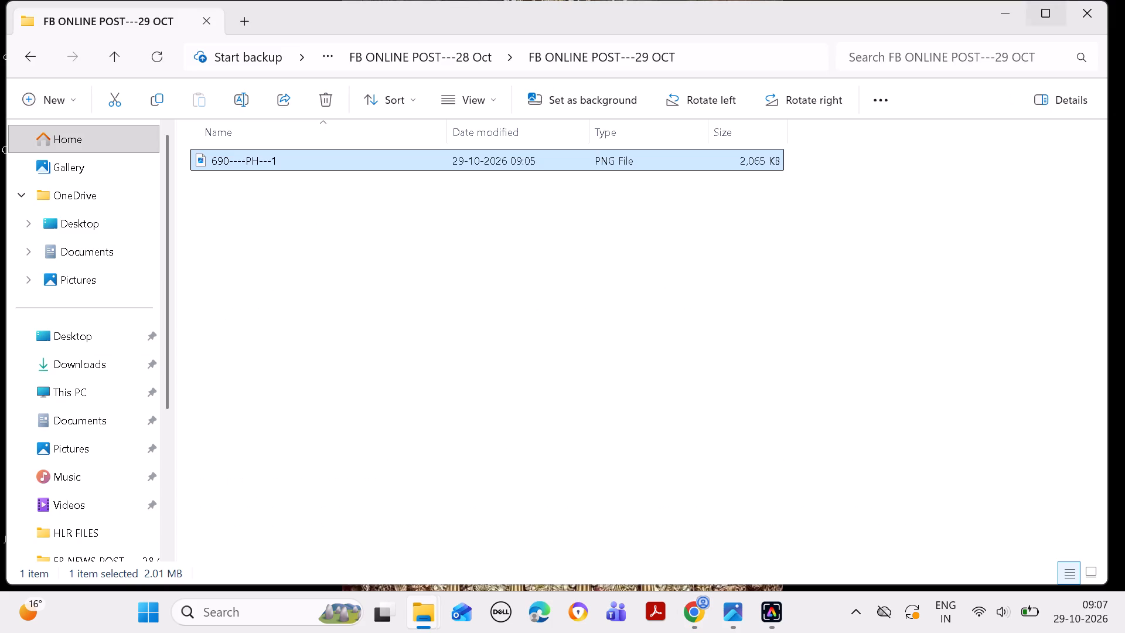
left_click(622, 610)
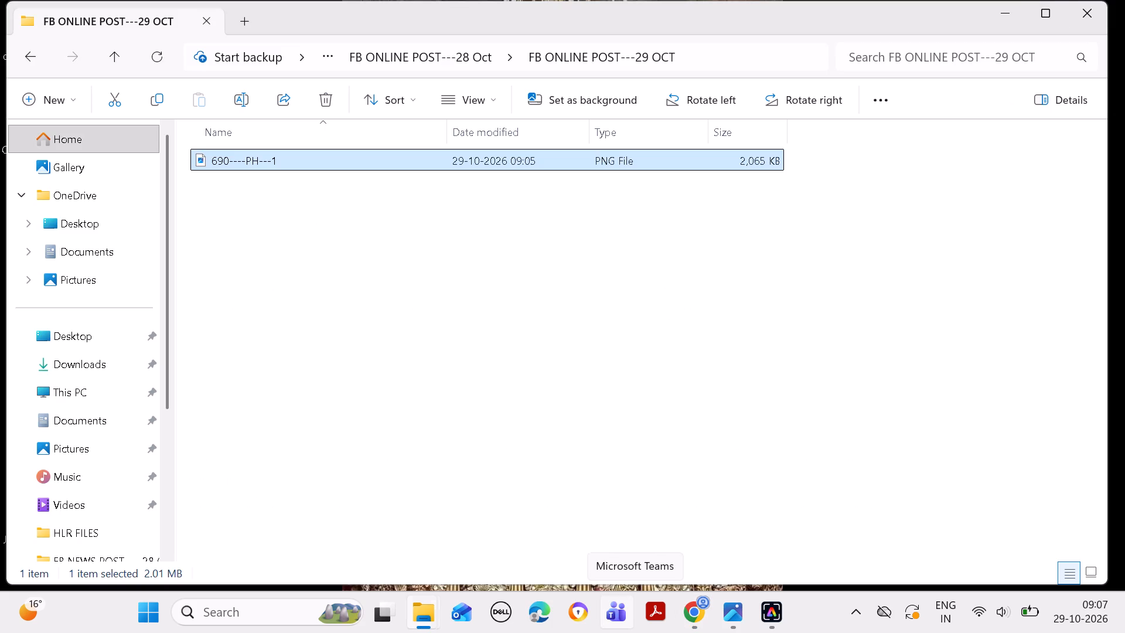
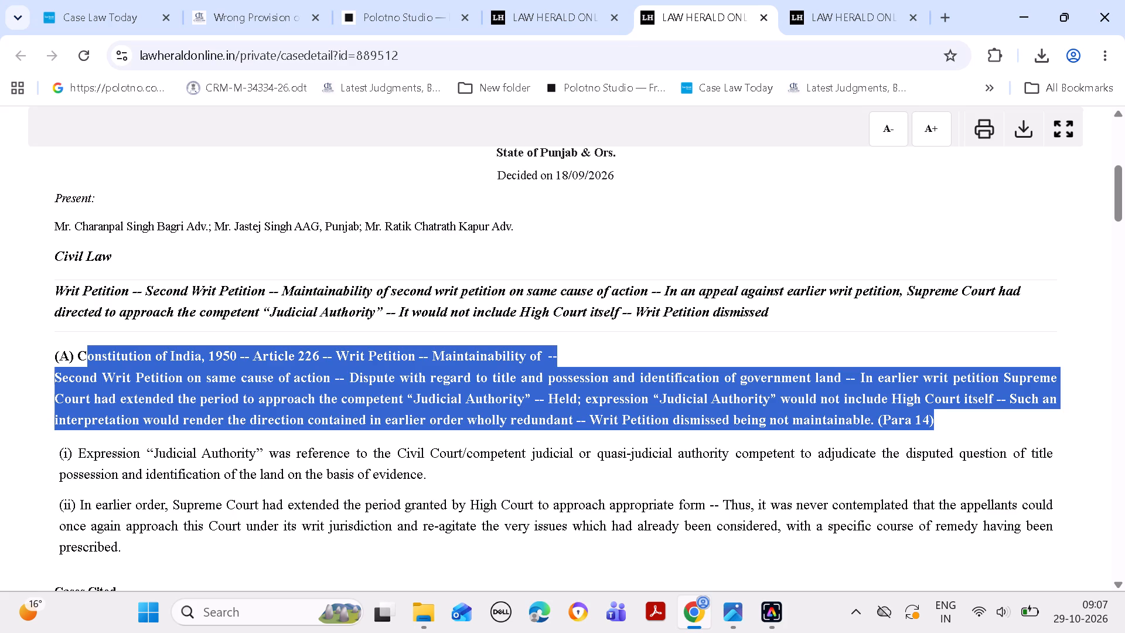
Search for 2026 Law Herald Online citation 710 and open its full judgment.
scroll(837, 237, "up", 3)
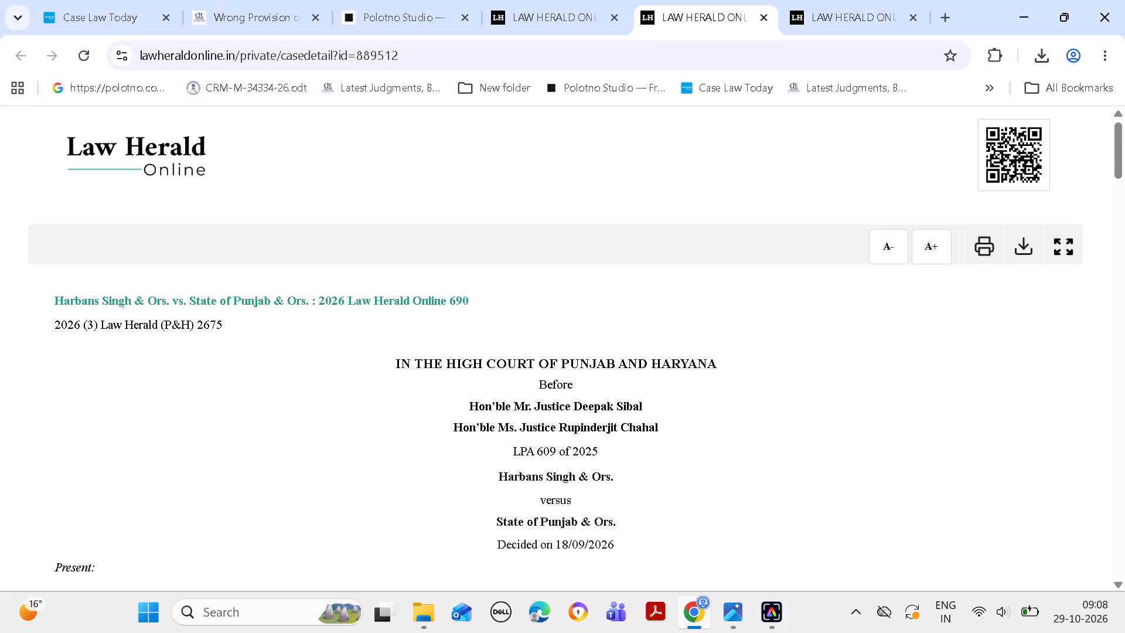
left_click(583, 10)
left_click(892, 334)
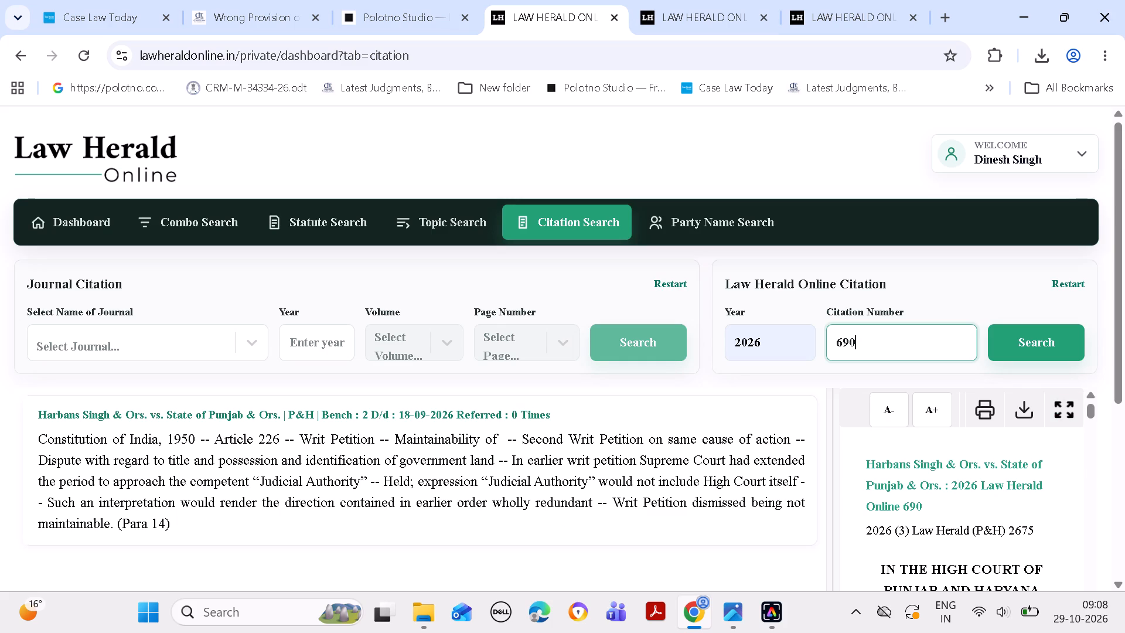
key("BackSpace")
key("BackSpace")
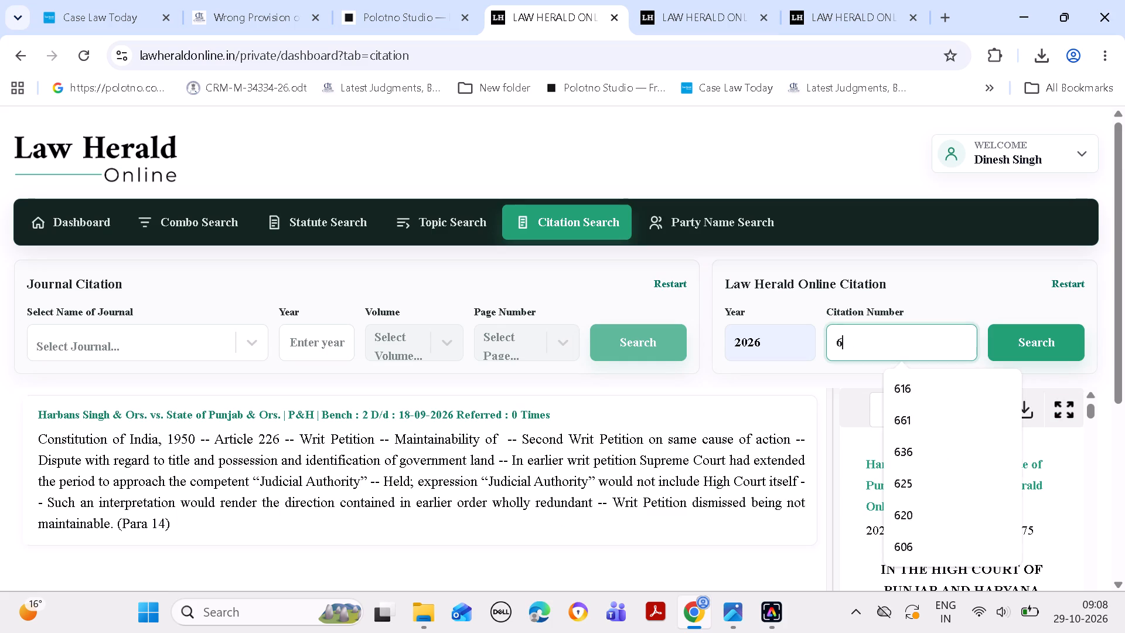
key("BackSpace")
type("71")
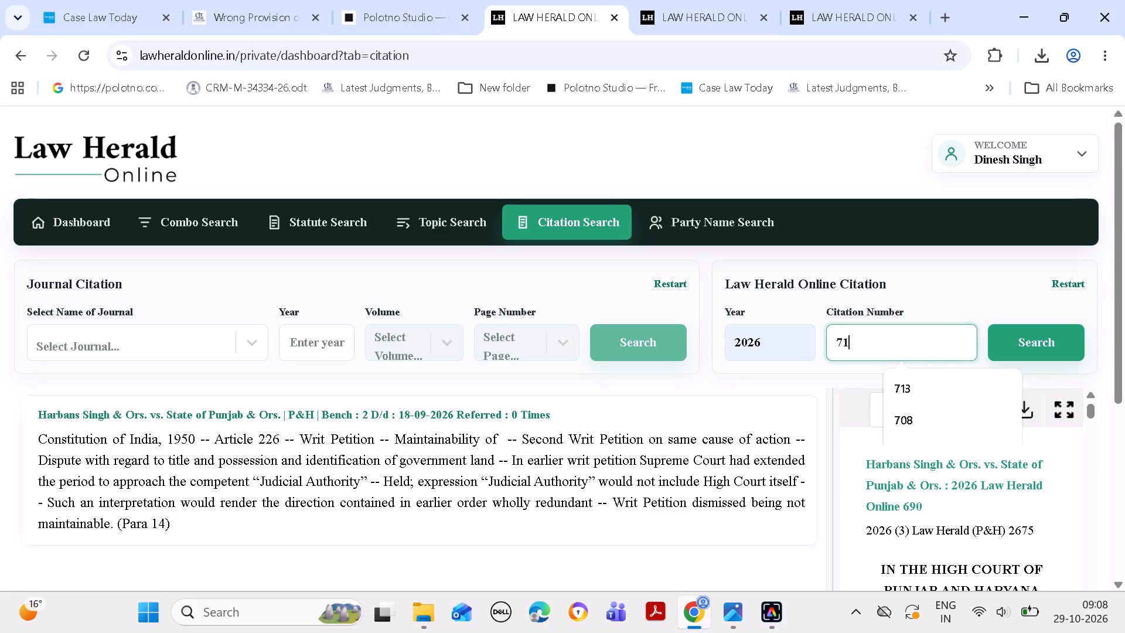
key("0")
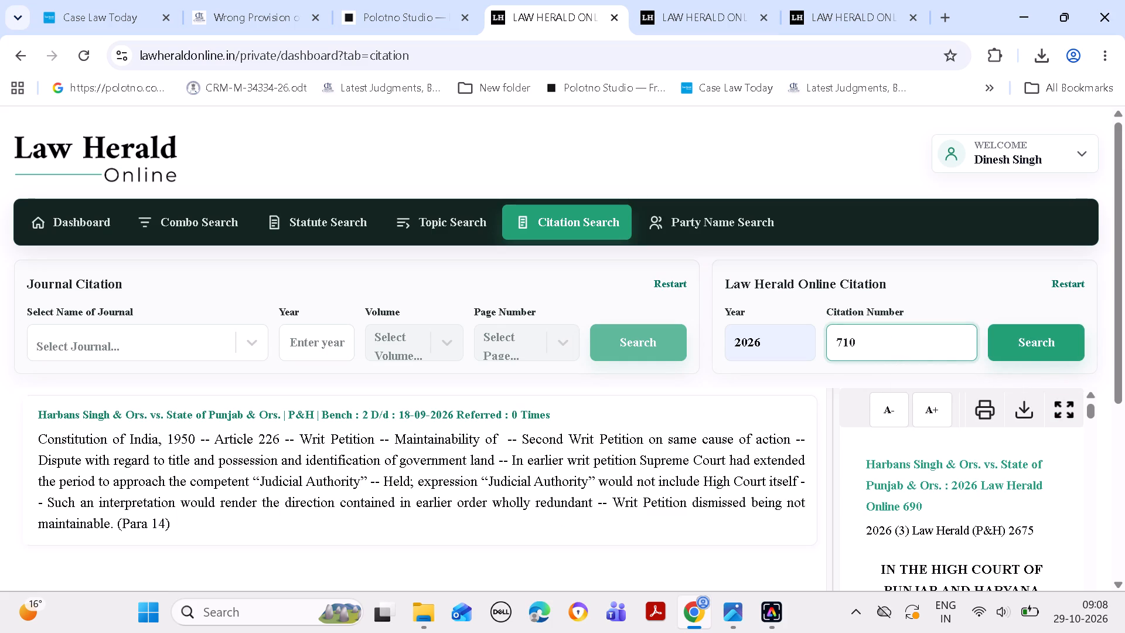
left_click(1015, 344)
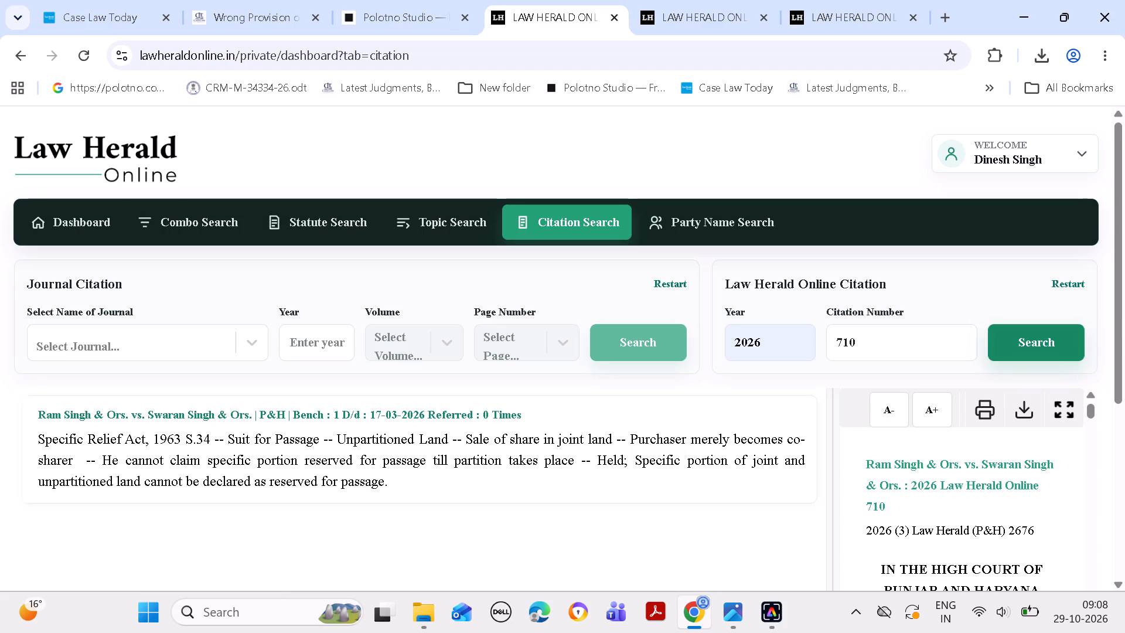
left_click(1069, 418)
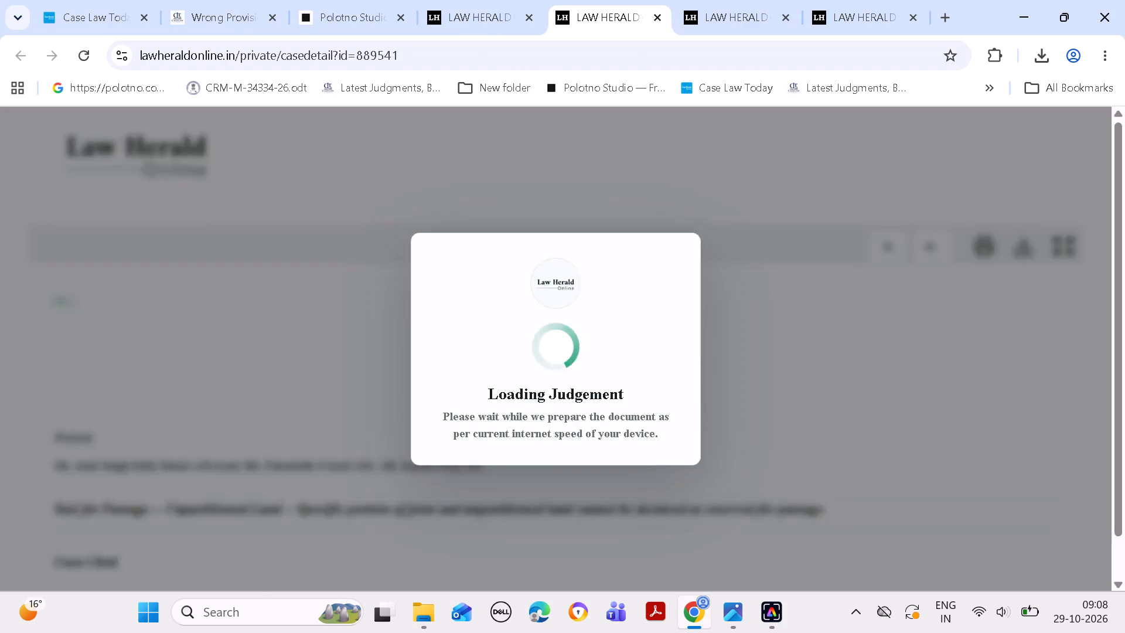
Copy the "Suit for Passage -- Unpartitioned Land" summary line, passing it through the Windows search box and copying it again from there.
left_click_drag(1124, 148, 1124, 177)
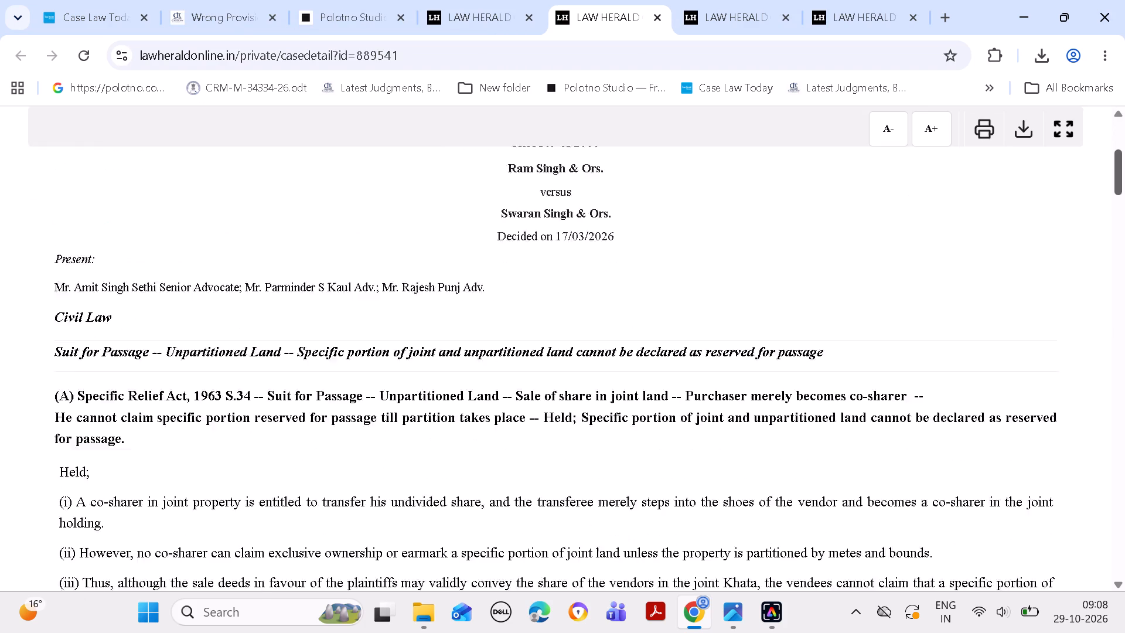
left_click_drag(1124, 177, 1124, 179)
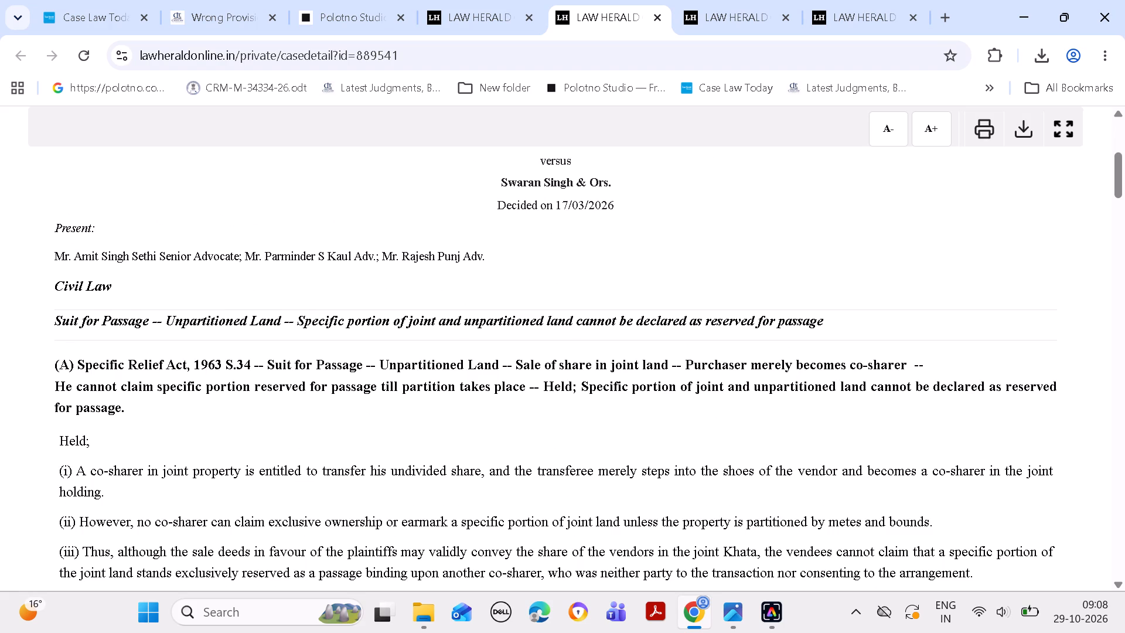
left_click_drag(83, 350, 90, 350)
left_click_drag(81, 360, 134, 402)
left_click(98, 338)
left_click_drag(57, 316, 844, 332)
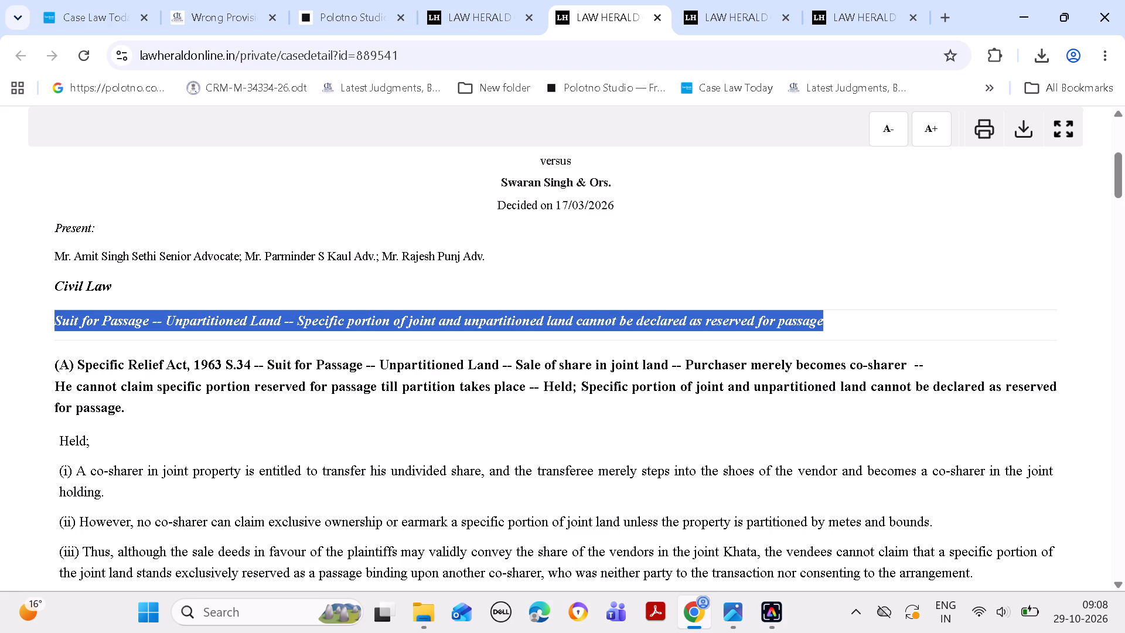
key("ctrl+c")
left_click(274, 610)
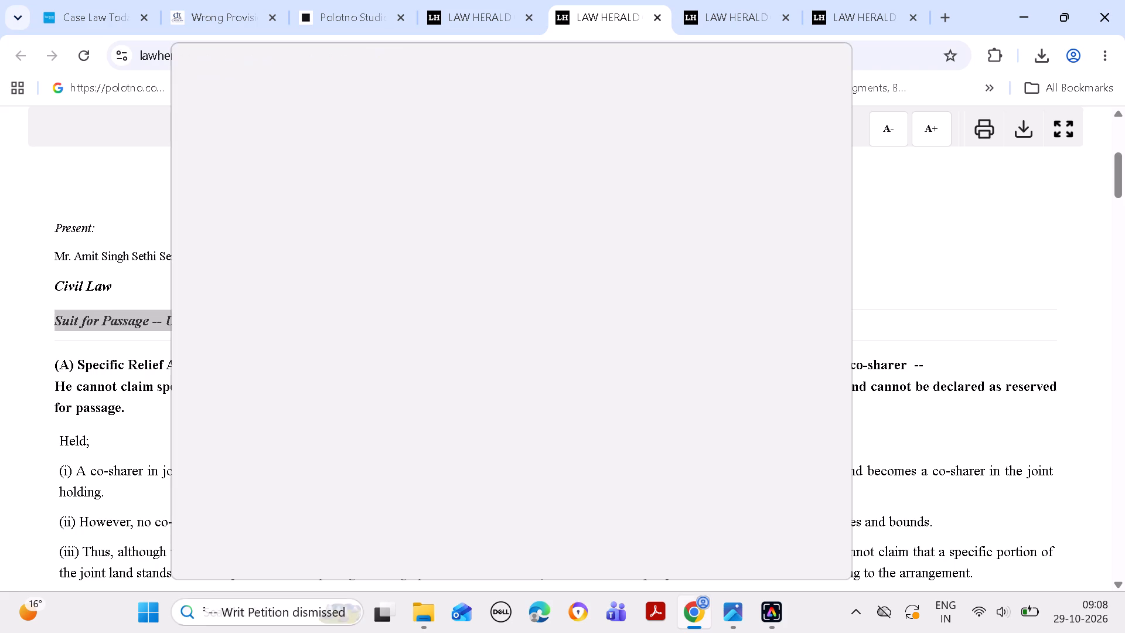
key("ctrl+v")
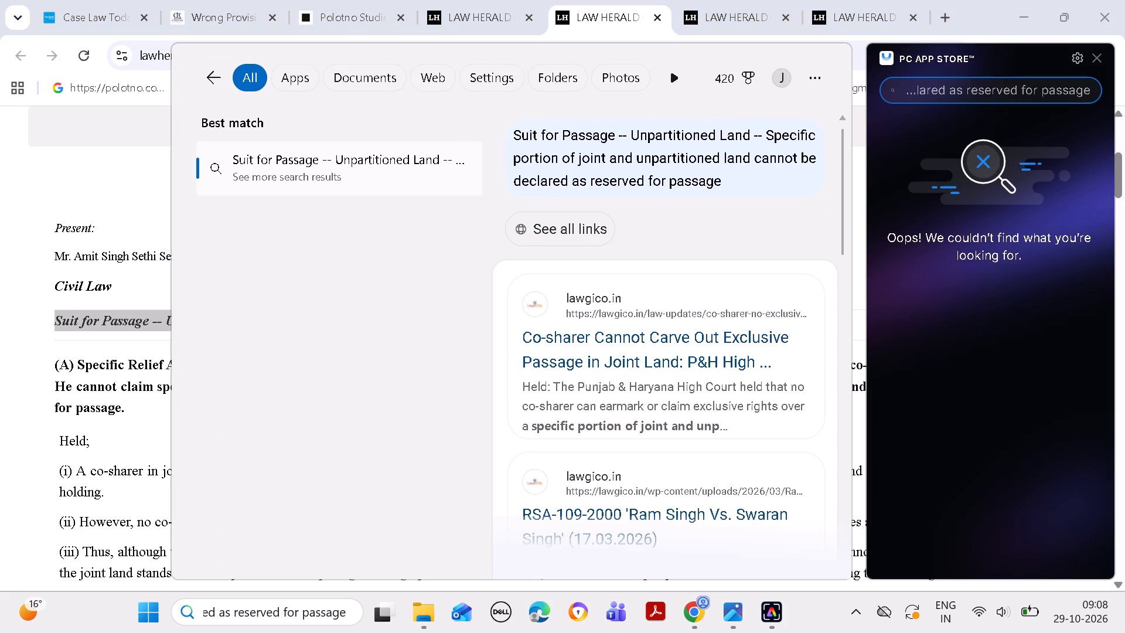
key("ctrl+a")
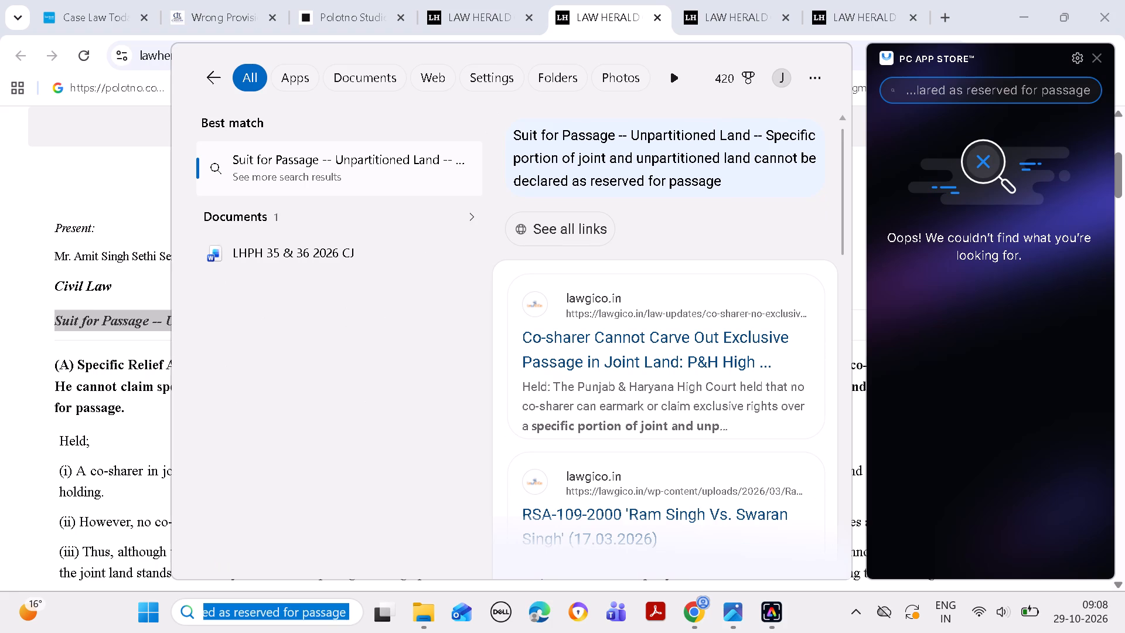
key("ctrl+c")
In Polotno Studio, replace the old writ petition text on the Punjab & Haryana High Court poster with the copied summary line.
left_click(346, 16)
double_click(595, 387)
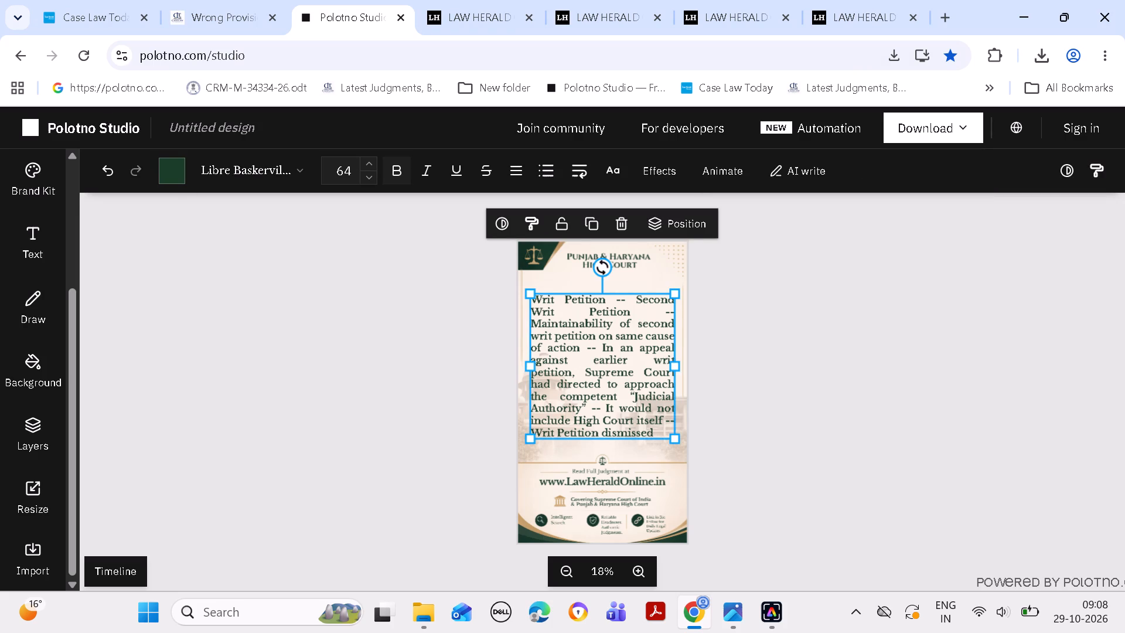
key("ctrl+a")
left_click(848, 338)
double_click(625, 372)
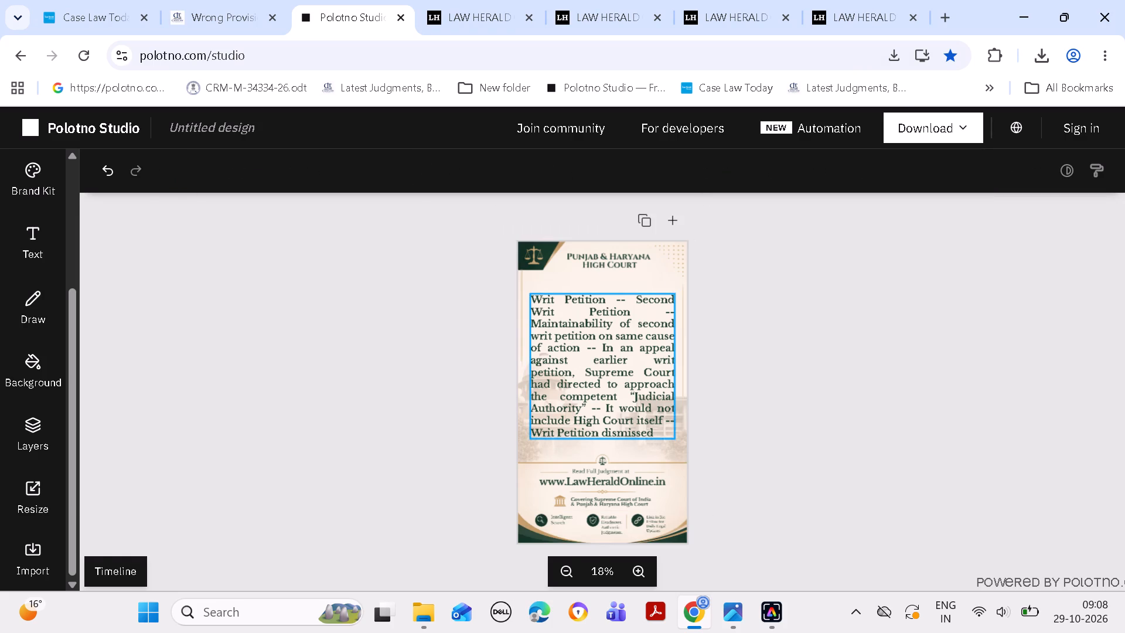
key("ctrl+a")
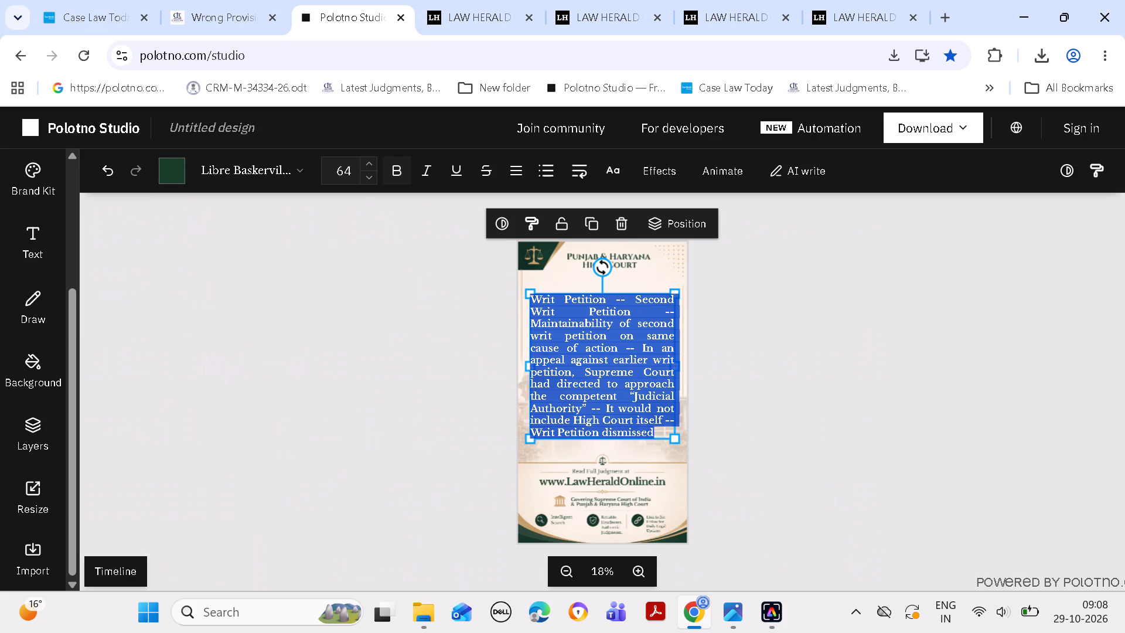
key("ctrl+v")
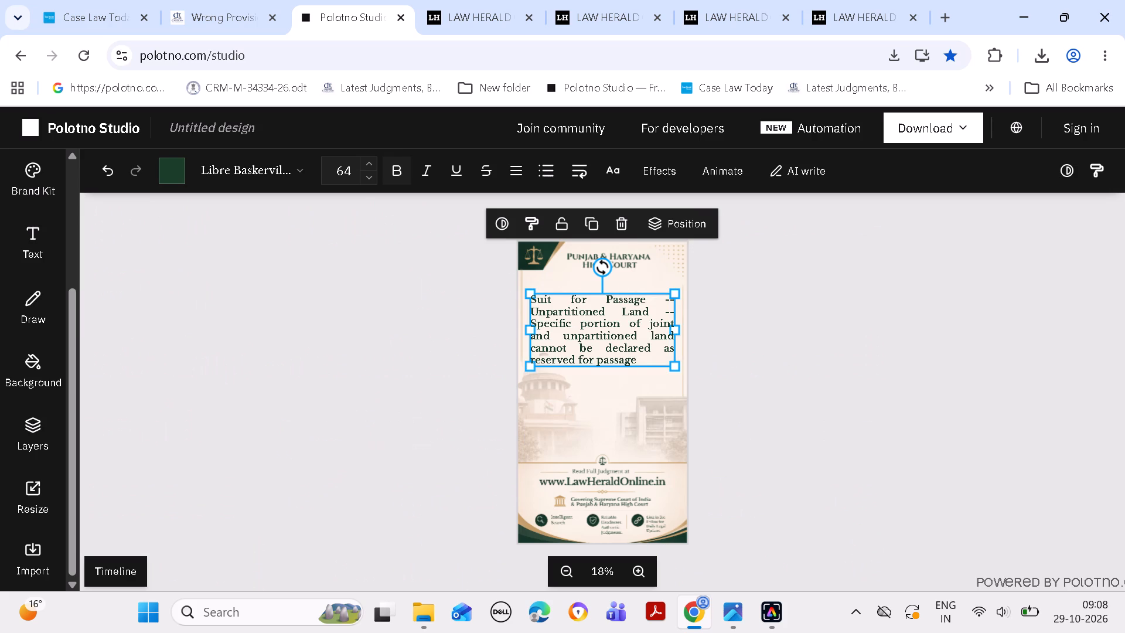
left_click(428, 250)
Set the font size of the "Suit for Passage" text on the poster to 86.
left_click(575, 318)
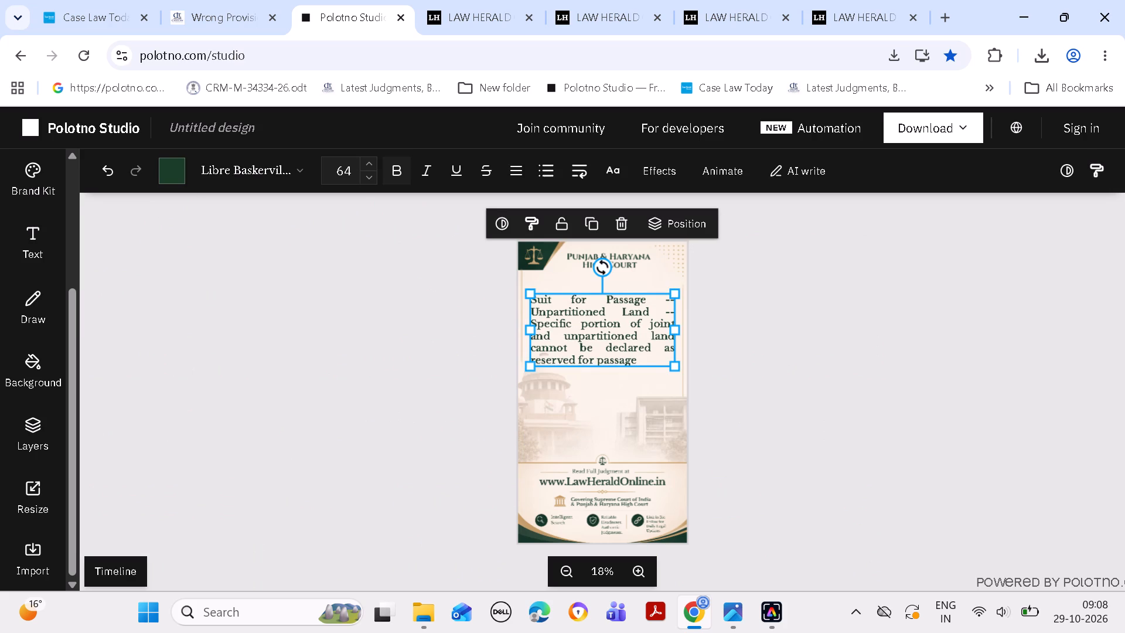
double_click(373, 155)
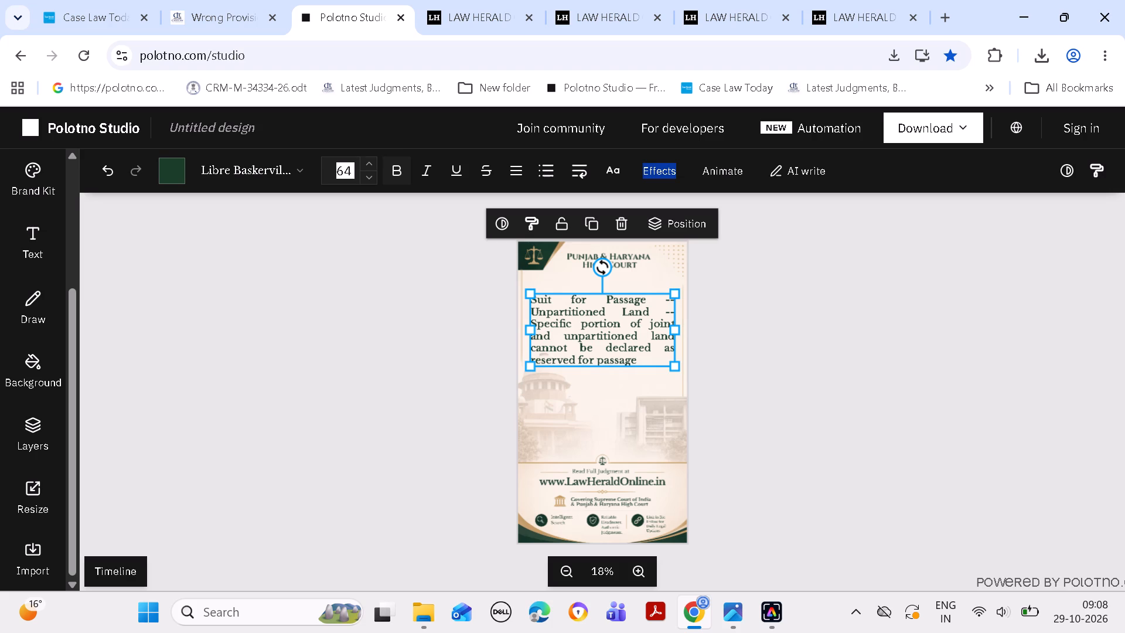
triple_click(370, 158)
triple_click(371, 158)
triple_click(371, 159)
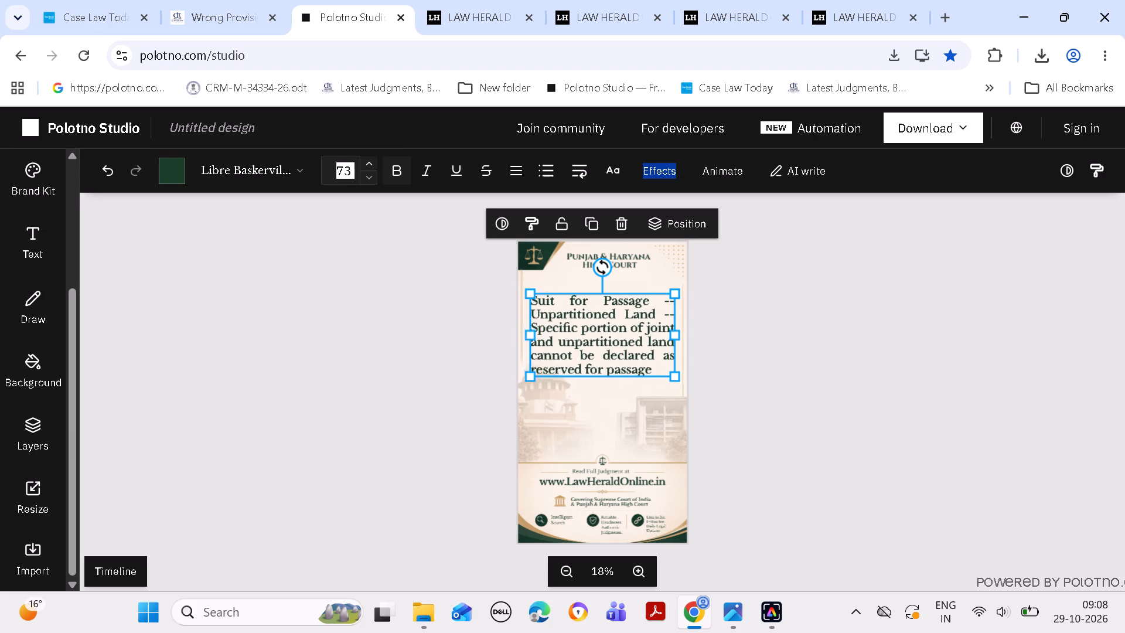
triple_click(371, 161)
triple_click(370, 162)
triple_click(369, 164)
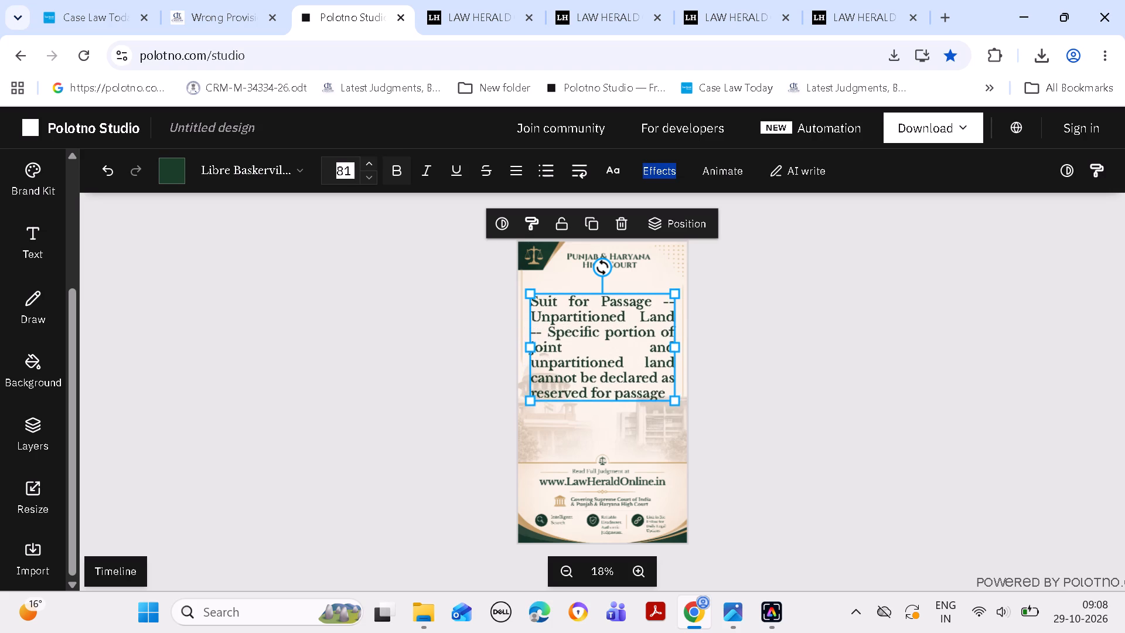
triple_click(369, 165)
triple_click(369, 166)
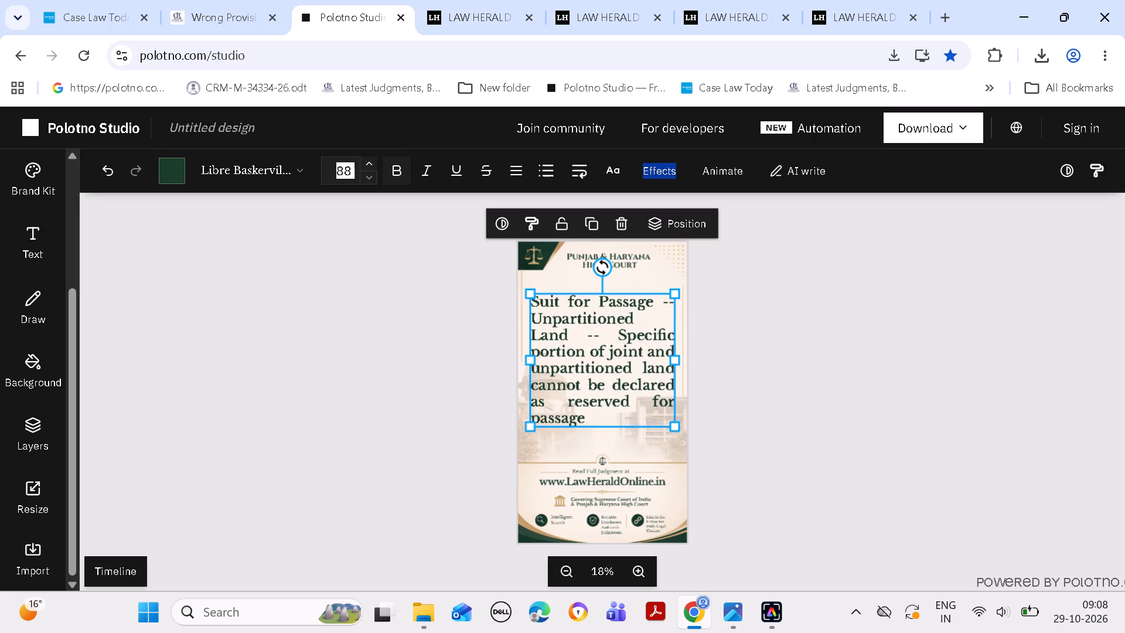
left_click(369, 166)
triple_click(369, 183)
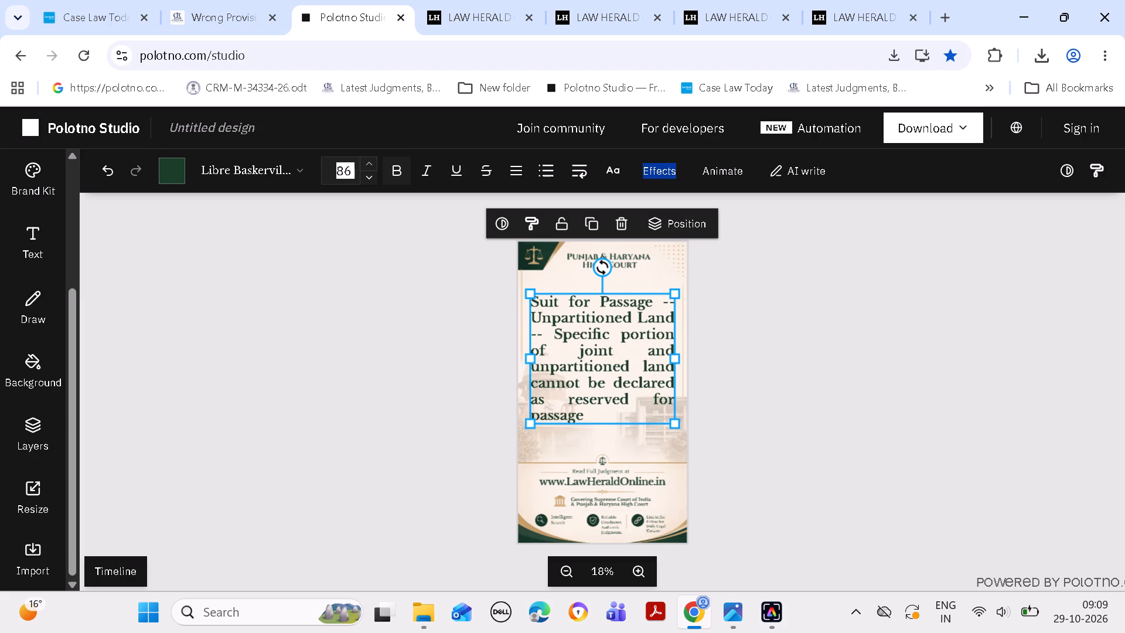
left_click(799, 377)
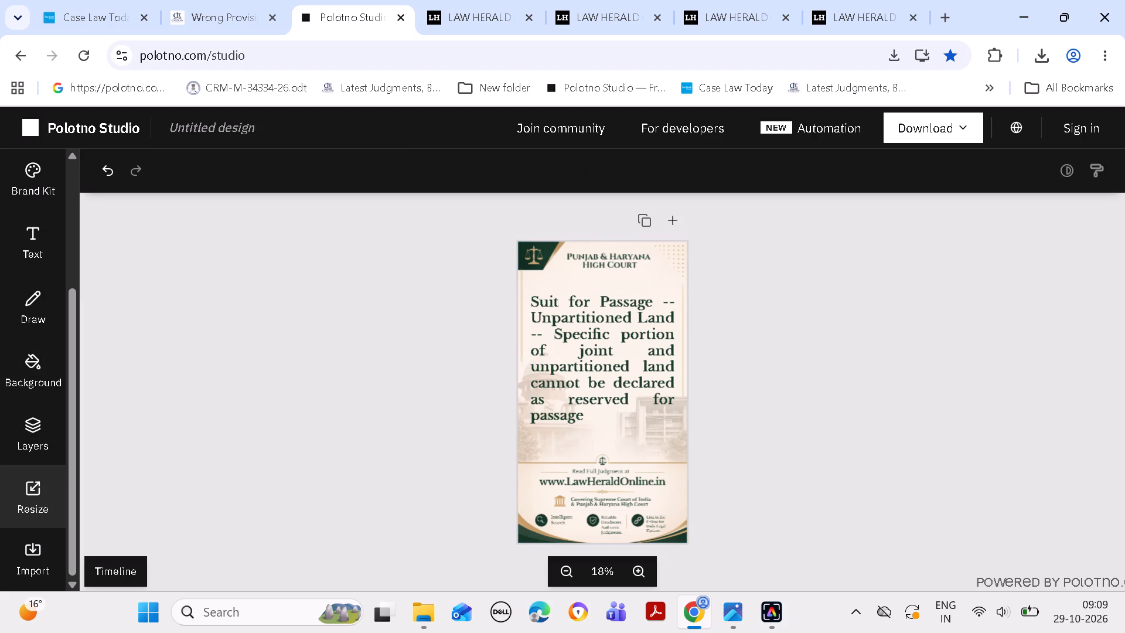
Import the Polotno project PH Online New 1 (2).json from Downloads as a fresh Punjab & Haryana High Court template.
left_click(37, 542)
left_click(218, 286)
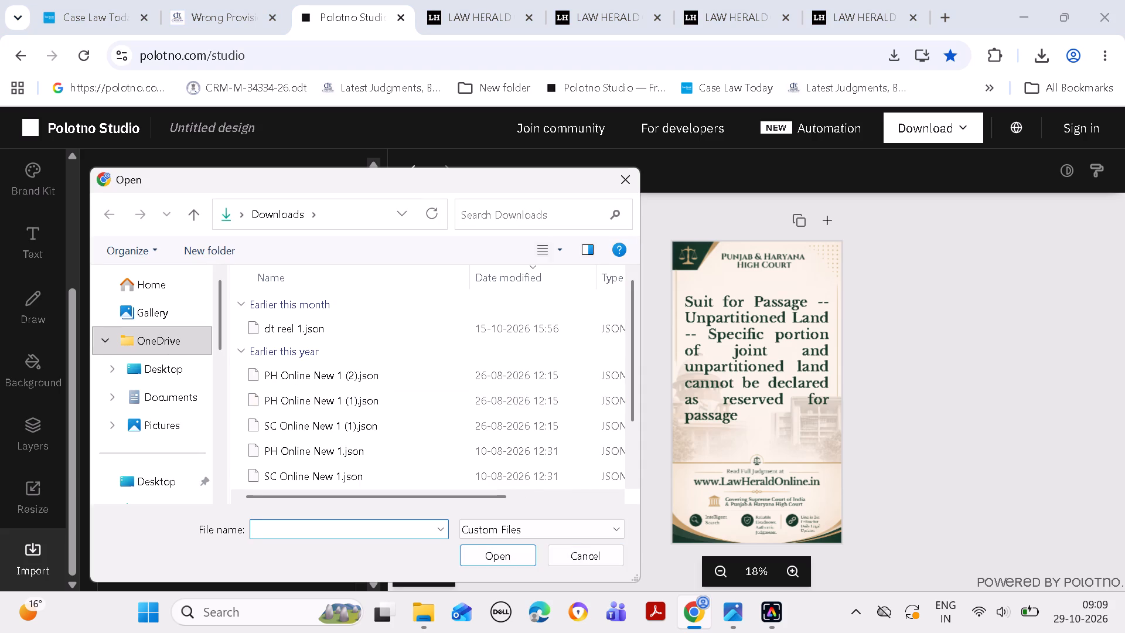
left_click(340, 372)
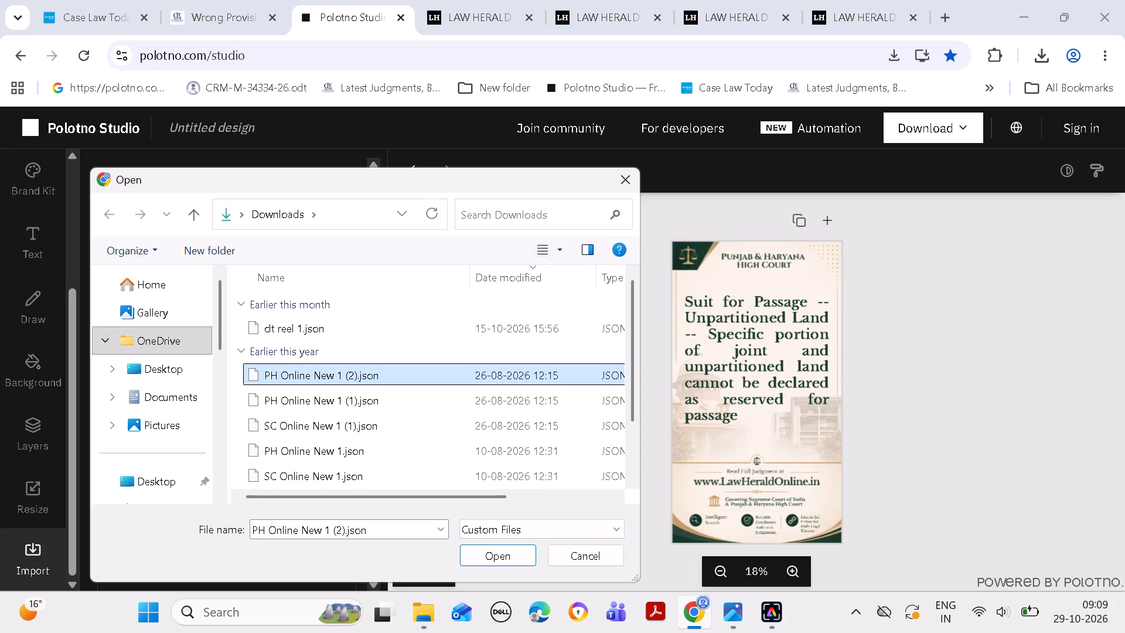
left_click(503, 555)
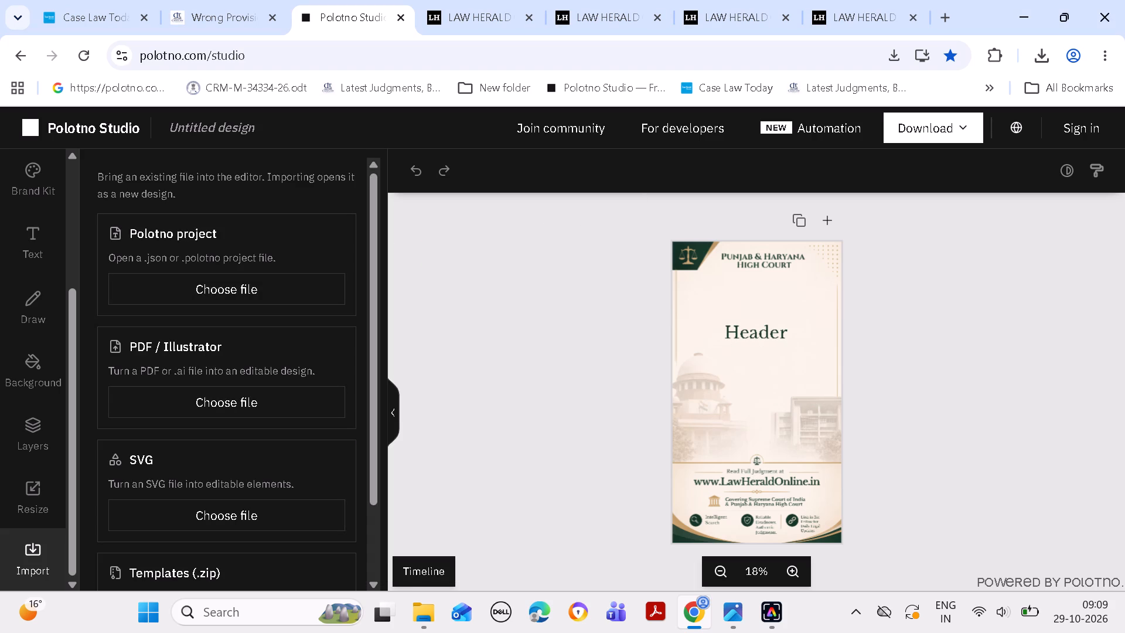
left_click(391, 407)
Replace the "Header" placeholder text with the copied "Suit for Passage -- Unpartitioned Land" summary line.
left_click(634, 324)
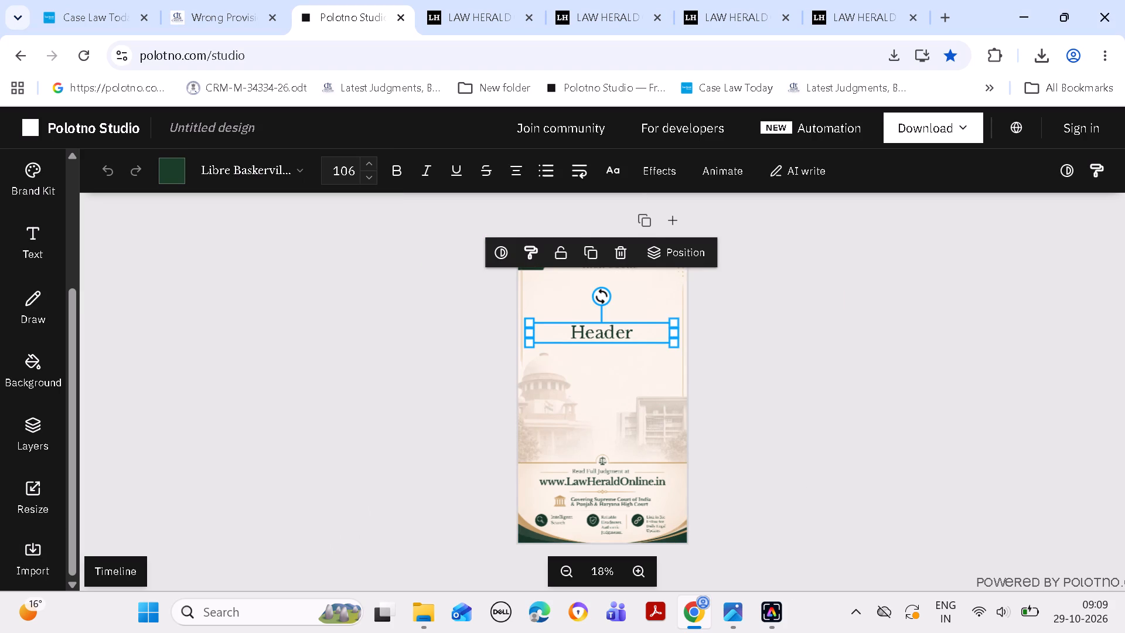
double_click(635, 332)
left_click(637, 332)
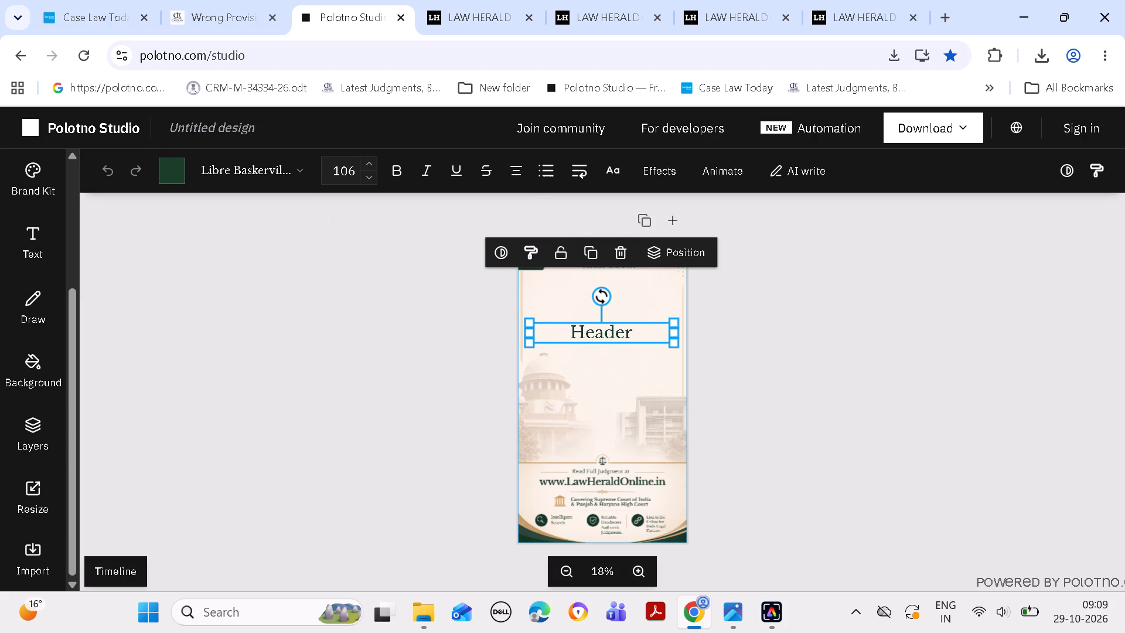
key("BackSpace")
key("BackSpace")
key("BackSpace")
key("BackSpace")
key("BackSpace")
key("BackSpace")
key("BackSpace")
key("BackSpace")
key("BackSpace")
key("BackSpace")
key("BackSpace")
key("BackSpace")
key("BackSpace")
key("BackSpace")
key("BackSpace")
key("BackSpace")
key("BackSpace")
key("BackSpace")
key("BackSpace")
key("ctrl+v")
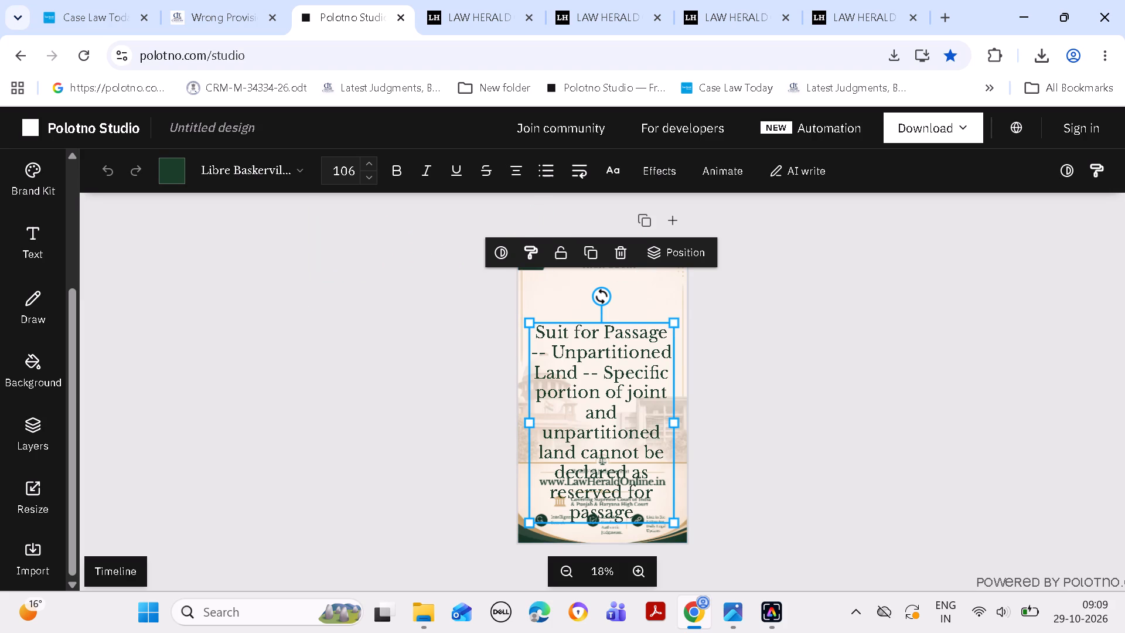
Justify and bold the "Suit for Passage" text on the poster, reducing its font size to 87.
triple_click(372, 171)
left_click(372, 169)
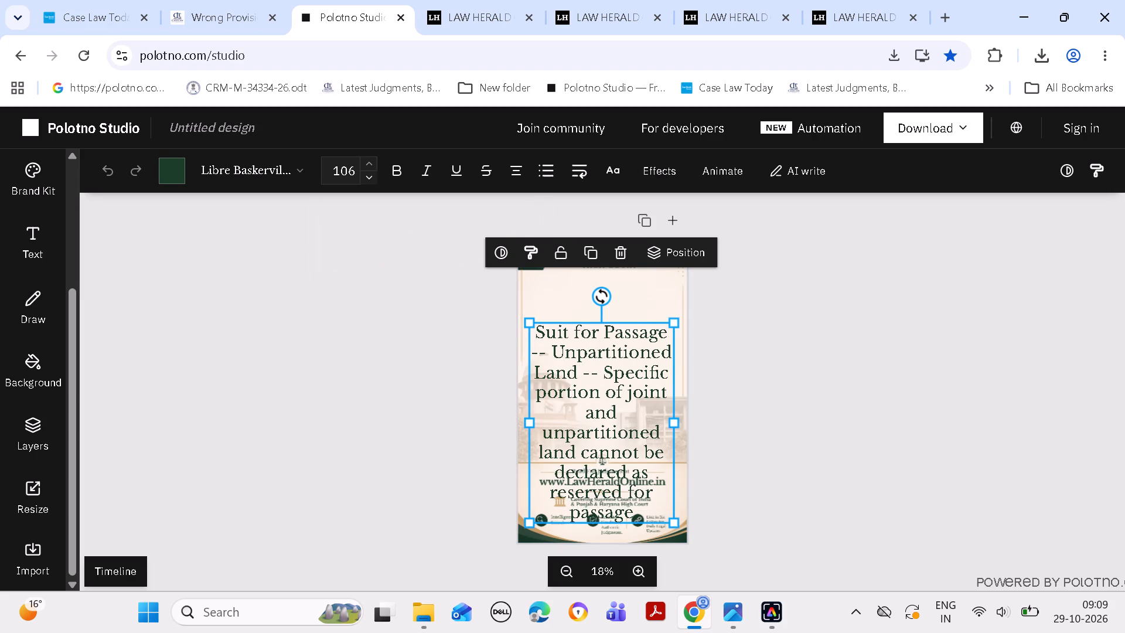
triple_click(369, 177)
triple_click(370, 176)
triple_click(370, 176)
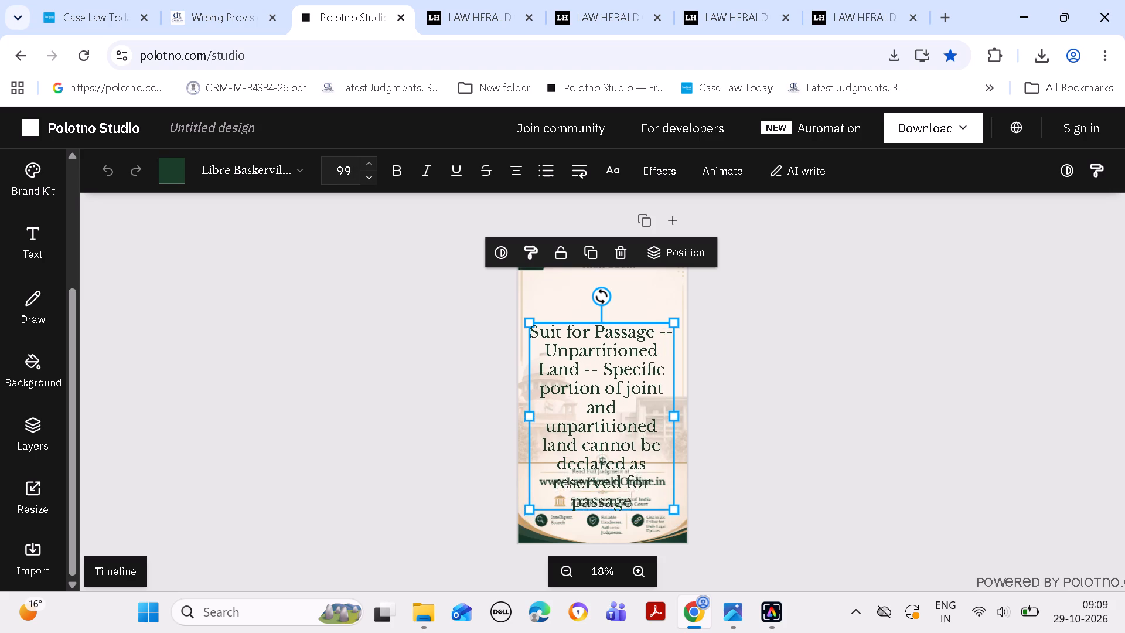
triple_click(370, 176)
triple_click(370, 176)
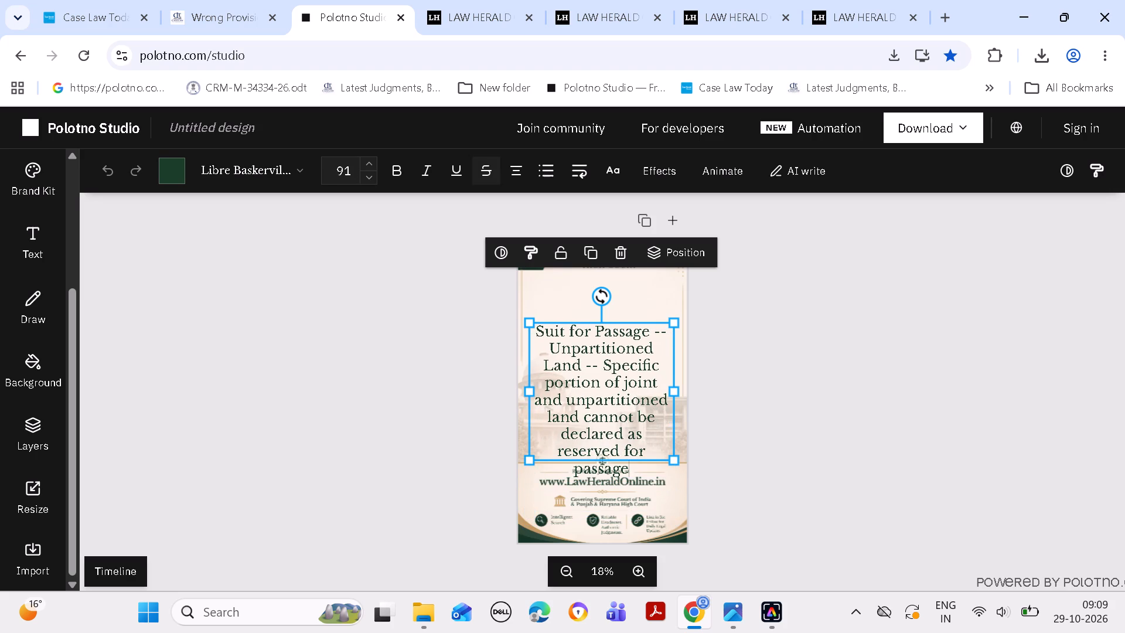
left_click(508, 171)
left_click(508, 169)
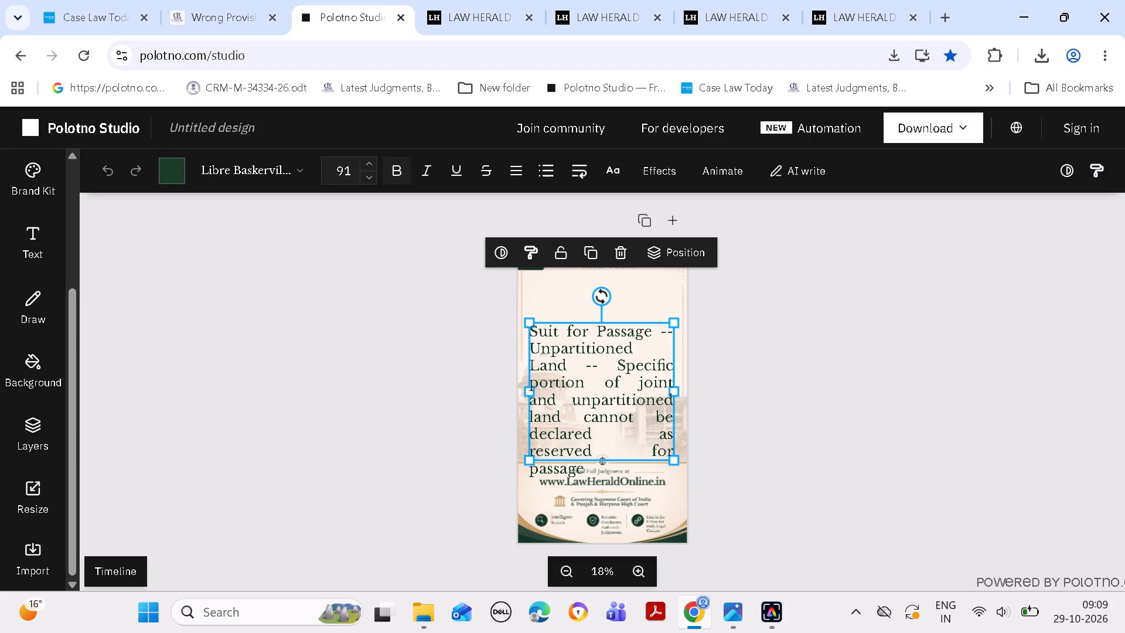
triple_click(371, 173)
left_click(371, 173)
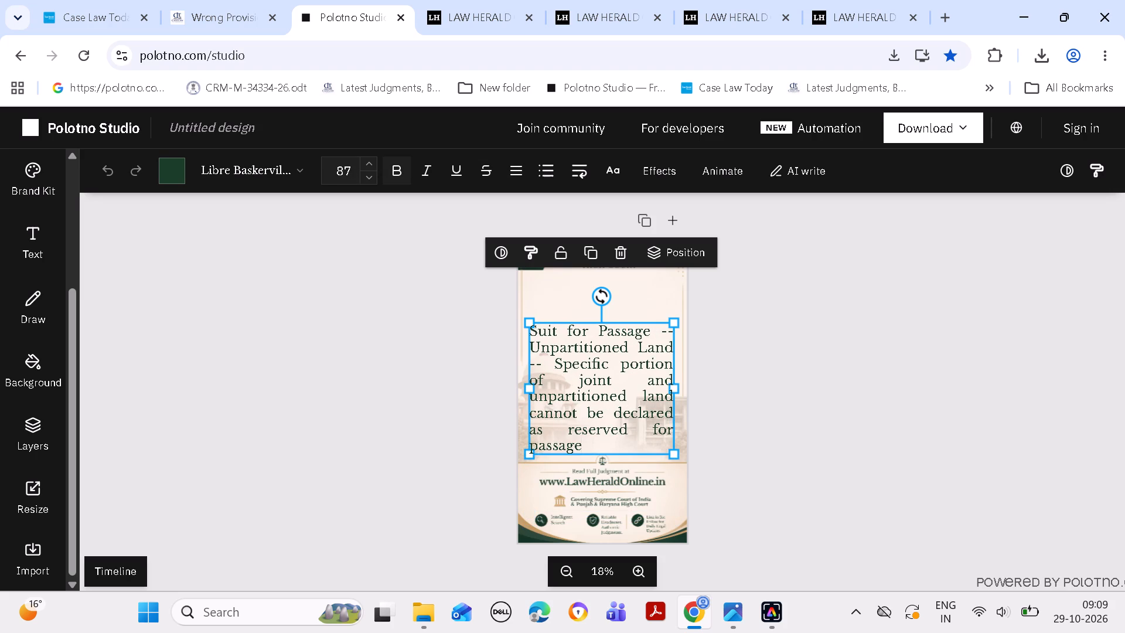
left_click(396, 167)
Set the font size of the "Suit for Passage" text to 78.
left_click(372, 176)
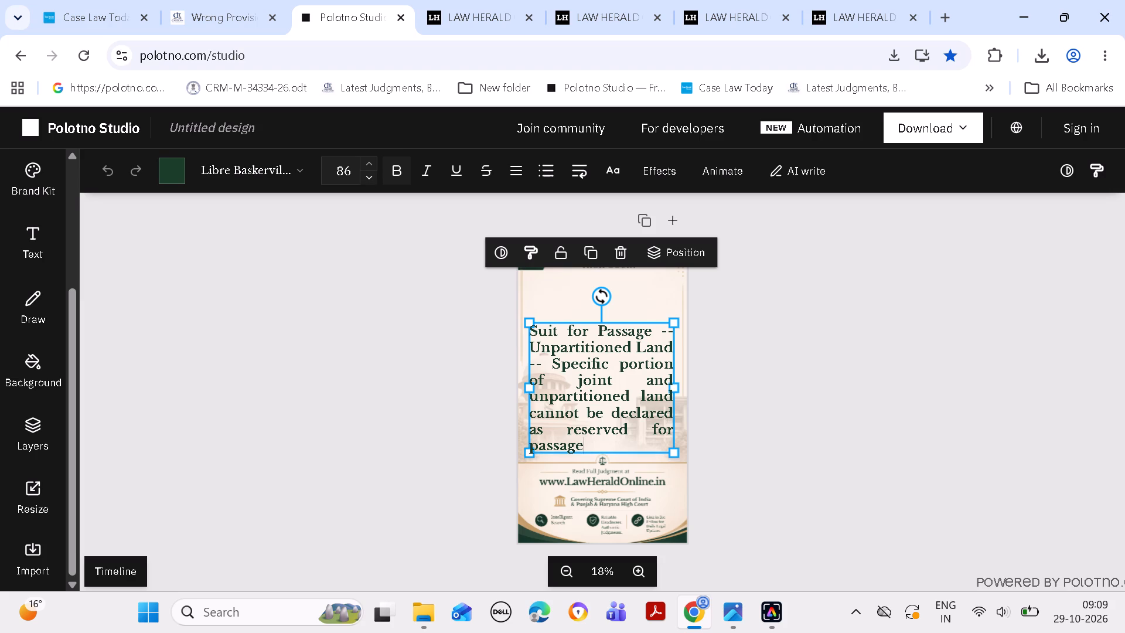
left_click(372, 176)
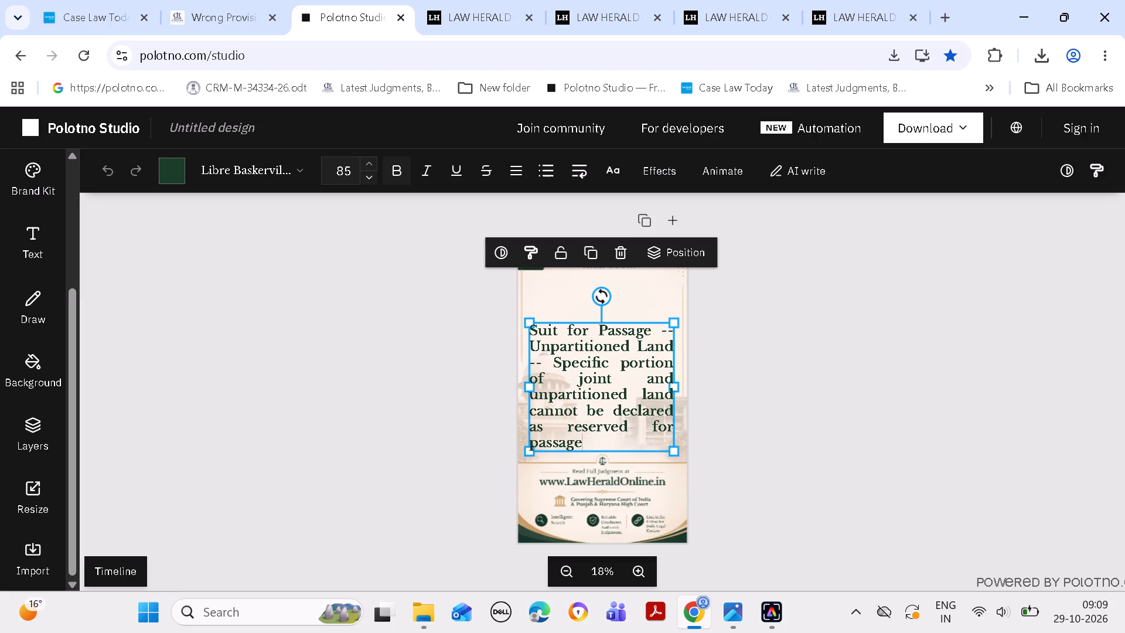
left_click(373, 175)
left_click(374, 173)
left_click(374, 173)
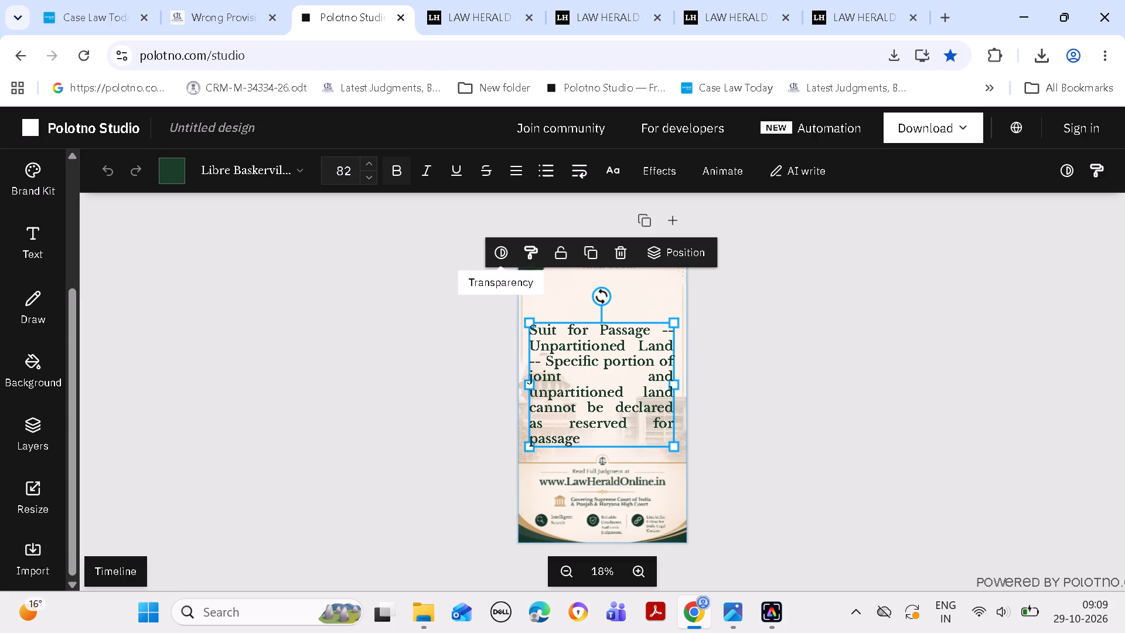
left_click(791, 353)
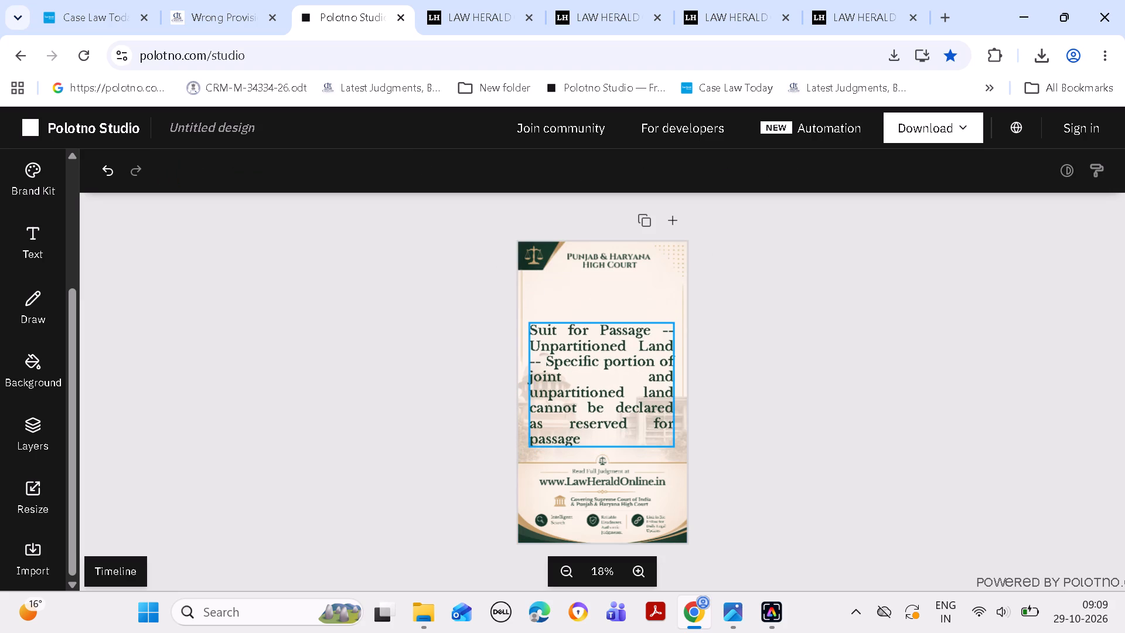
left_click(605, 387)
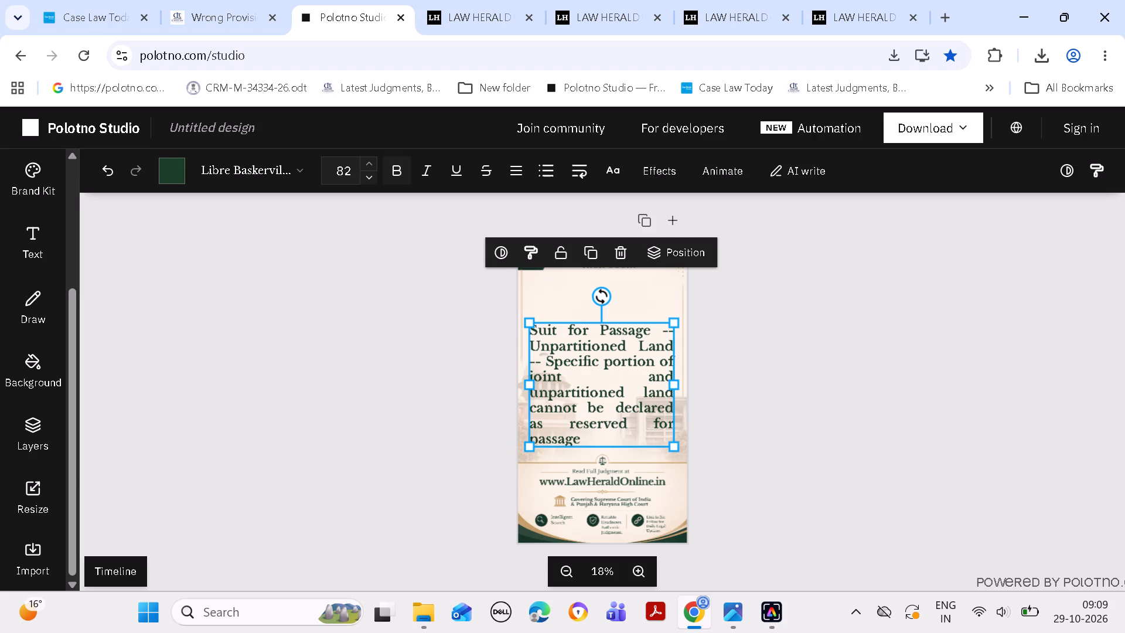
left_click(367, 178)
left_click(367, 178)
left_click(367, 178)
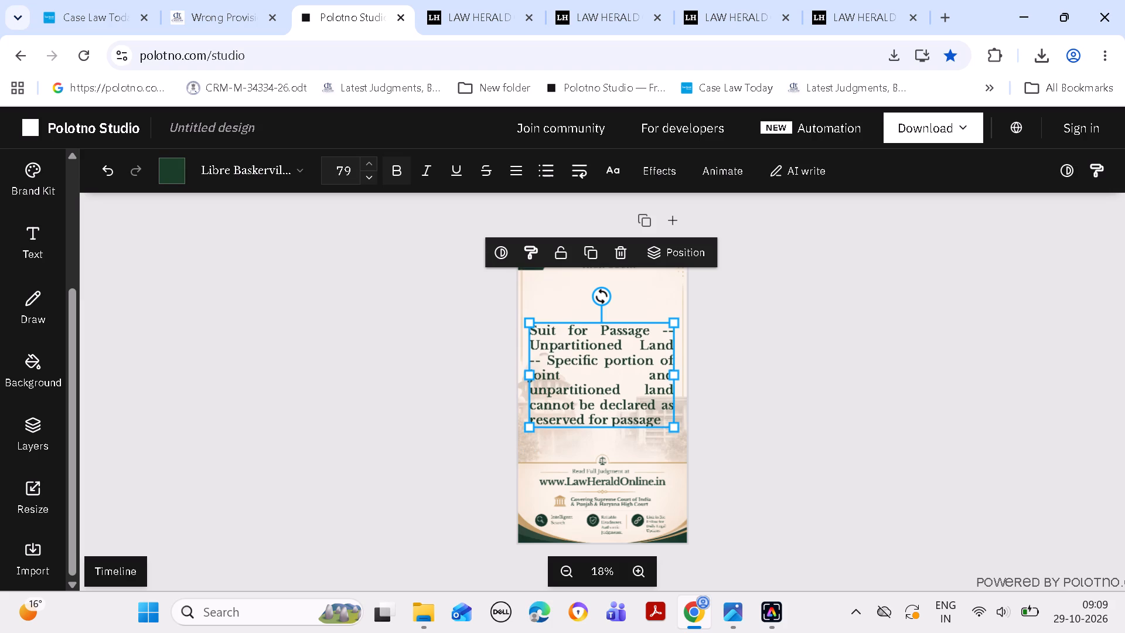
left_click(367, 178)
left_click(814, 396)
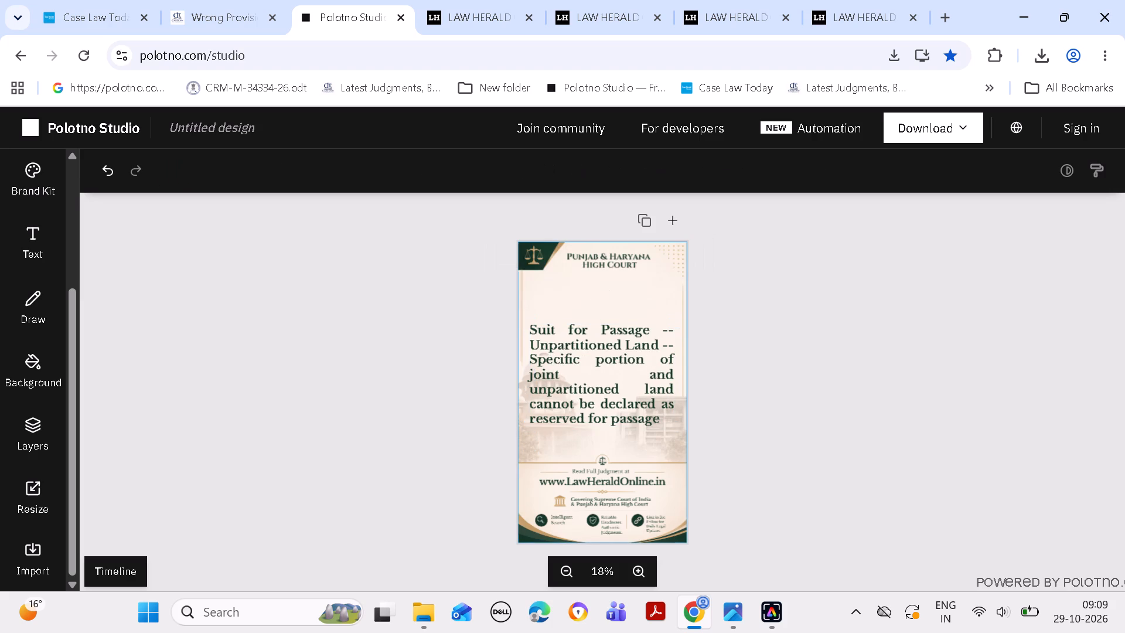
Move the "Suit for Passage" text block slightly up and centre it horizontally on the poster.
left_click_drag(598, 383, 598, 371)
left_click(806, 314)
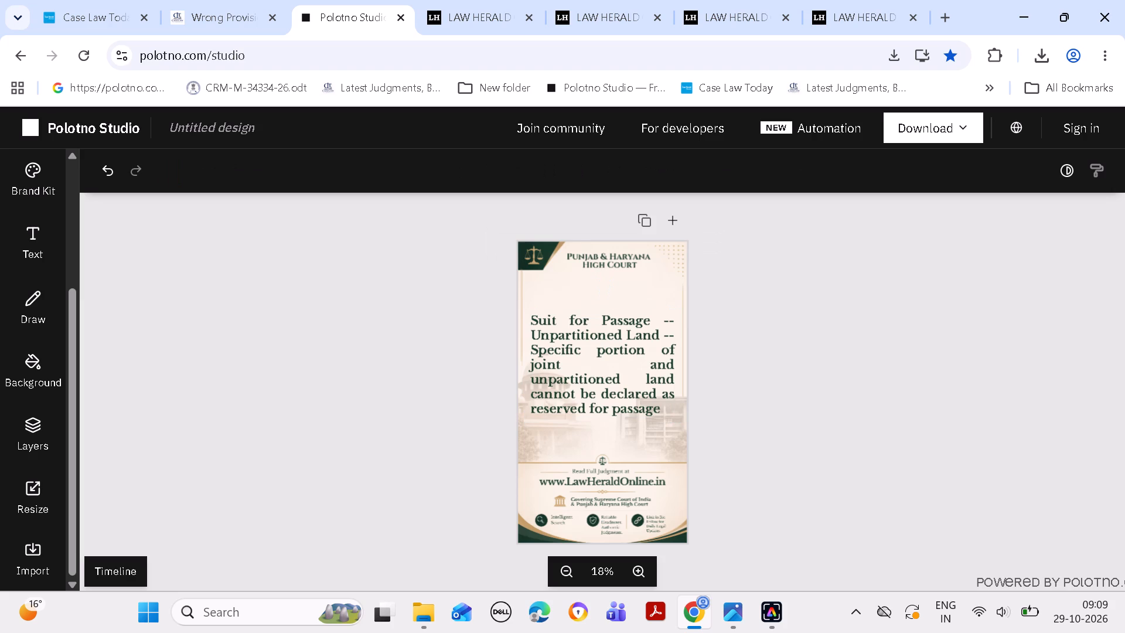
left_click(616, 376)
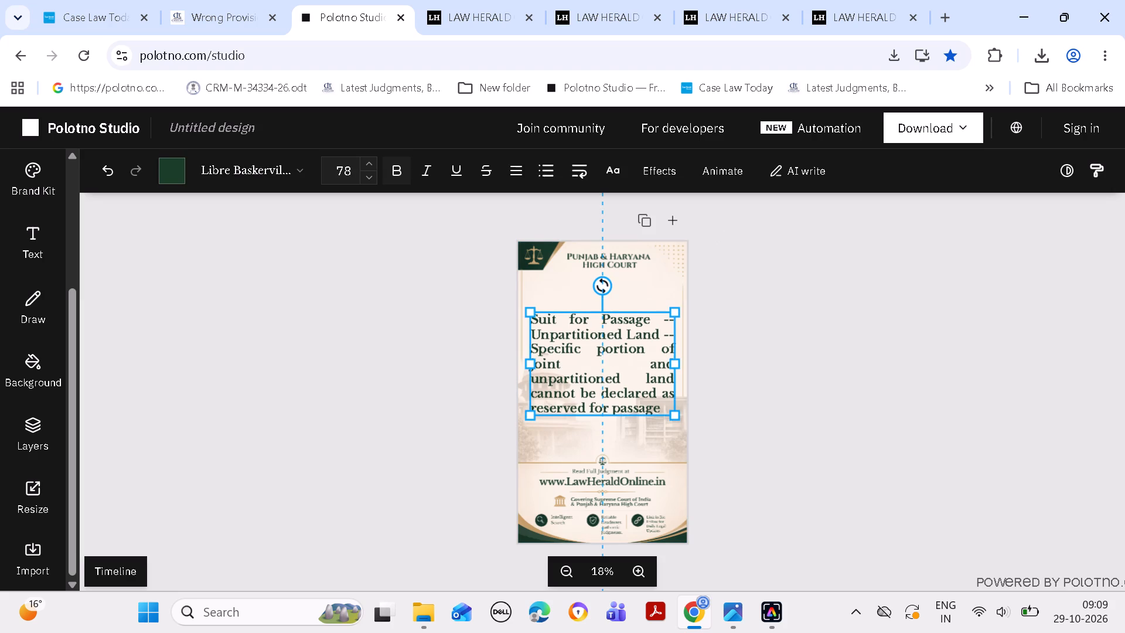
left_click(853, 322)
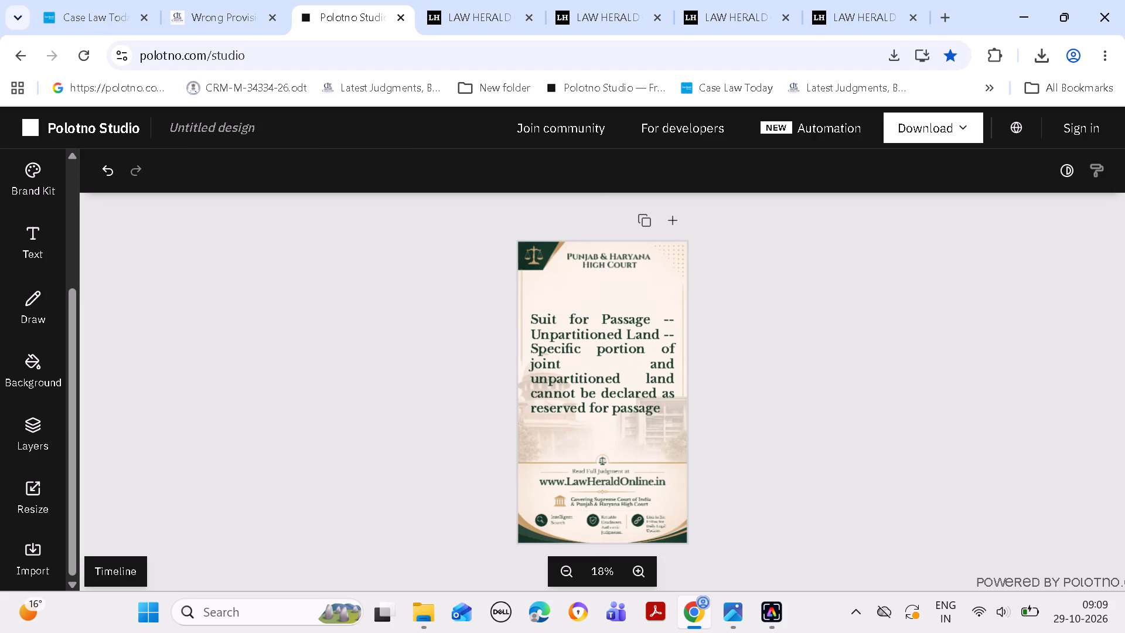
left_click(612, 389)
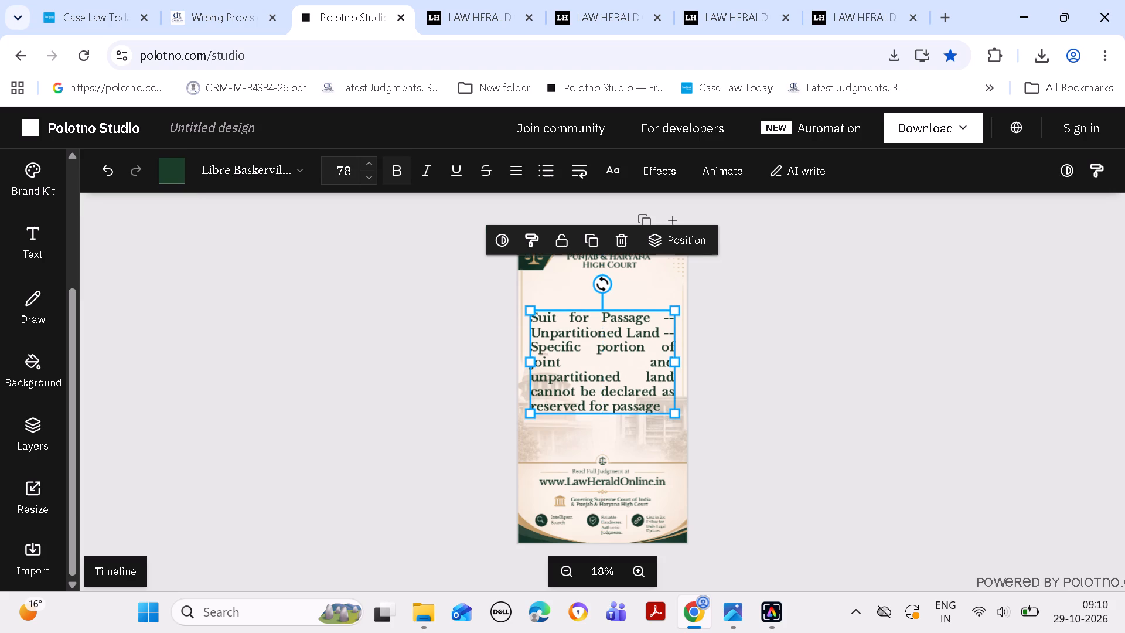
left_click(809, 400)
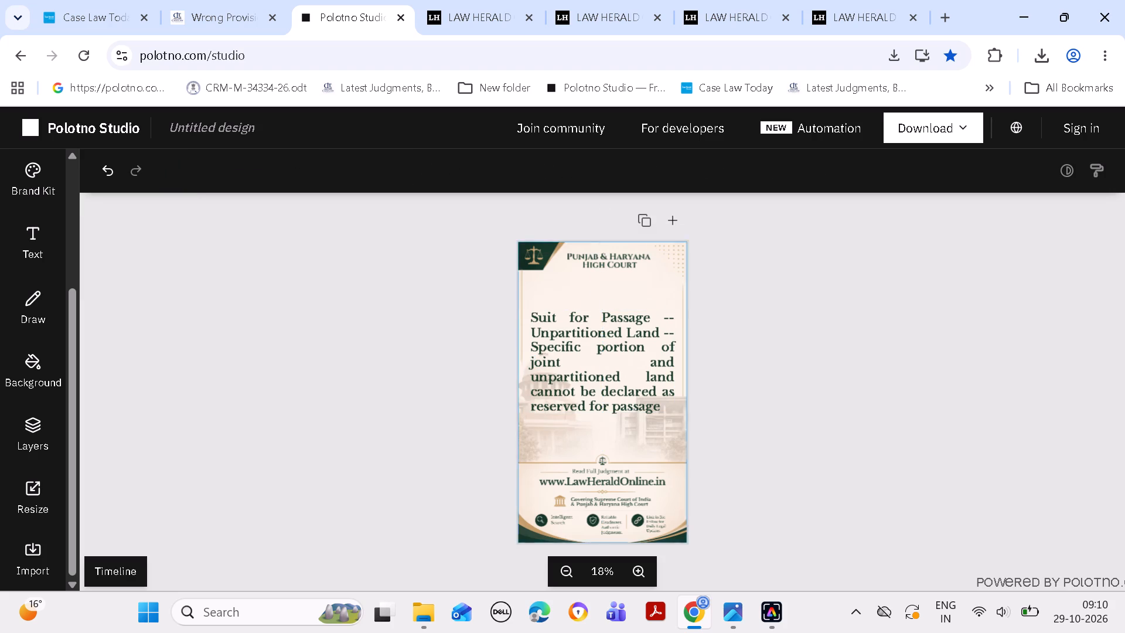
left_click(619, 375)
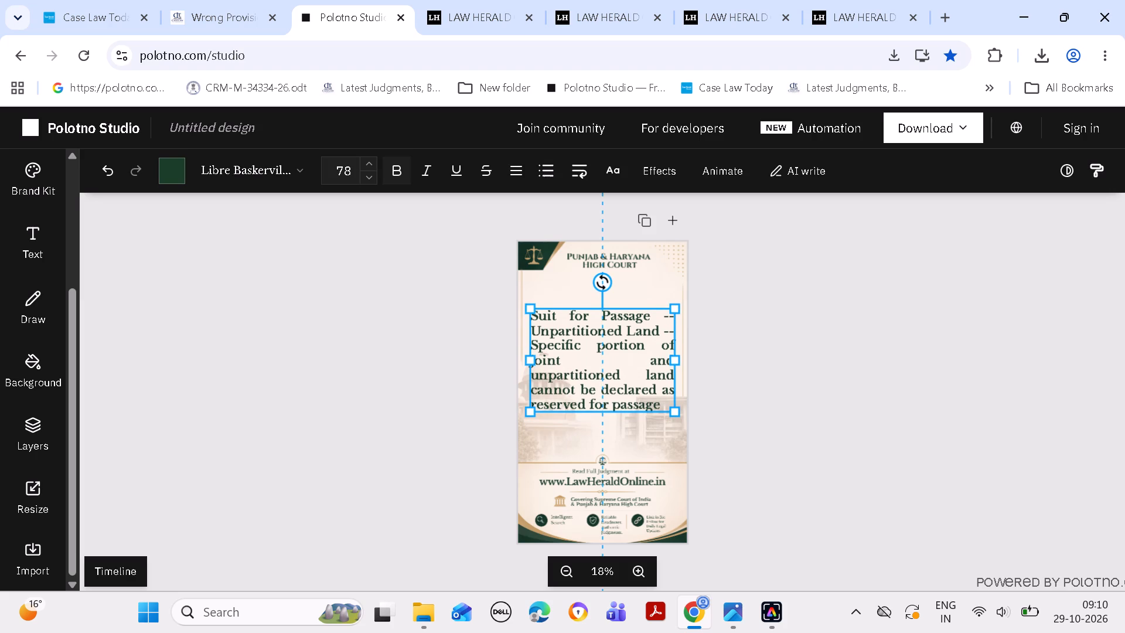
left_click(826, 344)
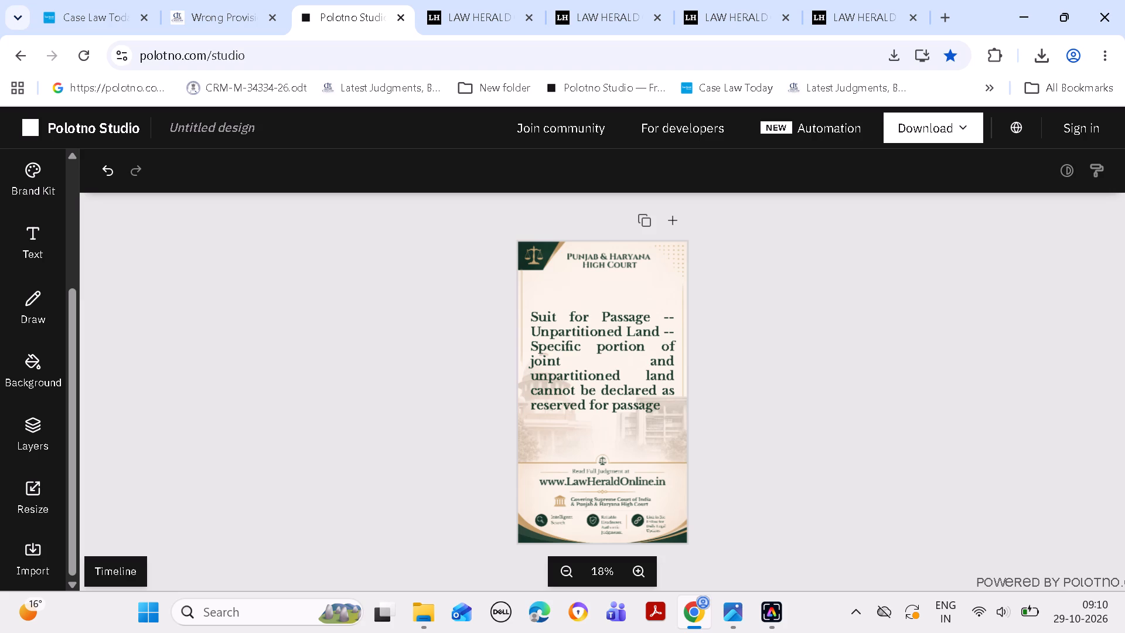
Download the finished "Suit for Passage" poster as a 1080 × 1920 px PNG.
left_click(945, 129)
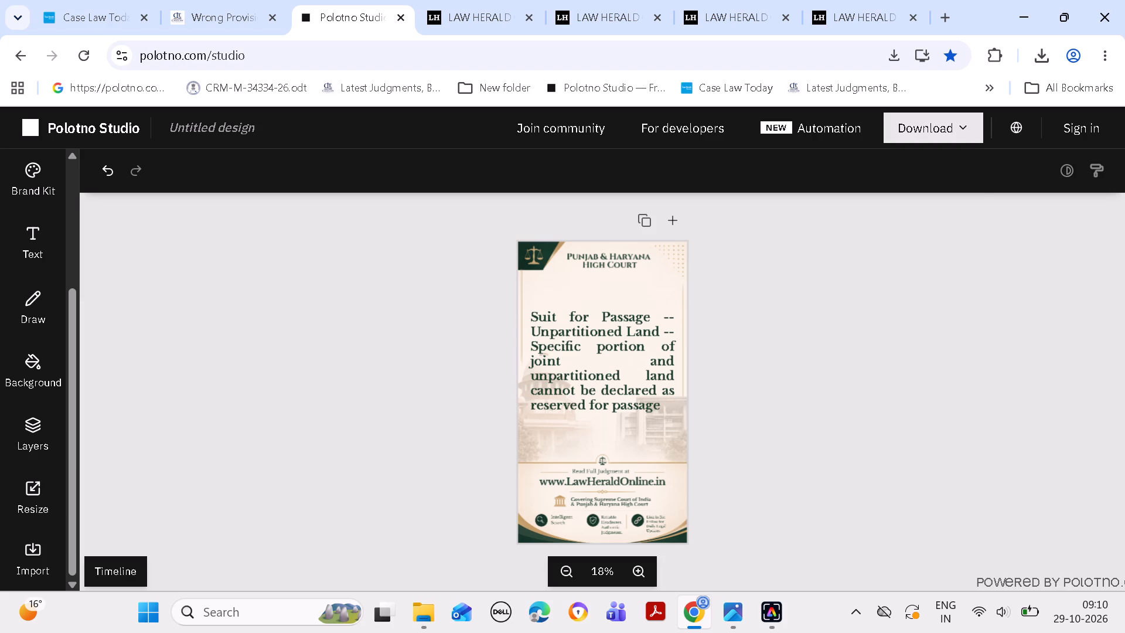
left_click(874, 277)
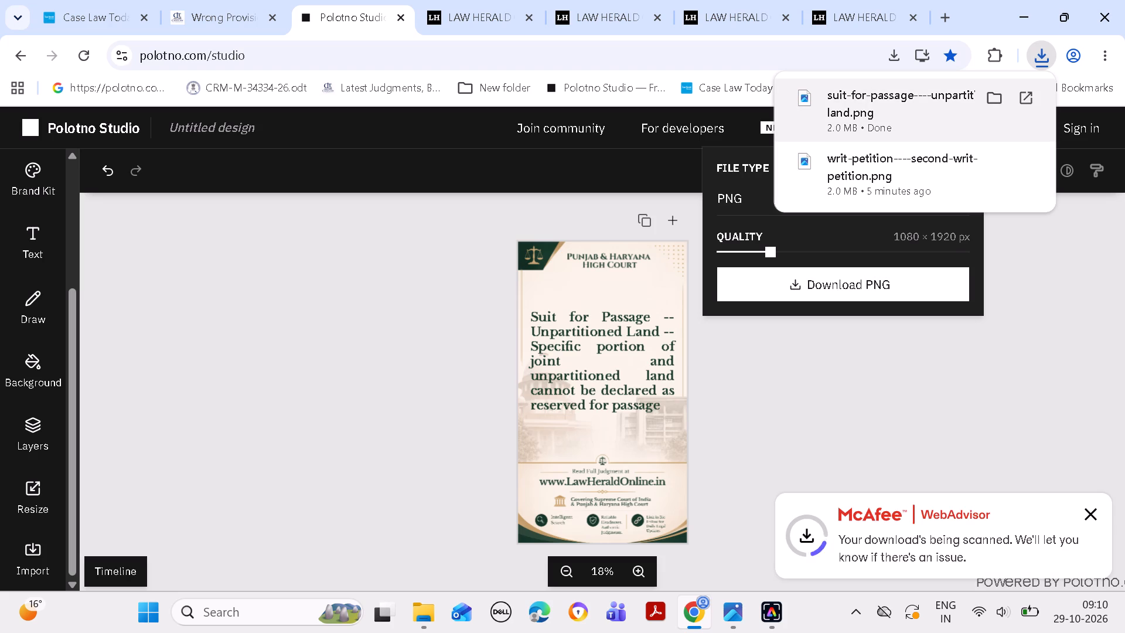
Copy the suit-for-passage----unpartitioned-land PNG from Downloads into the FB ONLINE POST---29 OCT folder.
left_click(994, 93)
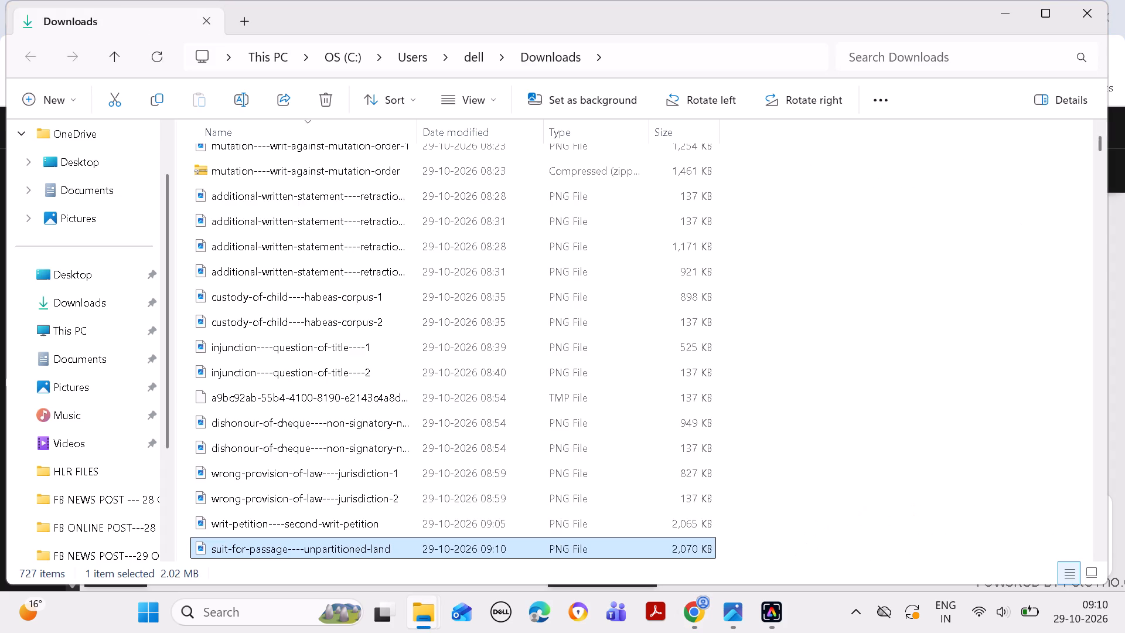
key("ctrl+c")
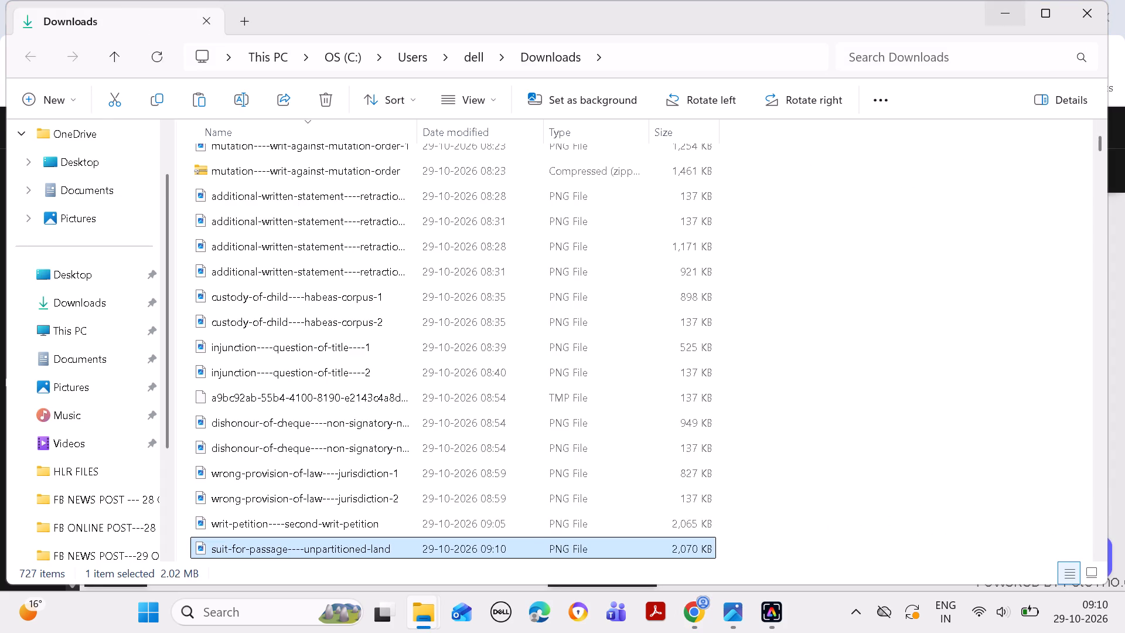
left_click(1000, 12)
left_click(1034, 18)
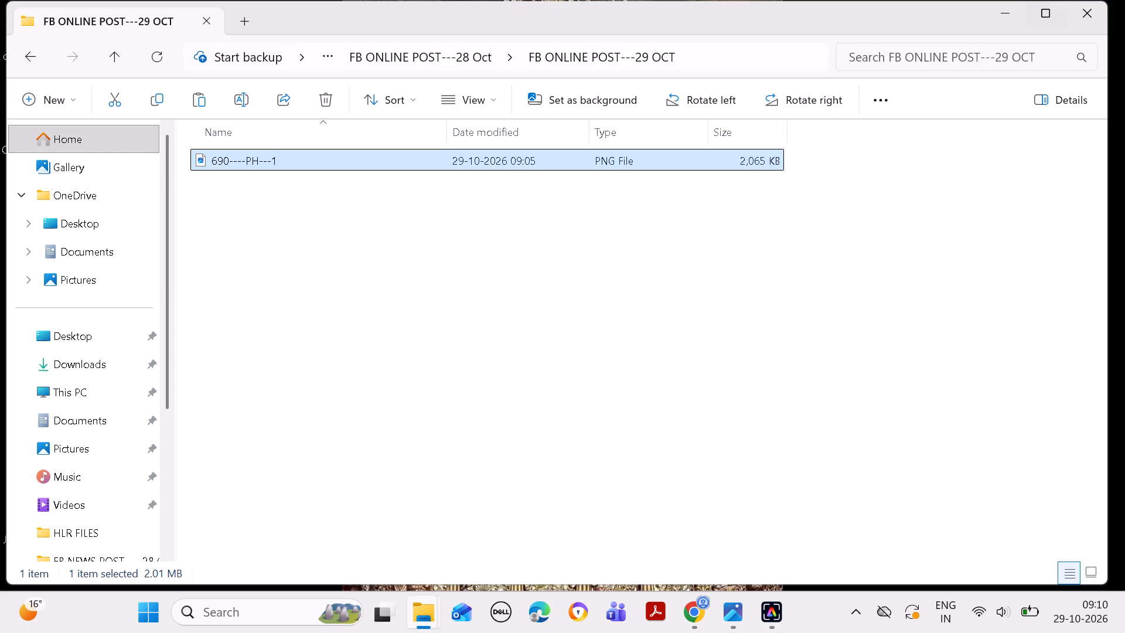
left_click(737, 255, "ctrl")
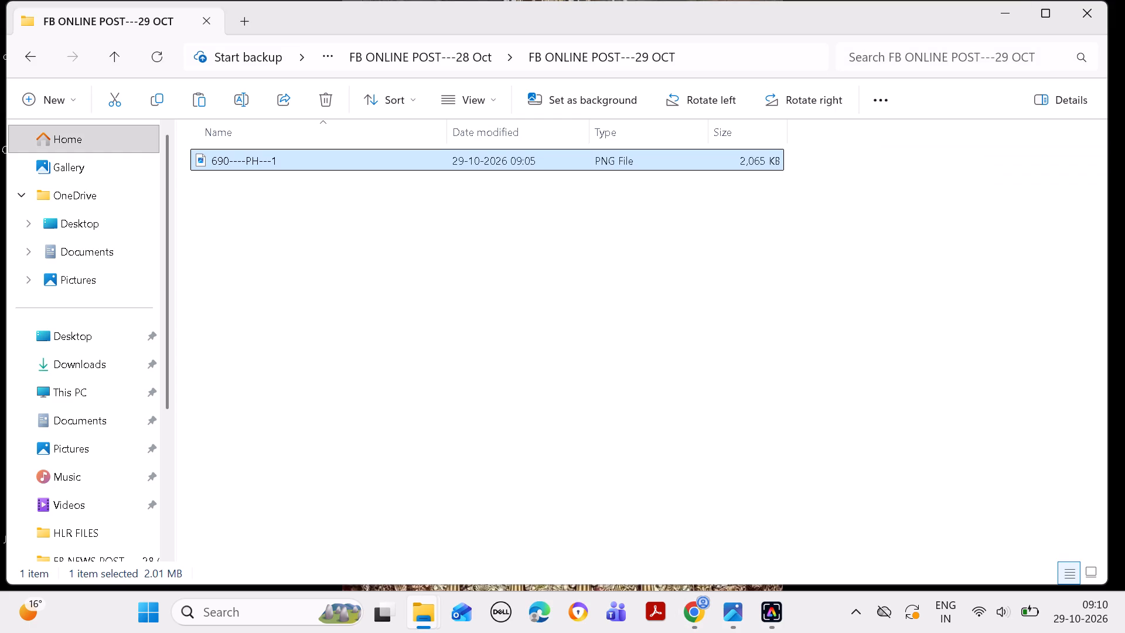
left_click(649, 243)
key("ctrl+v")
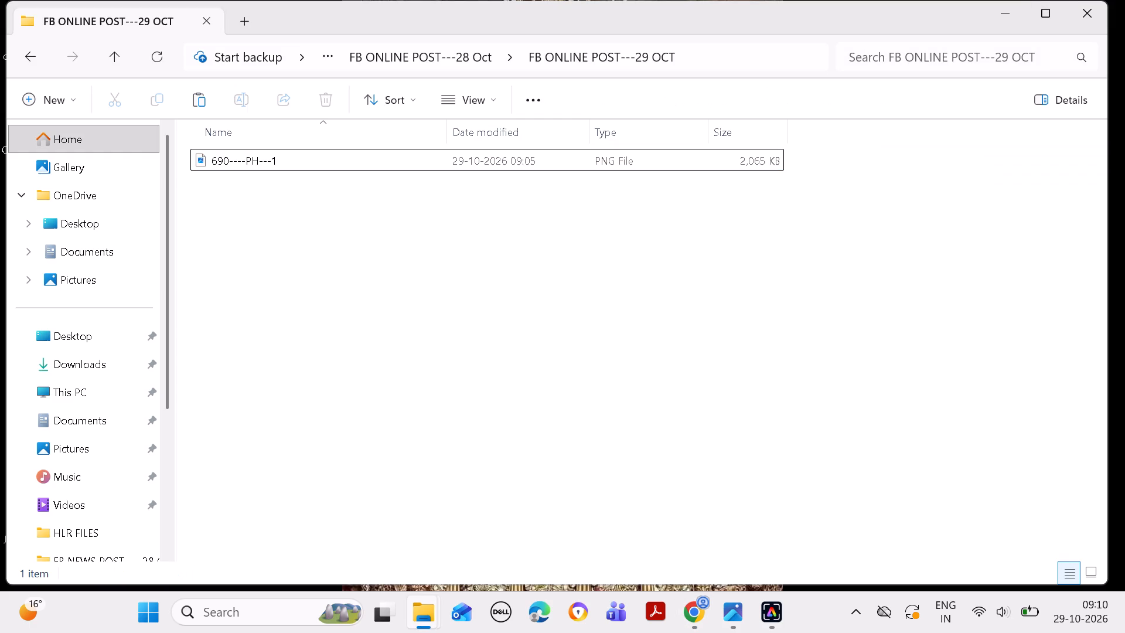
Rename the copied suit-for-passage PNG as 710----PH.
right_click(485, 181)
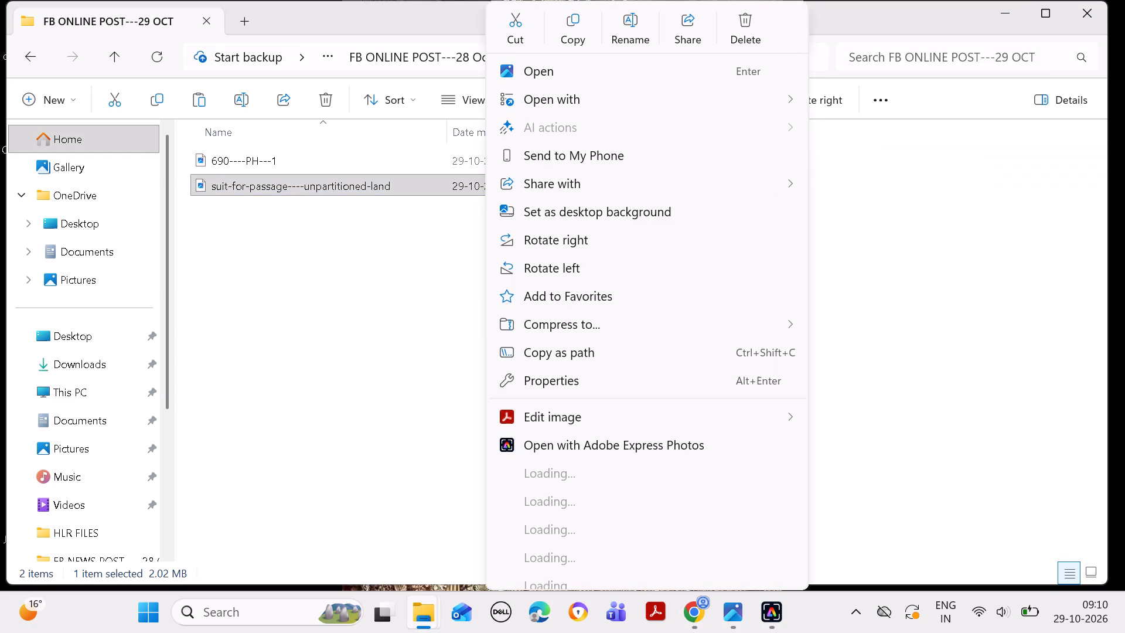
left_click(632, 22)
key("BackSpace")
type("710----")
type("PH")
key("Return")
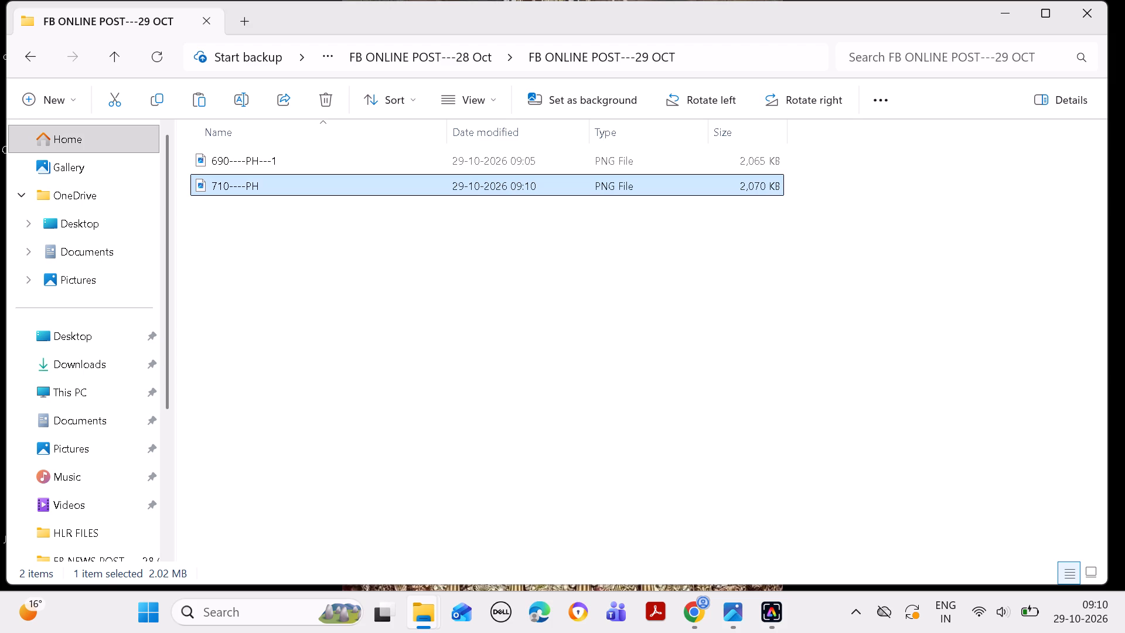
On the Law Herald site in Chrome, search for 2026 citation number 711 and open the full judgment at its headnotes.
left_click(701, 610)
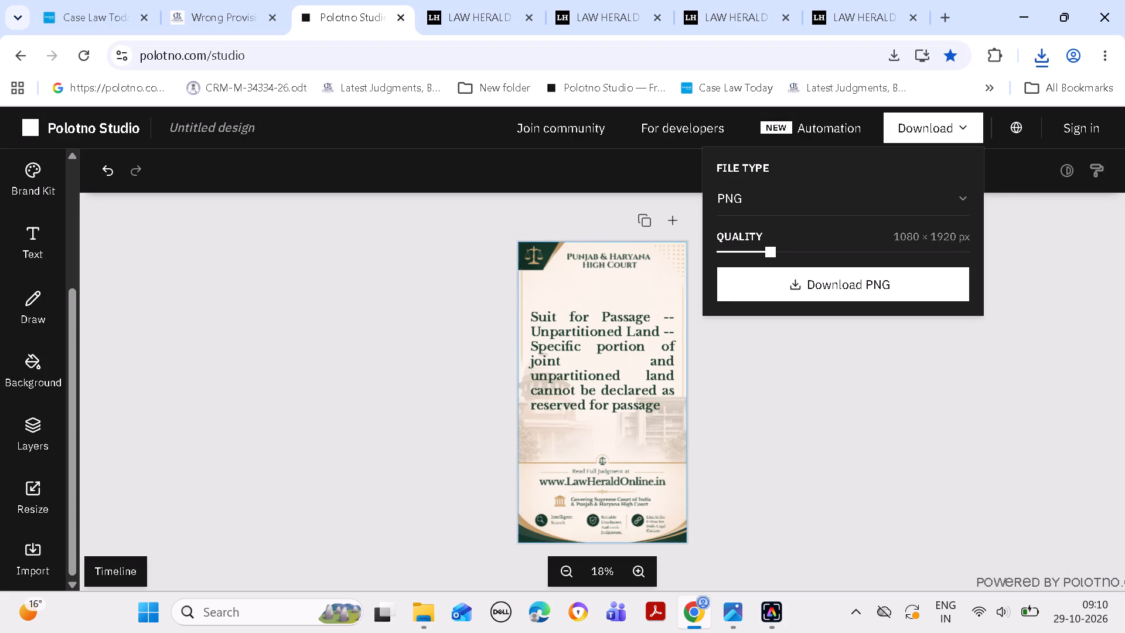
left_click(487, 12)
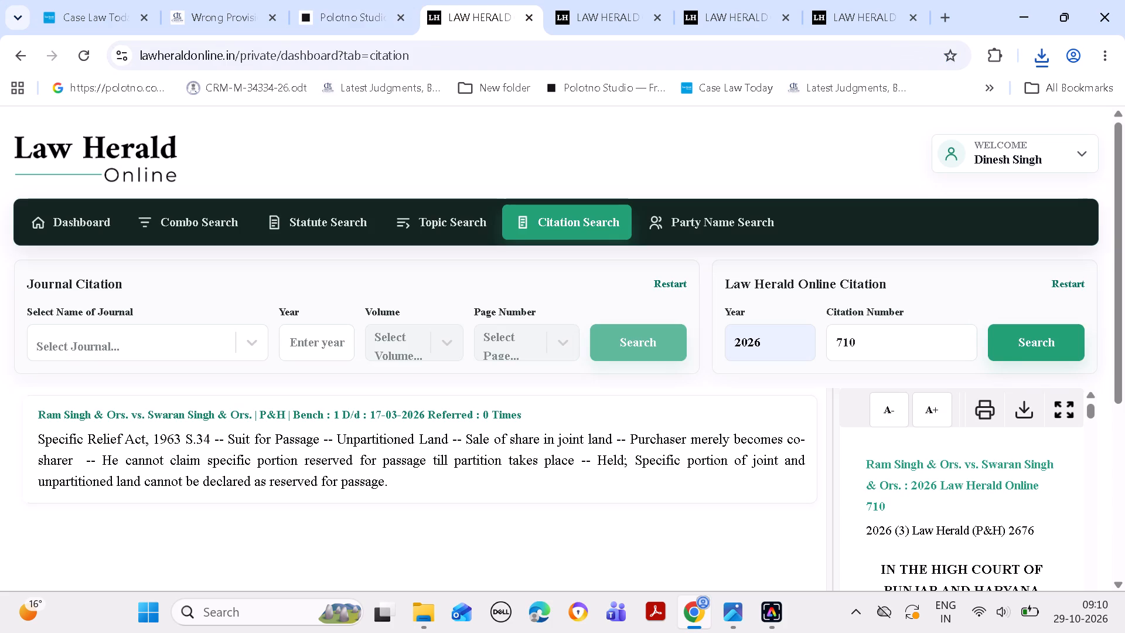
left_click(874, 336)
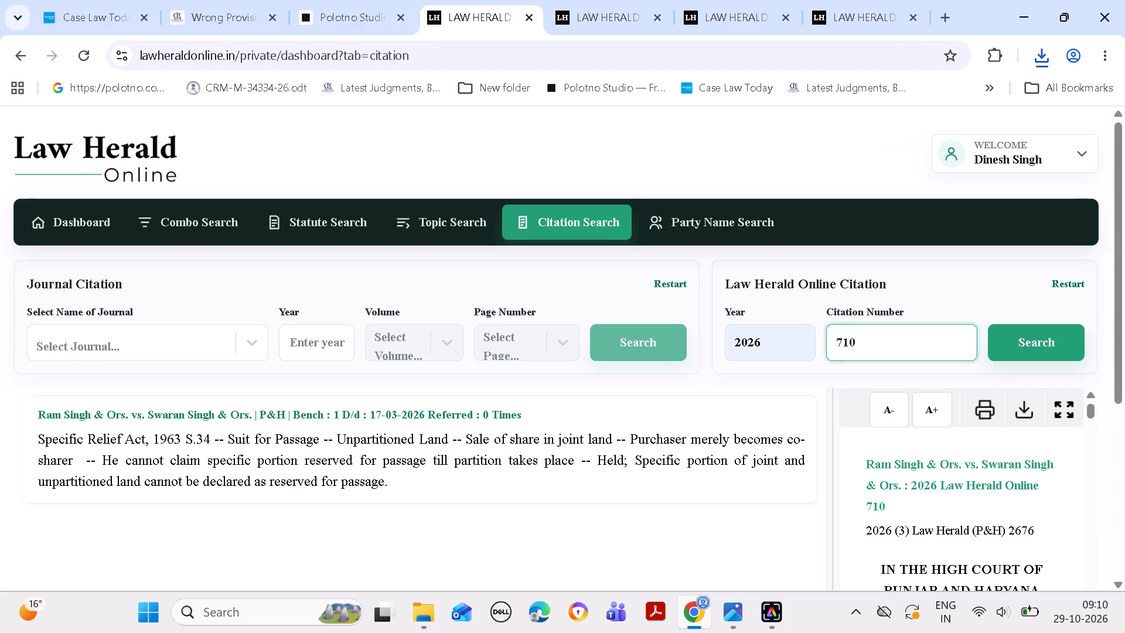
key("BackSpace")
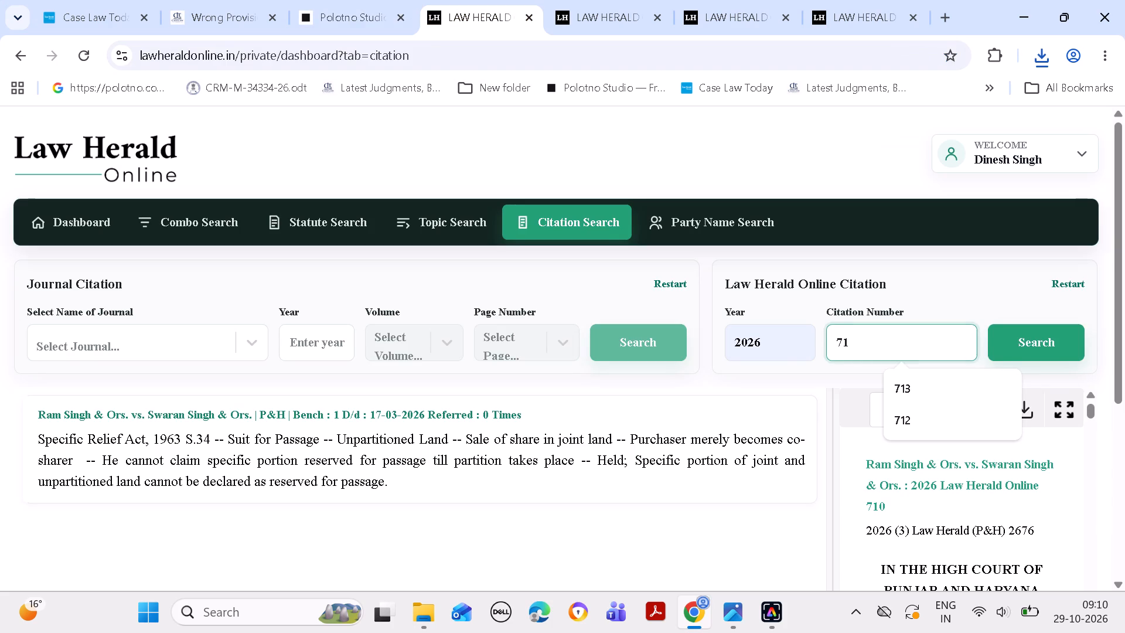
key("1")
left_click(1053, 345)
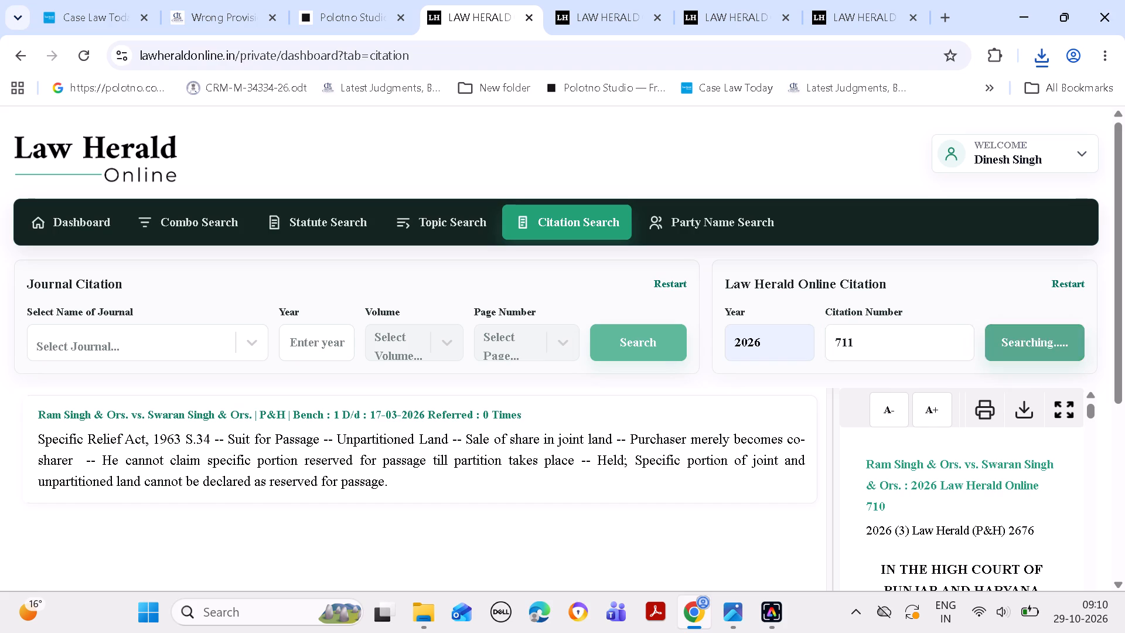
left_click(1072, 407)
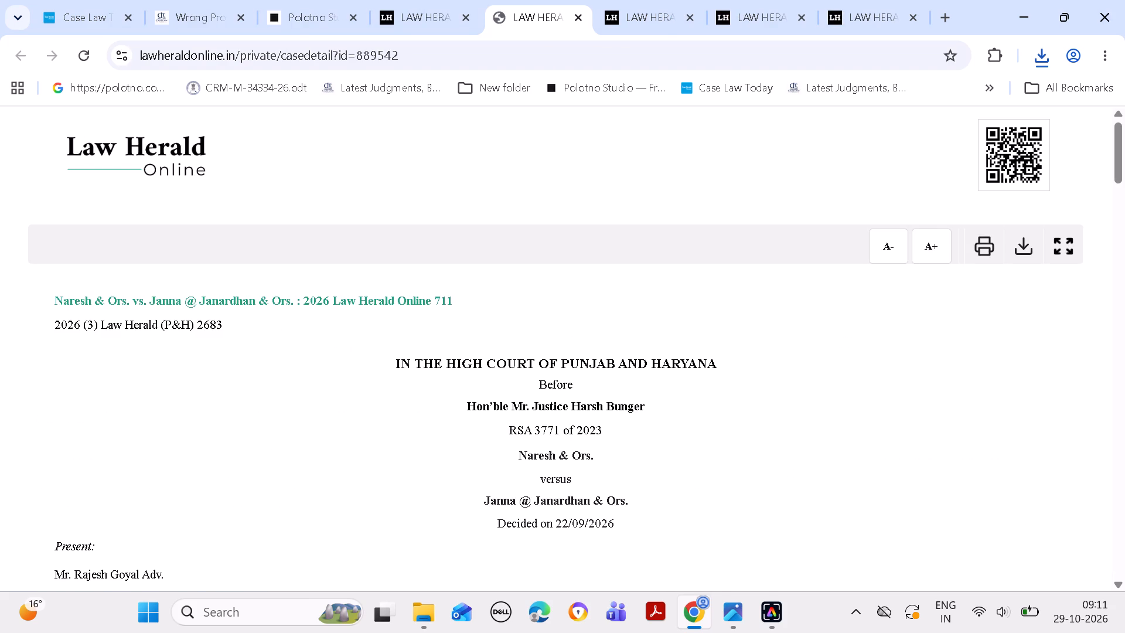
left_click_drag(1118, 172, 1124, 207)
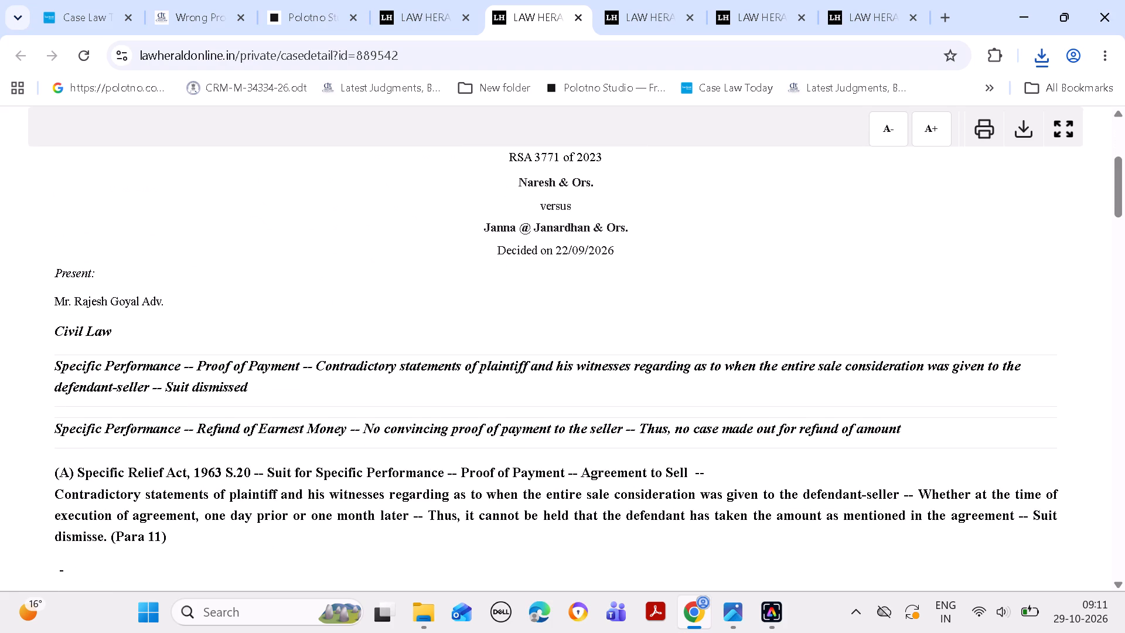
Copy the judgment's first headnote, "Specific Performance -- Proof of Payment" through "Suit dismissed", and recopy it as plain text through Windows Search.
left_click_drag(59, 359, 103, 366)
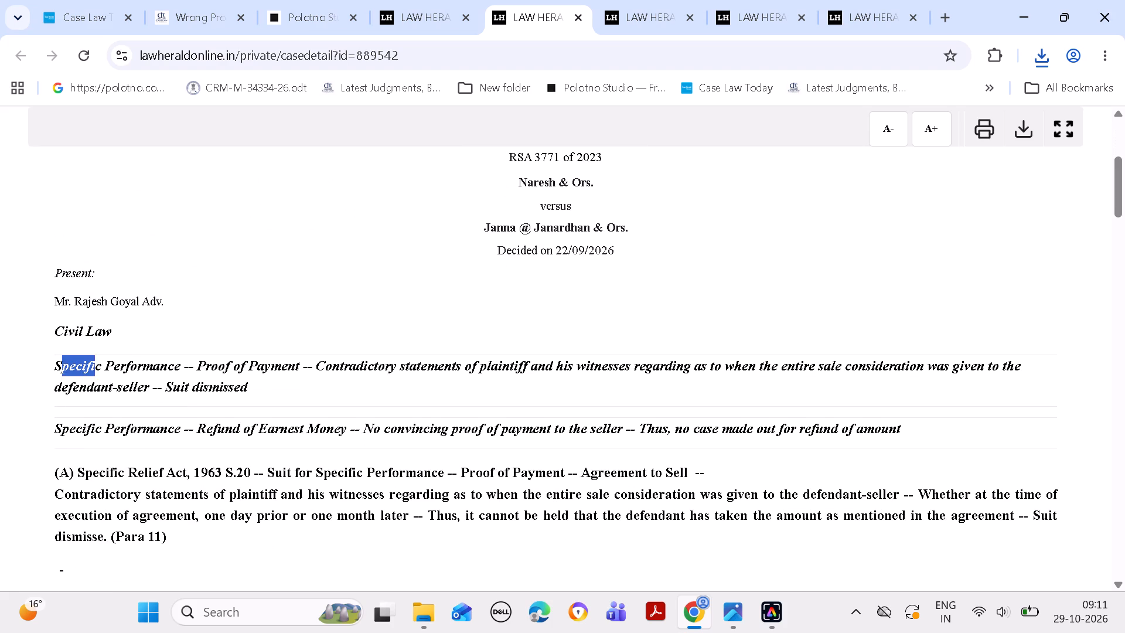
left_click_drag(103, 366, 281, 389)
key("ctrl+c")
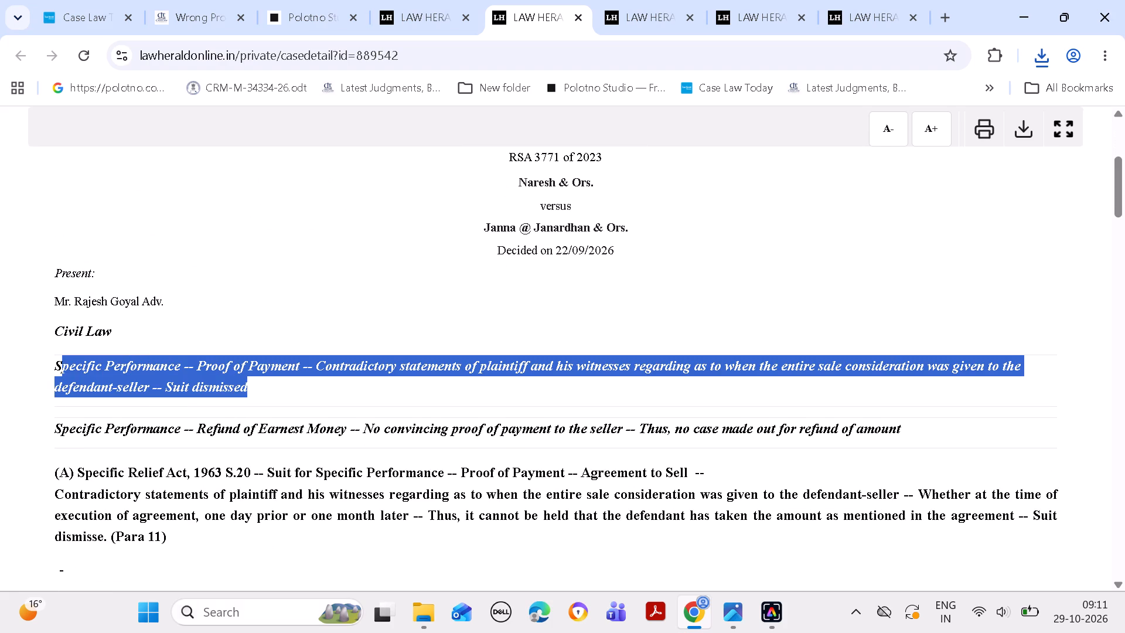
left_click(281, 399)
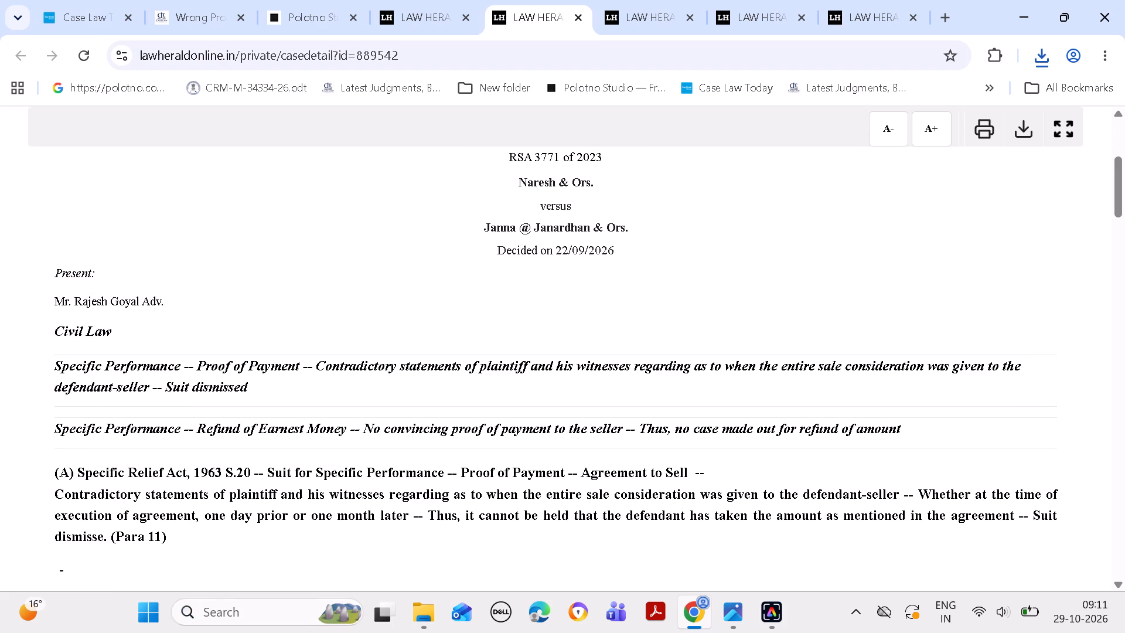
left_click_drag(56, 364, 74, 373)
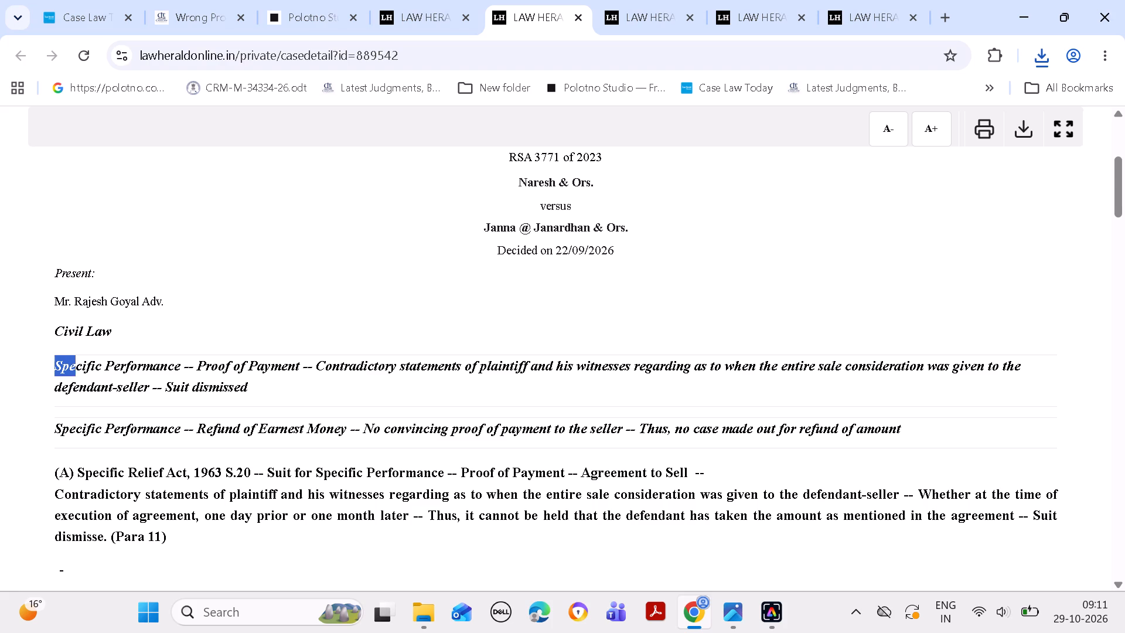
left_click_drag(74, 373, 288, 393)
key("ctrl+c")
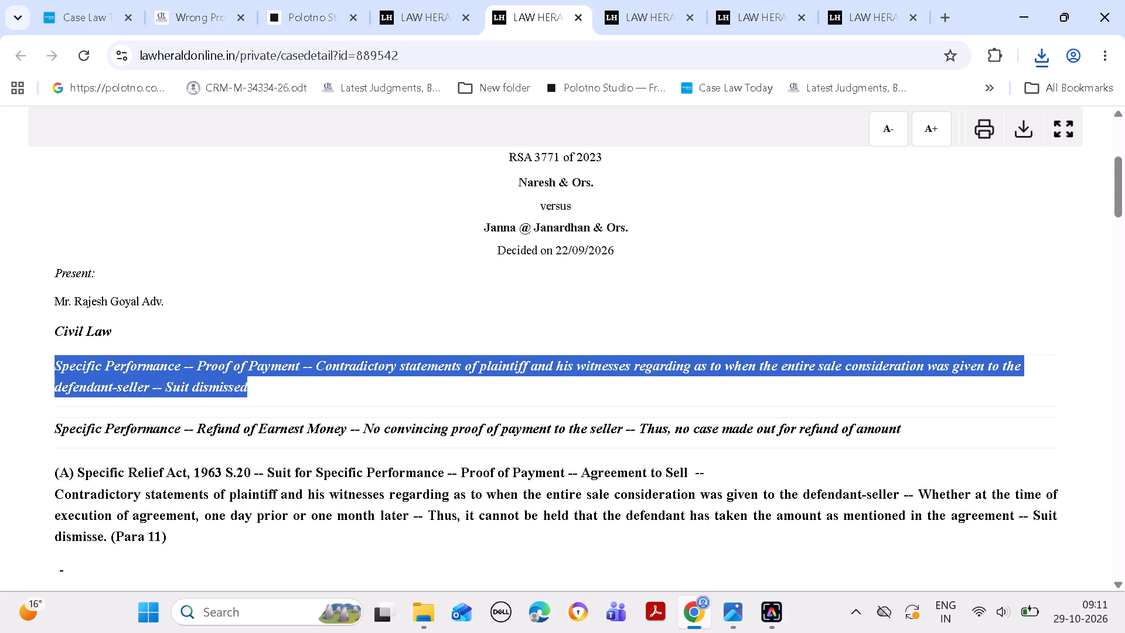
left_click(285, 614)
key("ctrl+v")
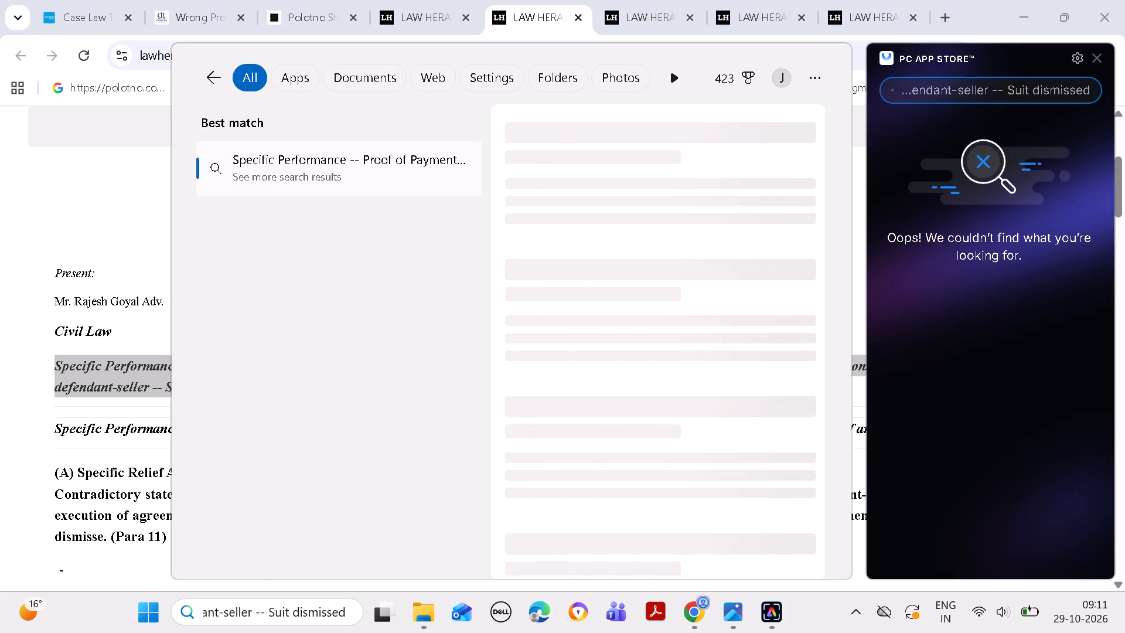
key("ctrl+a")
key("ctrl+c")
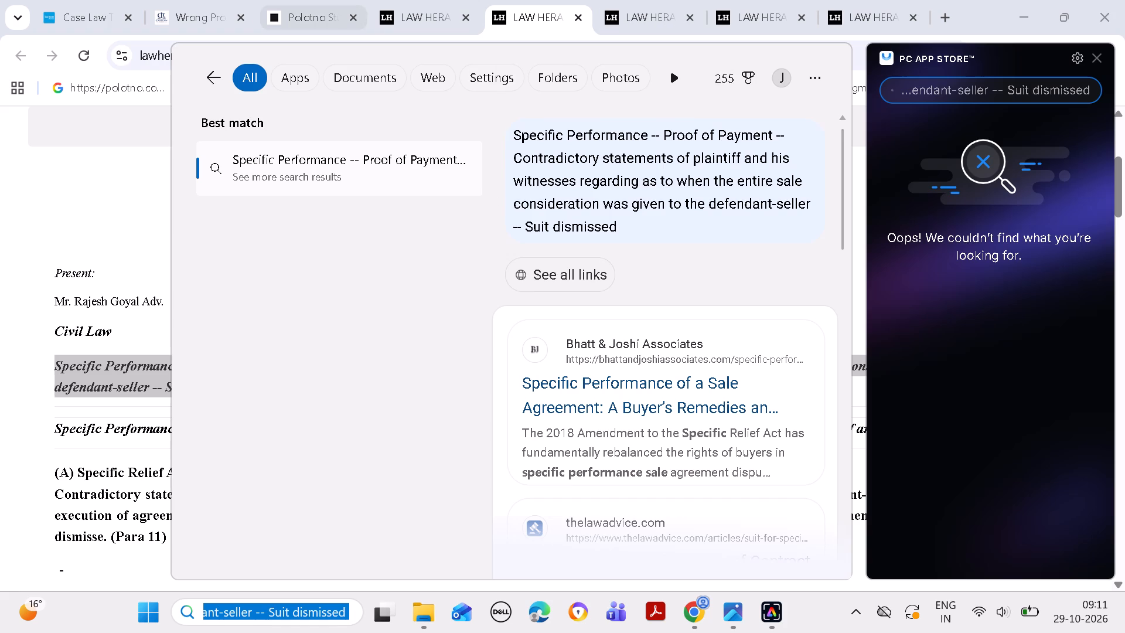
In Polotno Studio, replace the poster's "Suit for Passage" text with the copied "Specific Performance -- Proof of Payment" headnote.
left_click(323, 16)
double_click(588, 352)
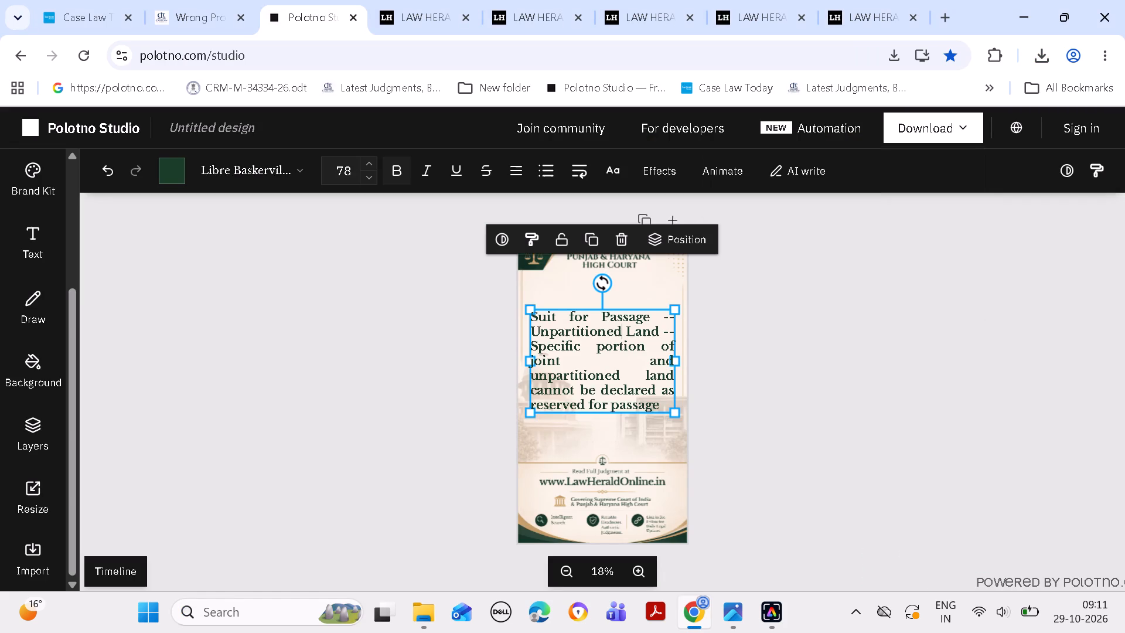
key("ctrl+a")
key("ctrl+v")
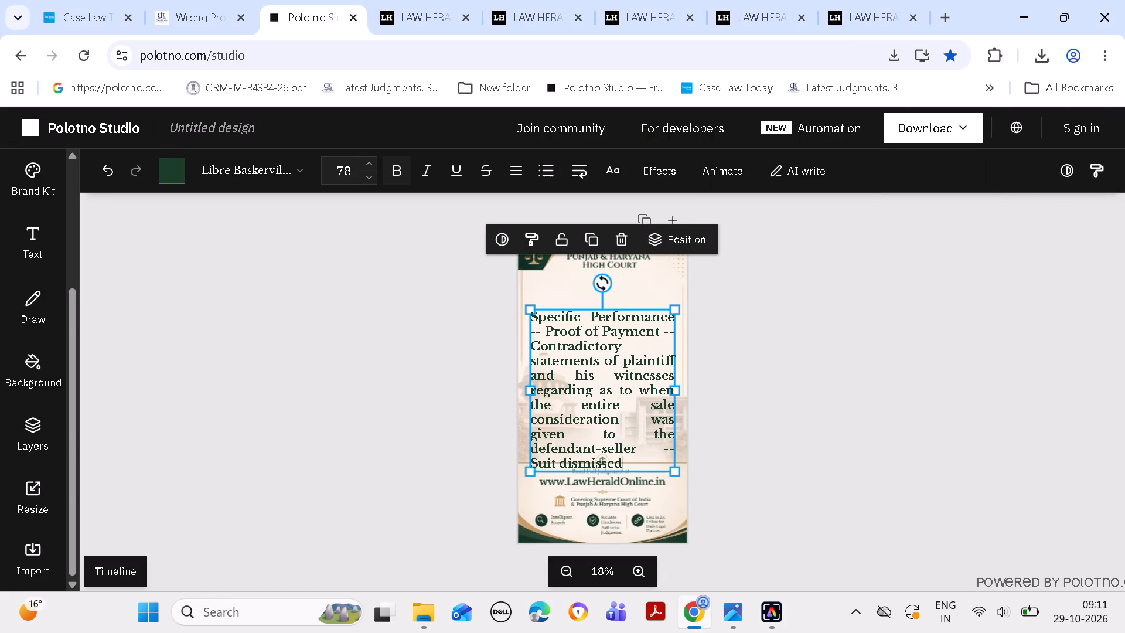
Reduce the poster headnote's font size to 68 so it fits above the website footer.
triple_click(373, 174)
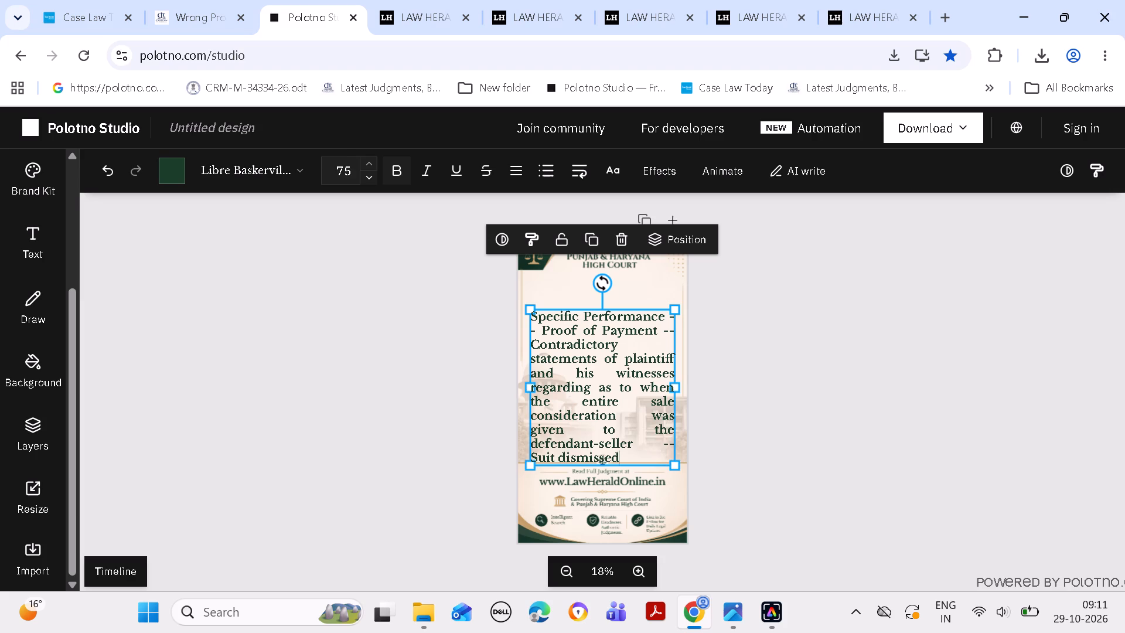
left_click(374, 174)
left_click(373, 176)
left_click(373, 176)
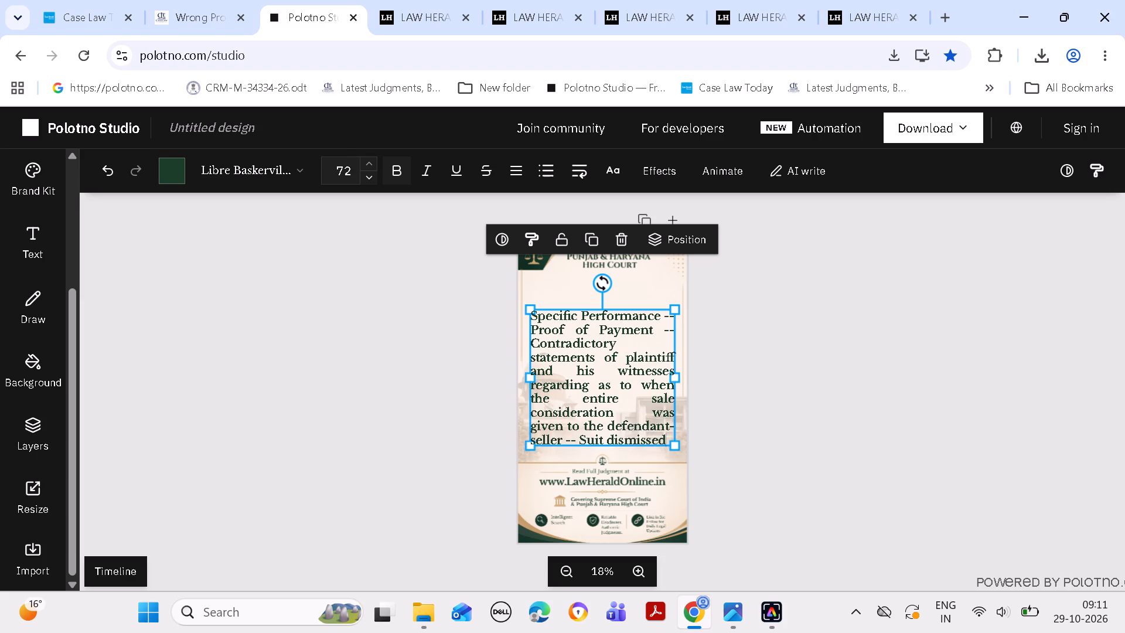
left_click(373, 176)
left_click(373, 177)
left_click(373, 177)
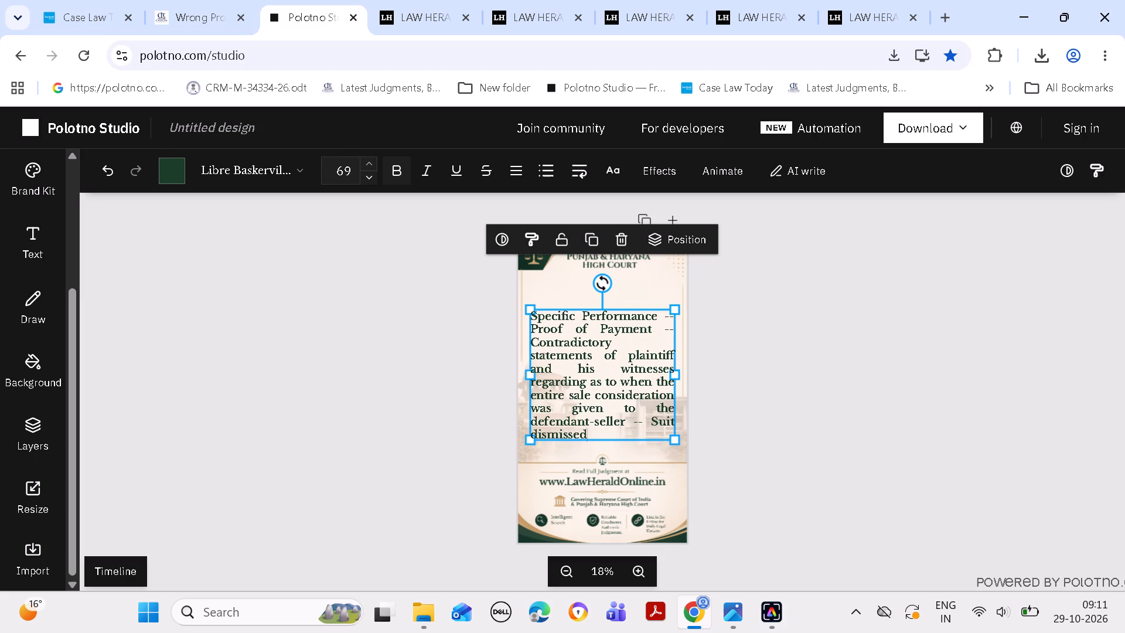
left_click(373, 177)
left_click(745, 367)
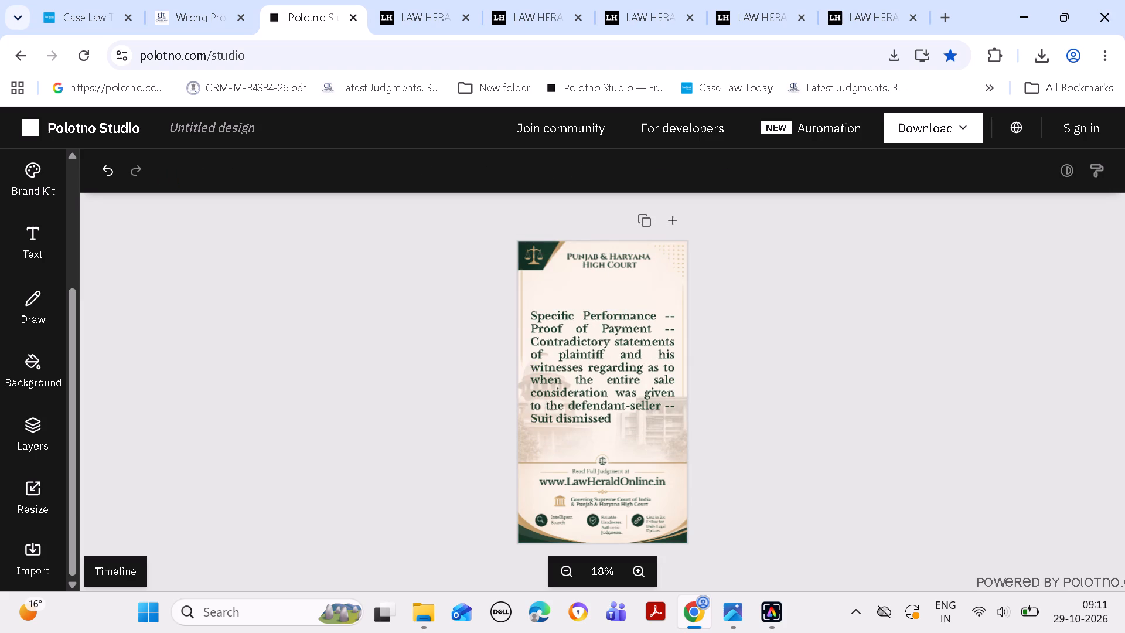
Move the headnote text block slightly upward on the poster, keeping it horizontally centred.
left_click_drag(609, 379, 609, 376)
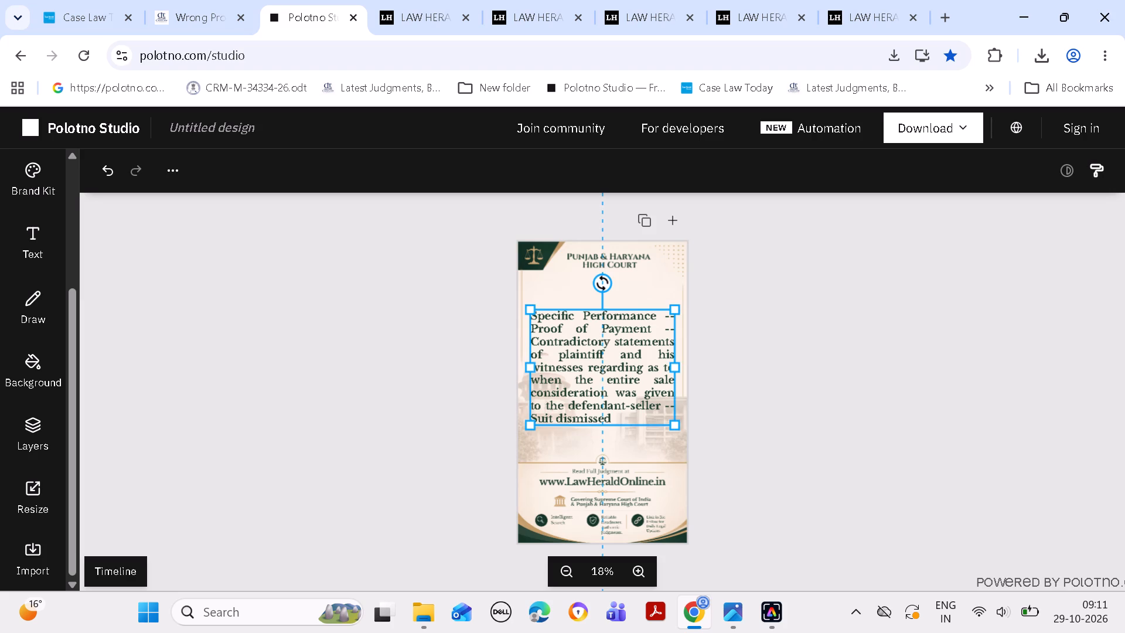
left_click_drag(609, 376, 609, 375)
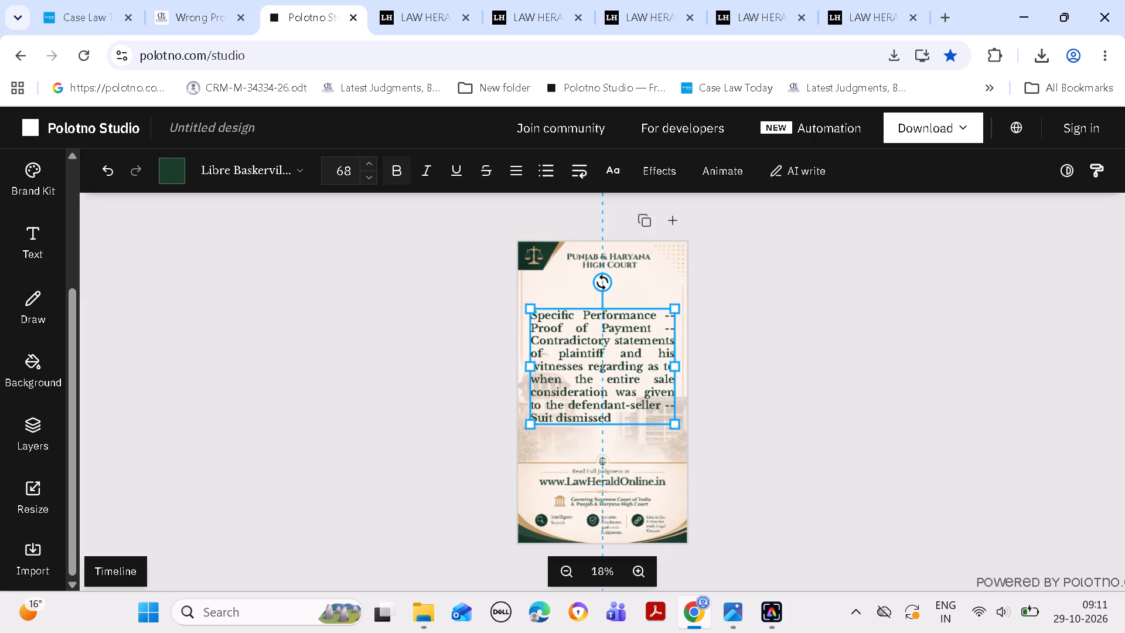
left_click_drag(609, 375, 609, 373)
left_click(797, 337)
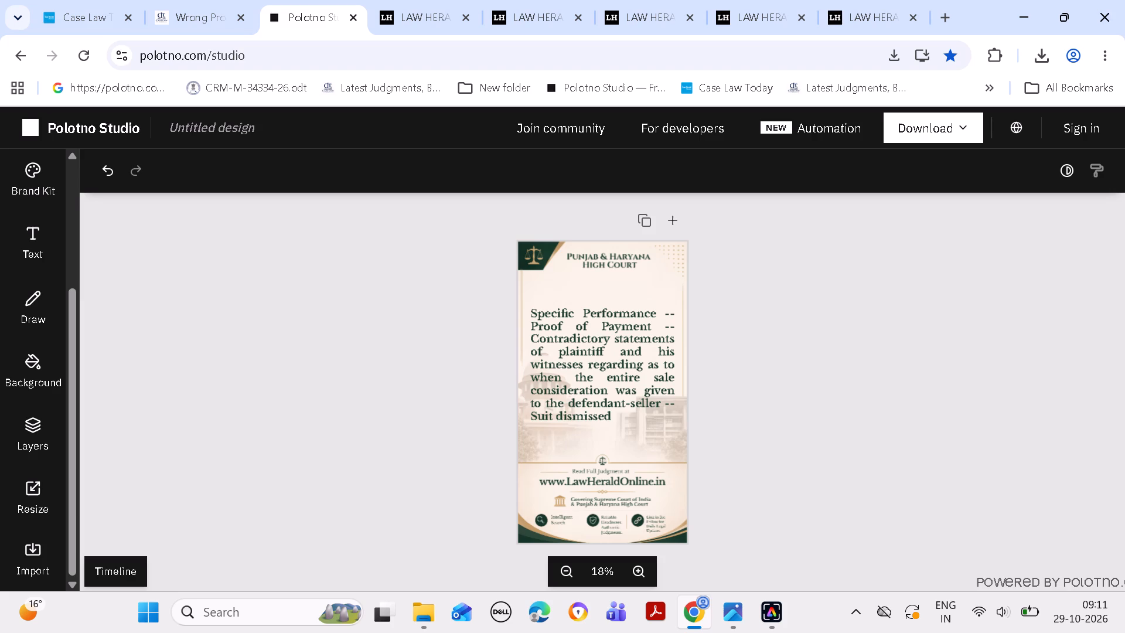
Download the "Specific Performance -- Proof of Payment" poster as a 1080 × 1920 px PNG.
left_click(938, 129)
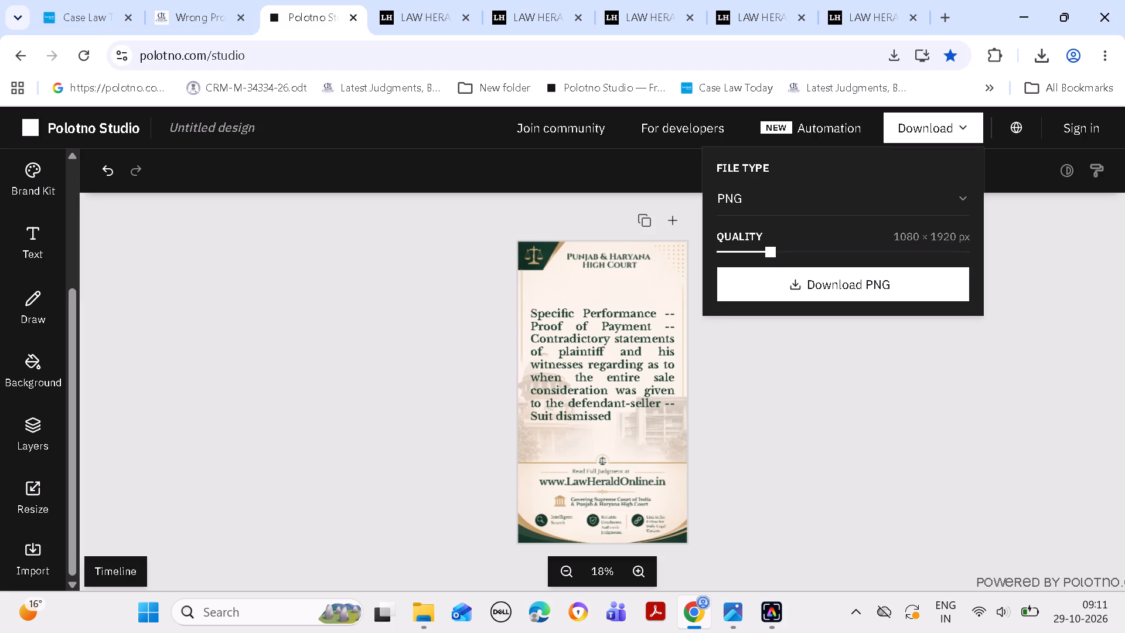
left_click(892, 274)
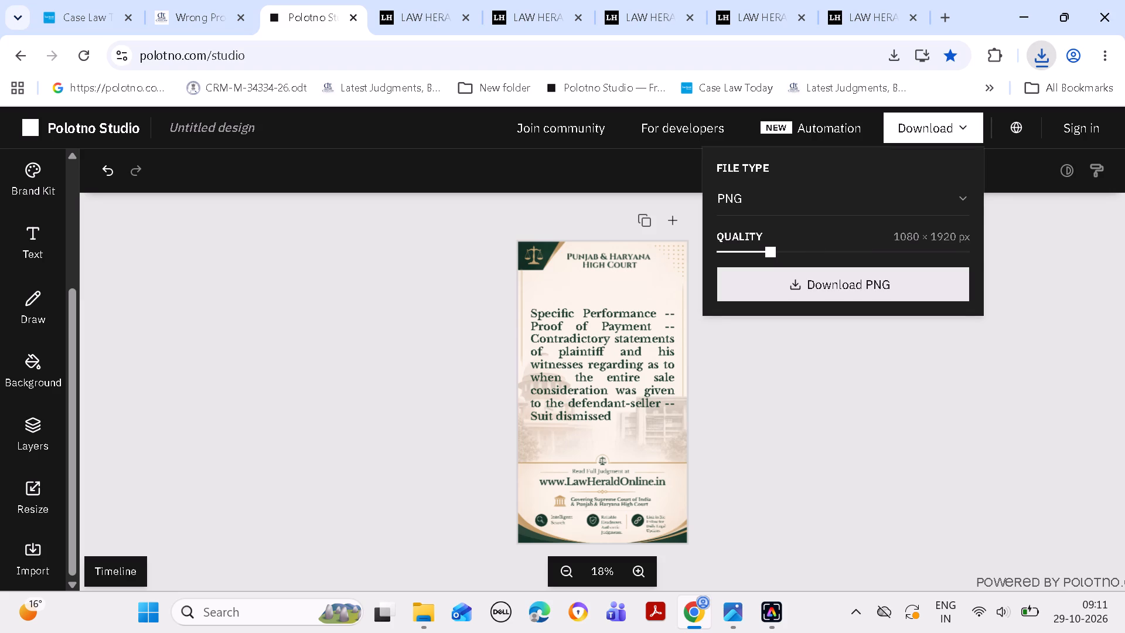
Copy the specific-performance----proof-of-payment PNG from Downloads into the FB ONLINE POST---29 OCT folder.
left_click(990, 97)
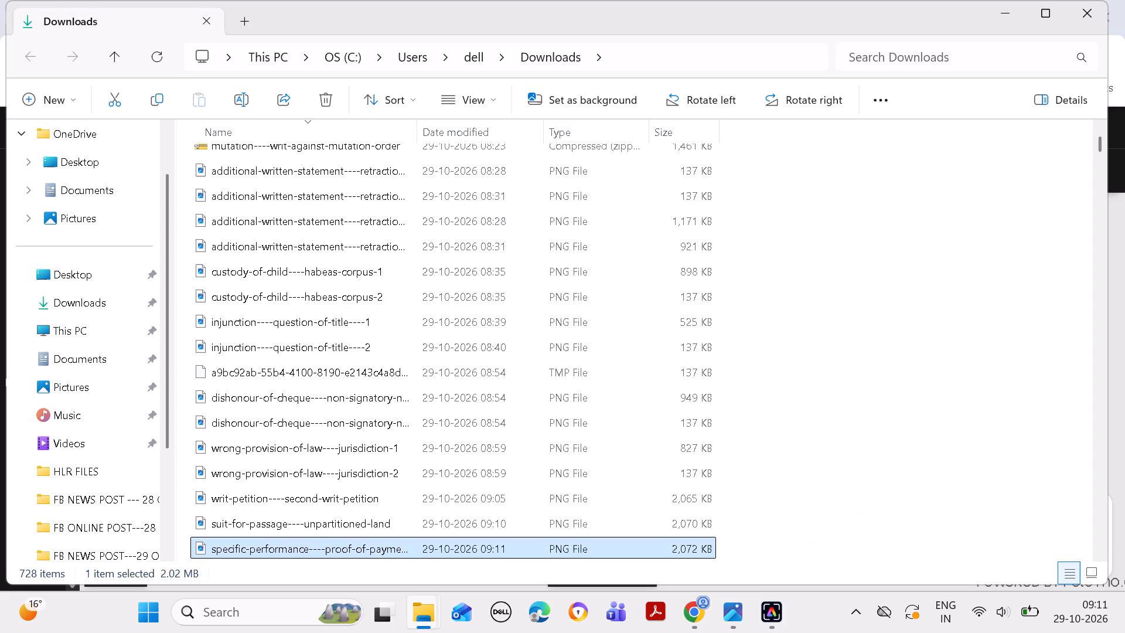
key("ctrl+c")
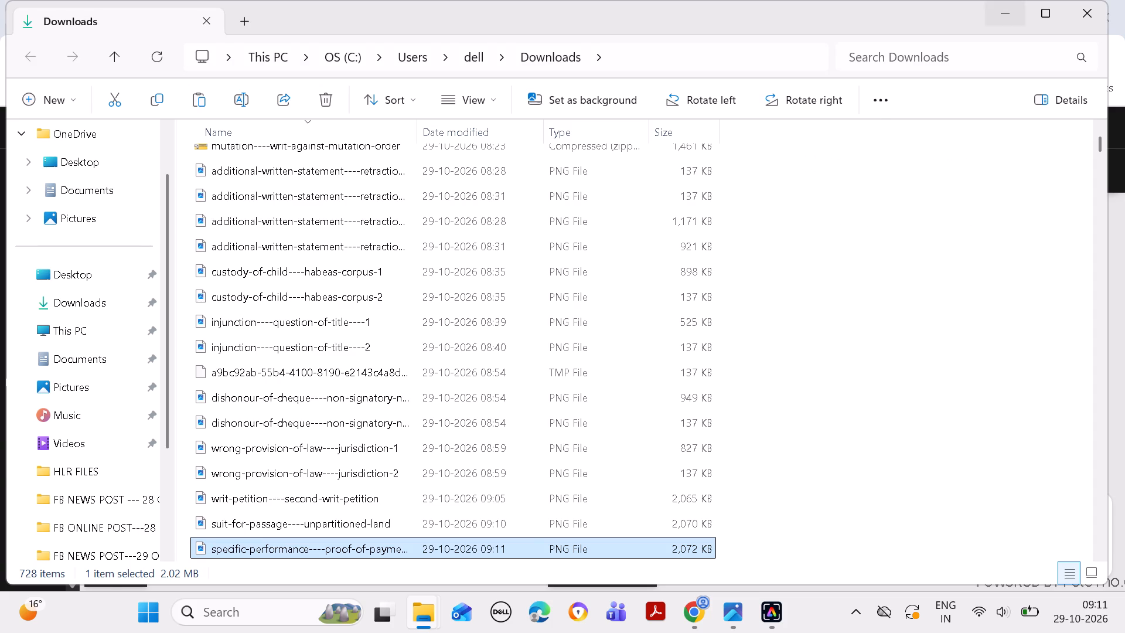
left_click(1004, 7)
left_click(1027, 10)
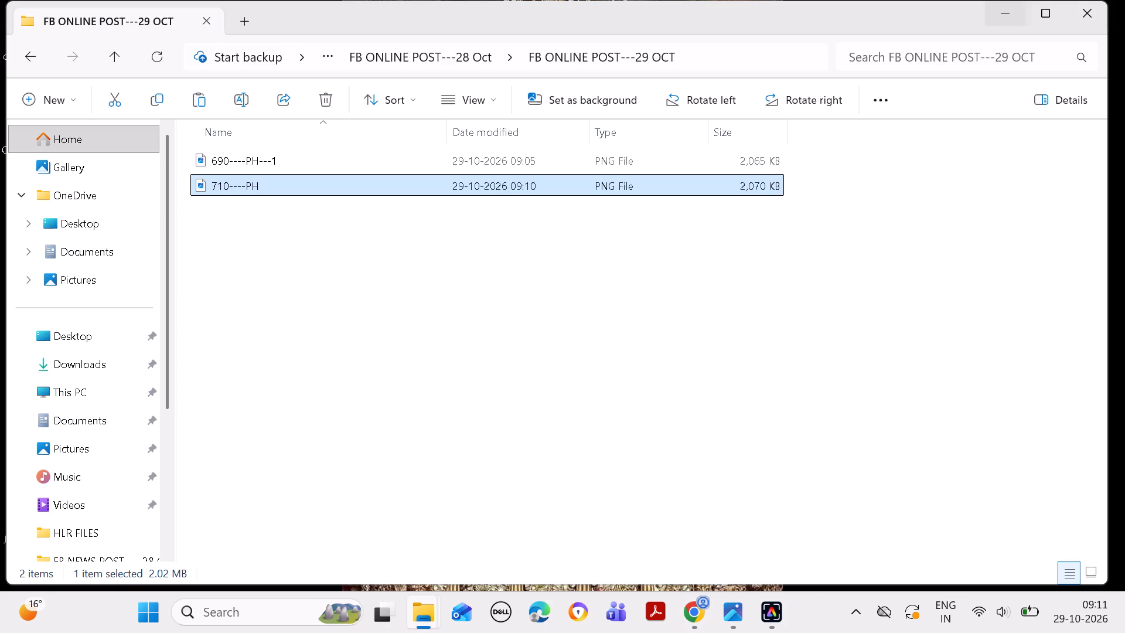
left_click(835, 268)
key("ctrl+v")
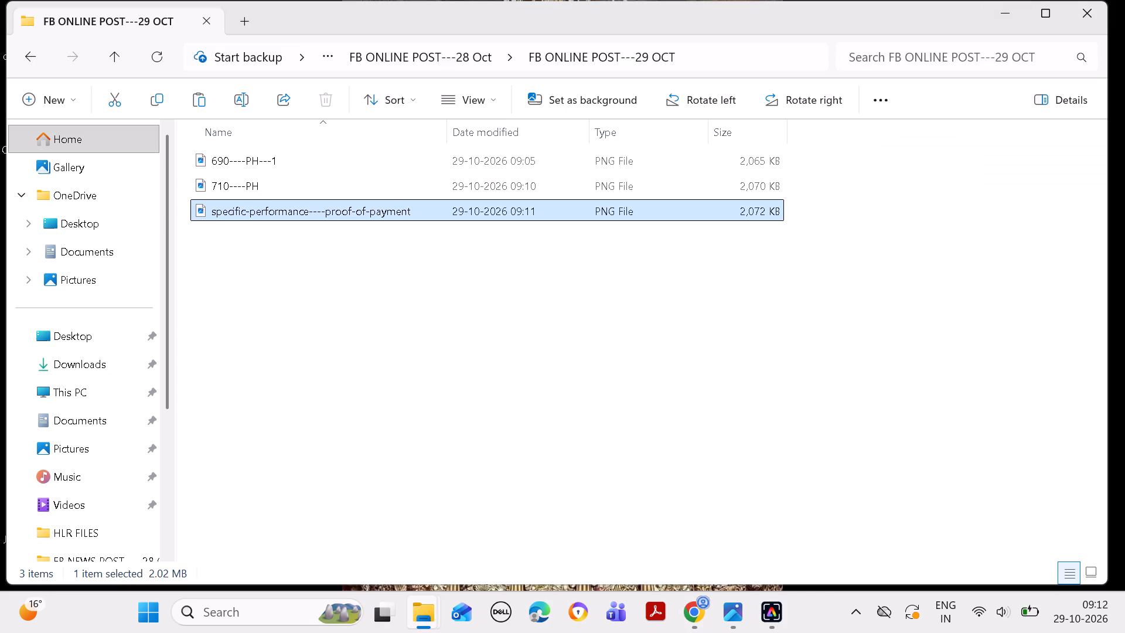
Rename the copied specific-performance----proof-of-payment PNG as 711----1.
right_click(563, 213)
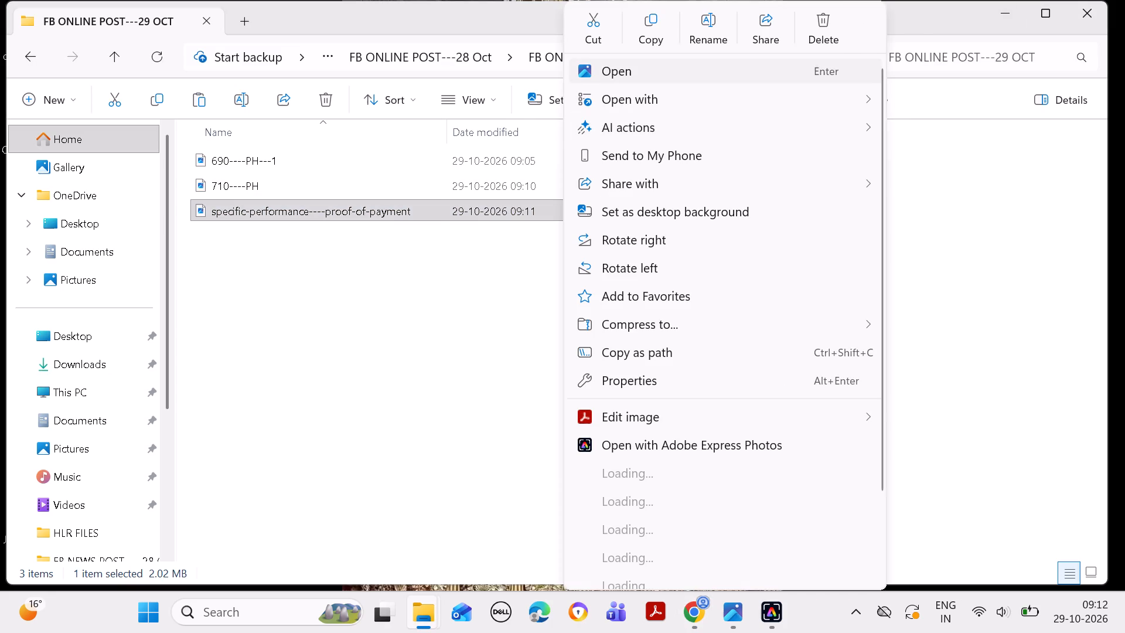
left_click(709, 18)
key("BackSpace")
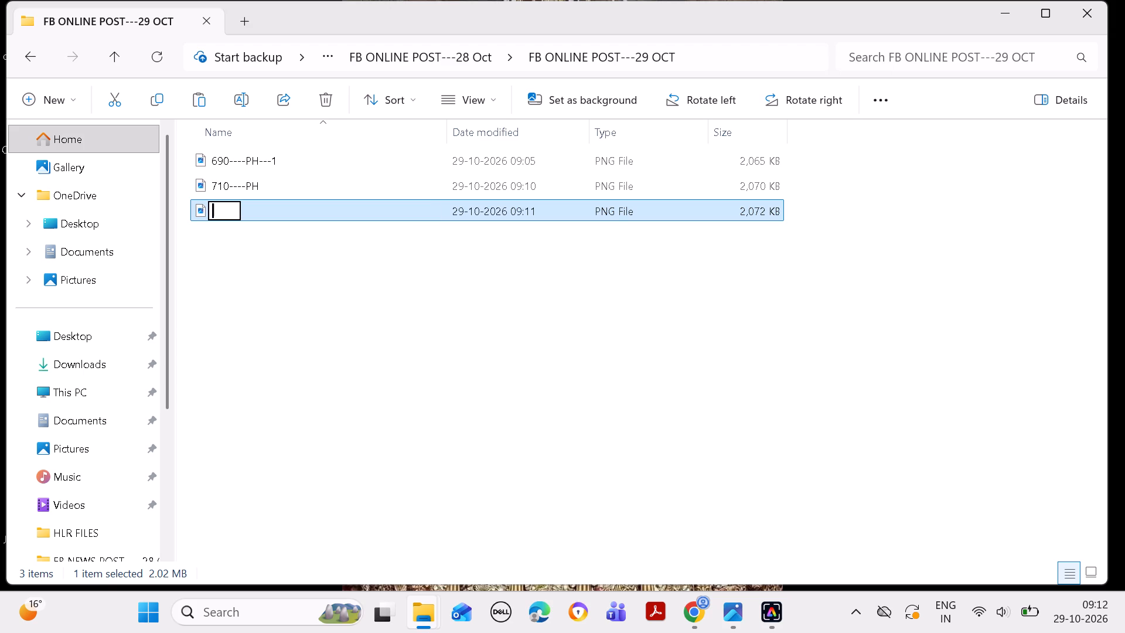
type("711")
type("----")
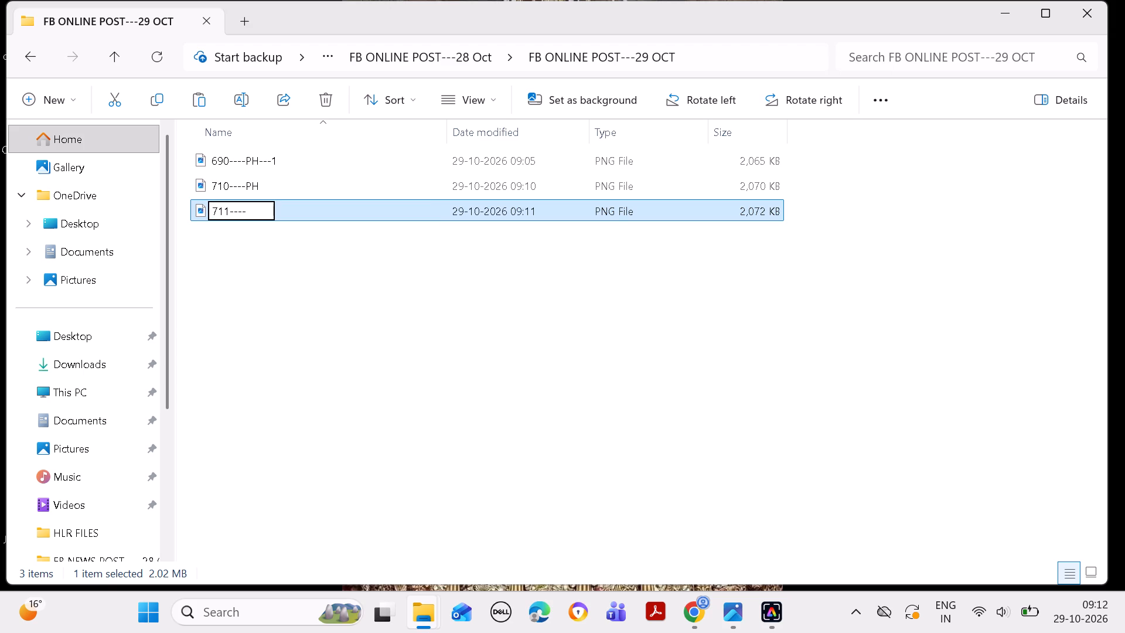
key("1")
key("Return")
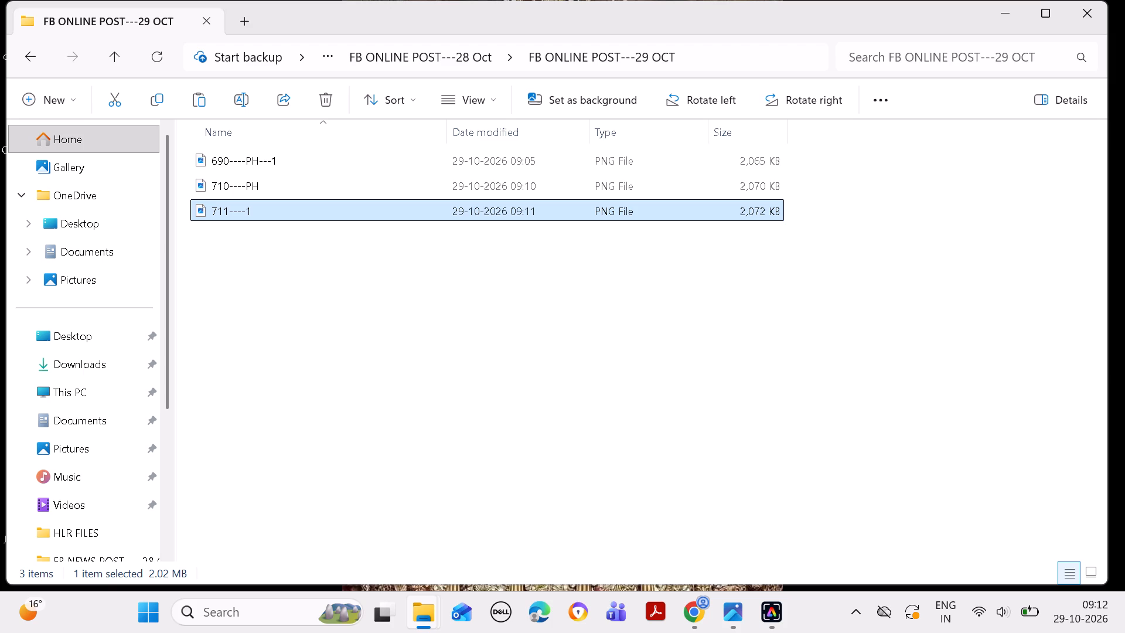
Add the court code to the 711 file's name, renaming it as 711----PH----1.
right_click(316, 202)
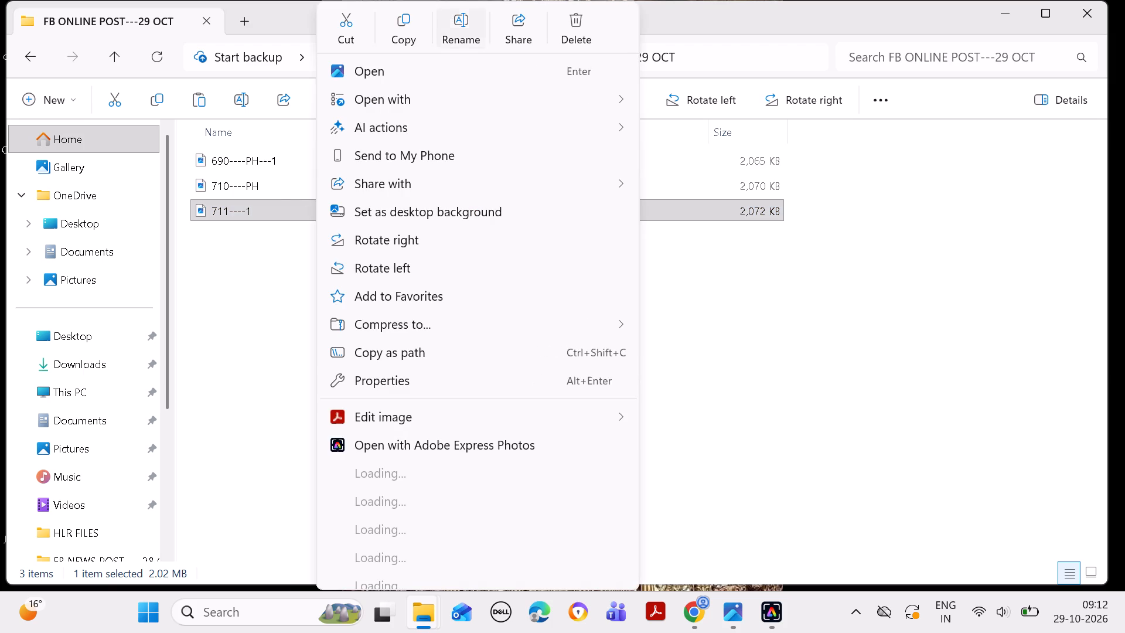
left_click(462, 13)
left_click(268, 207)
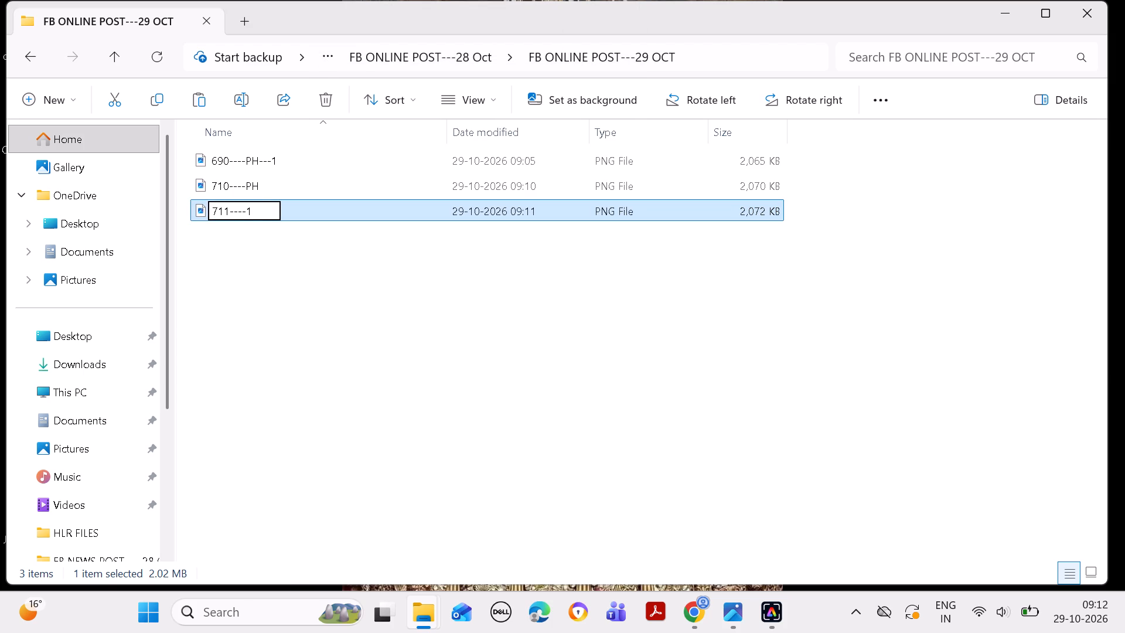
left_click(268, 206)
key("BackSpace")
type("----1")
key("Return")
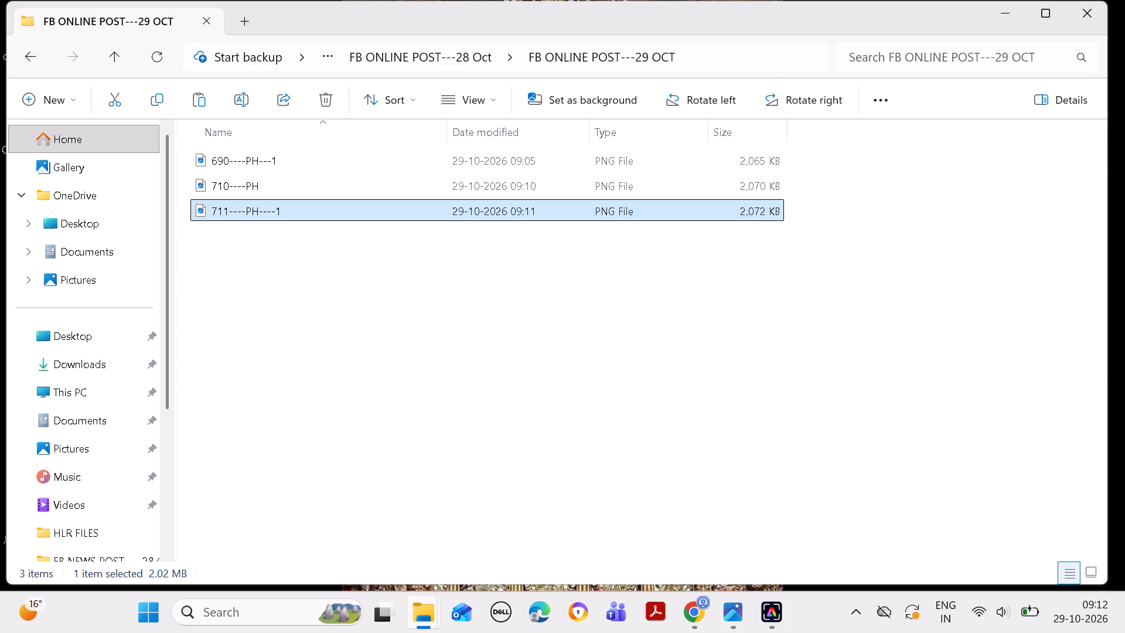
In Chrome, copy the "Specific Performance -- Refund of Earnest Money" headnote from the 2026 Law Herald Online 711 judgment, using Windows Search for plain text.
left_click(686, 605)
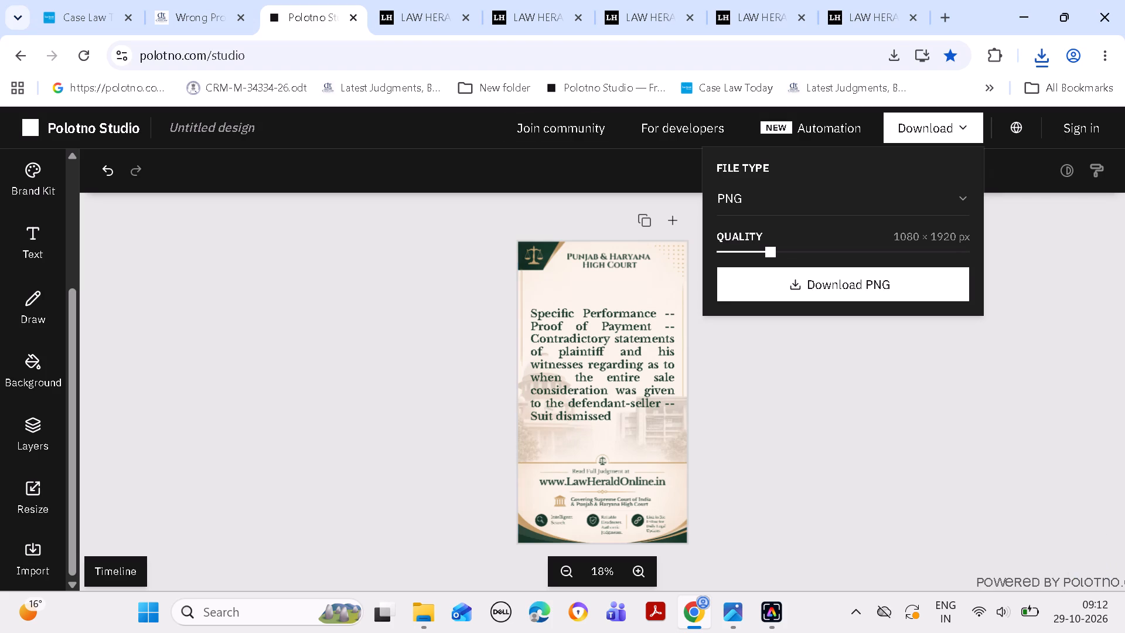
left_click(530, 22)
left_click(110, 428)
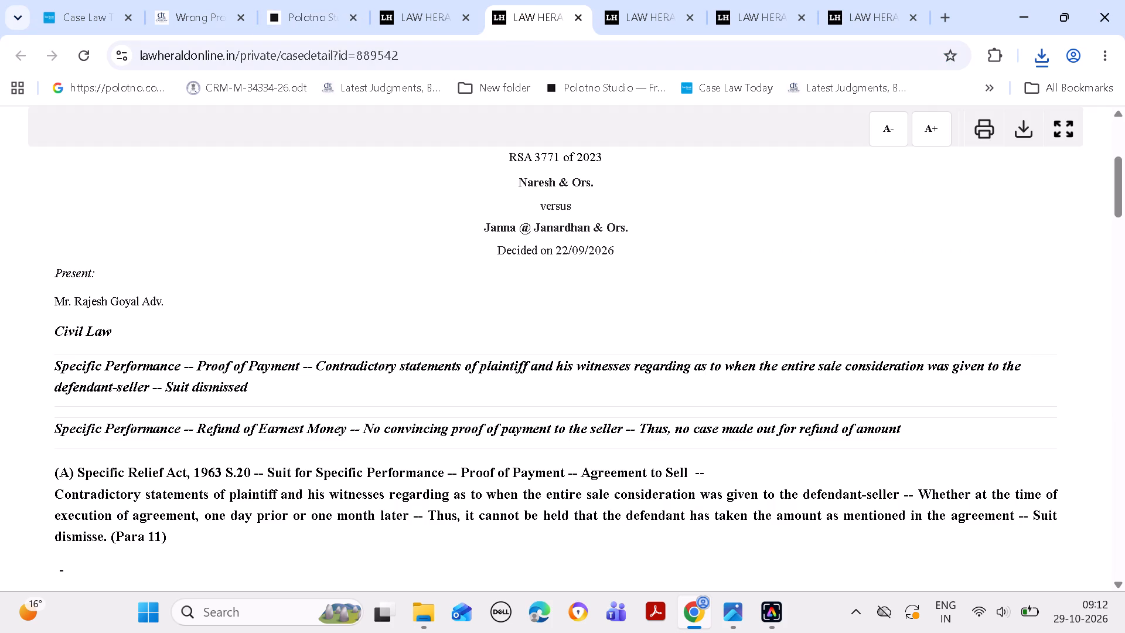
left_click_drag(57, 423, 910, 420)
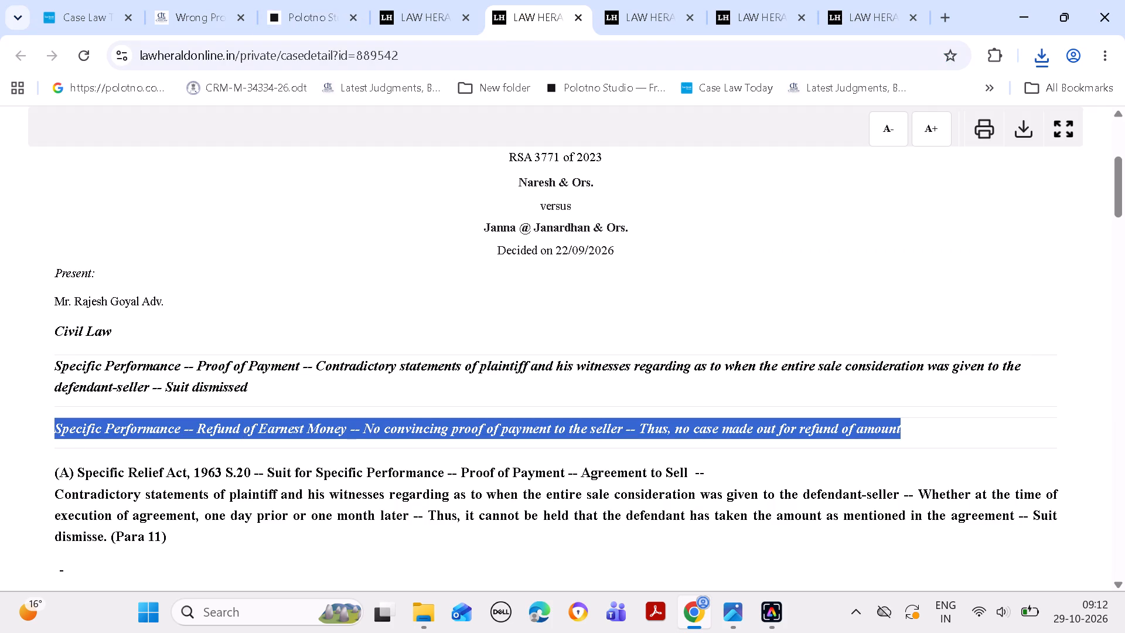
left_click_drag(910, 420, 911, 420)
key("ctrl+c")
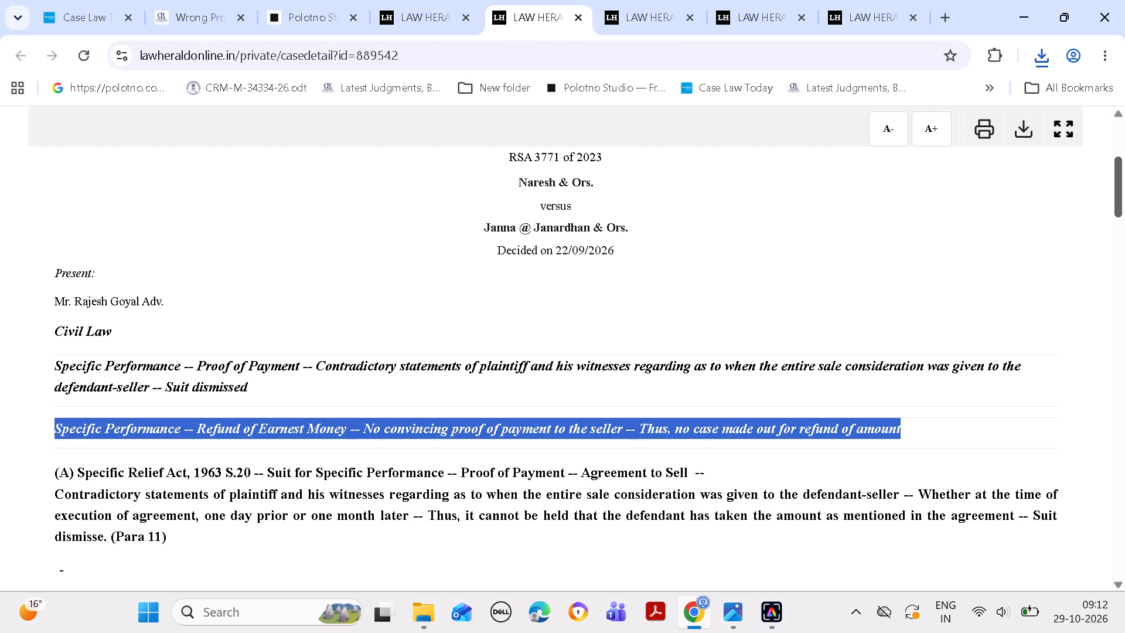
left_click_drag(1124, 196, 1123, 170)
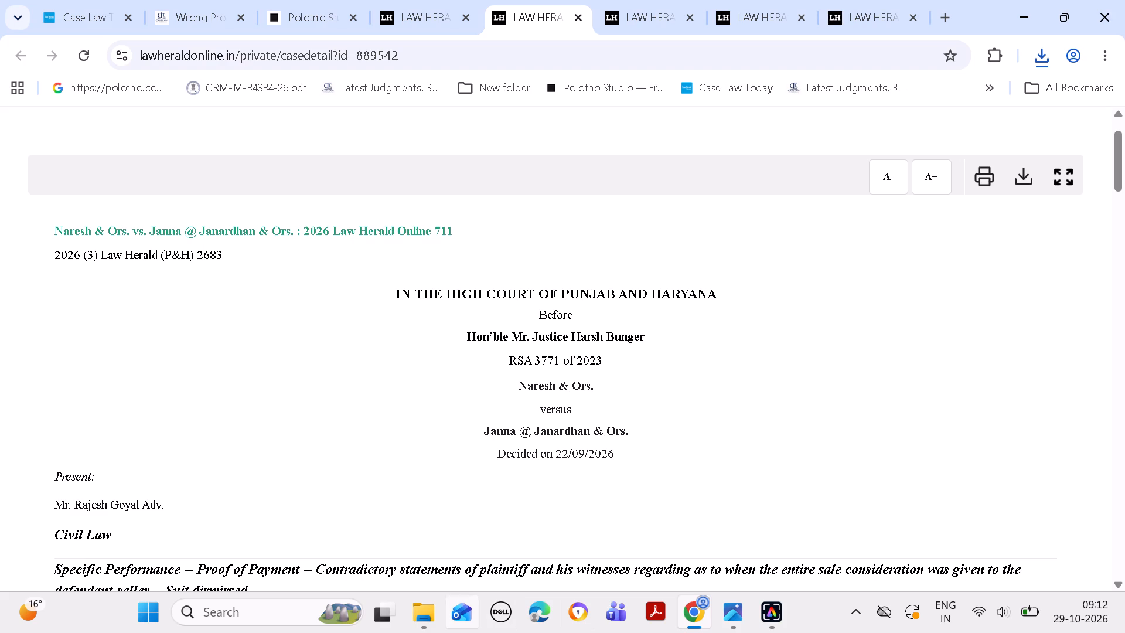
left_click(247, 611)
key("ctrl+v")
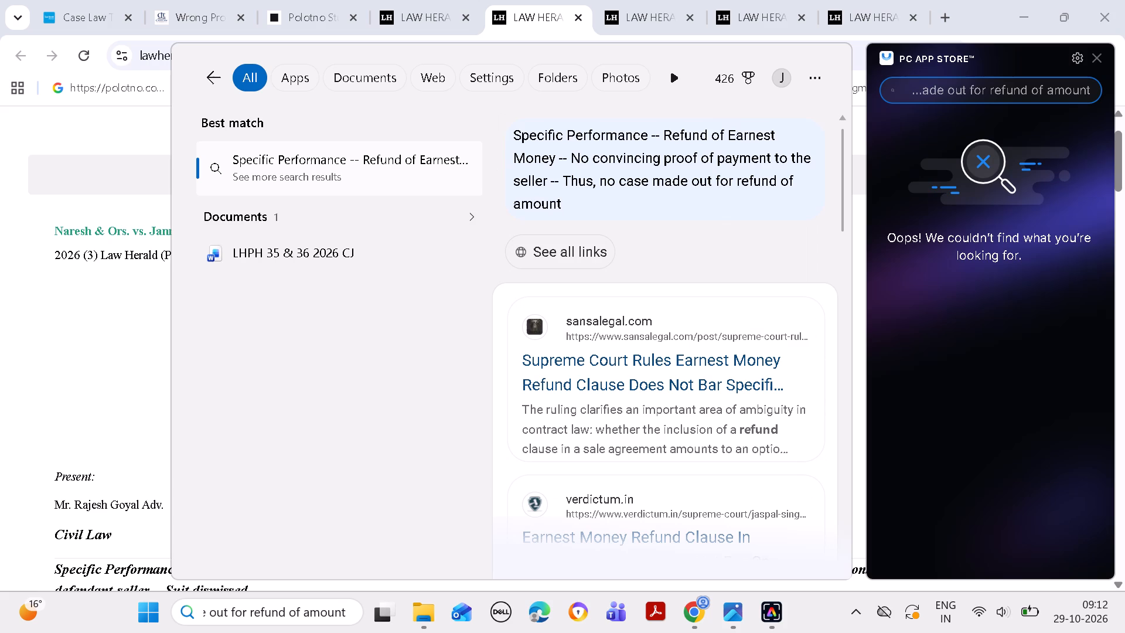
key("ctrl+a")
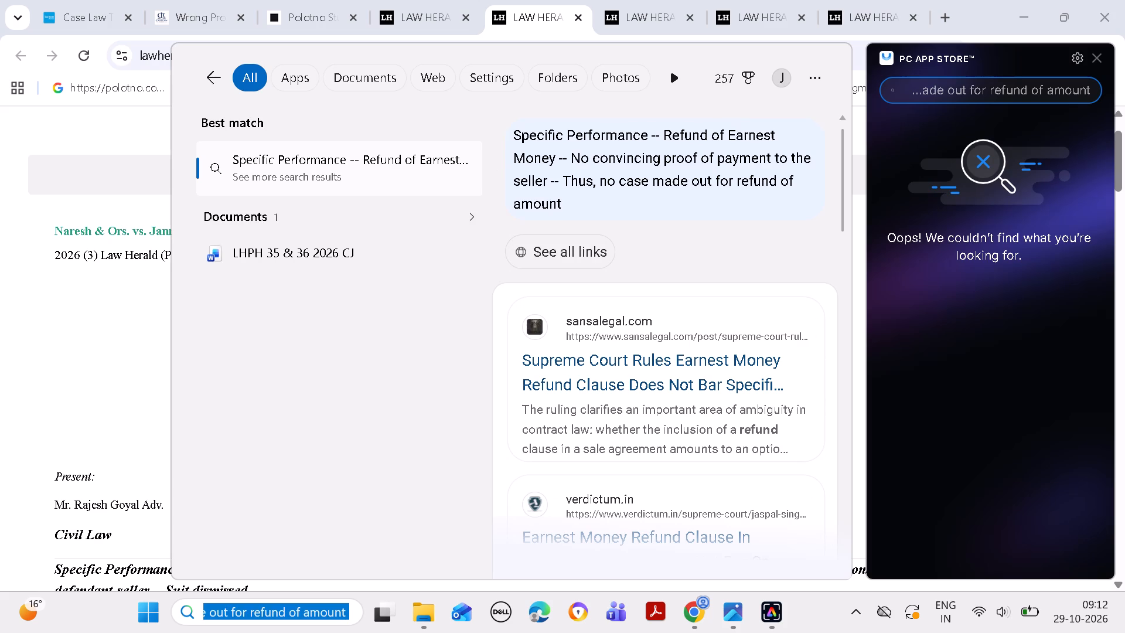
key("ctrl+c")
Replace the Punjab & Haryana High Court poster's headnote in Polotno Studio with the copied "Specific Performance -- Refund of Earnest Money" text.
left_click(322, 9)
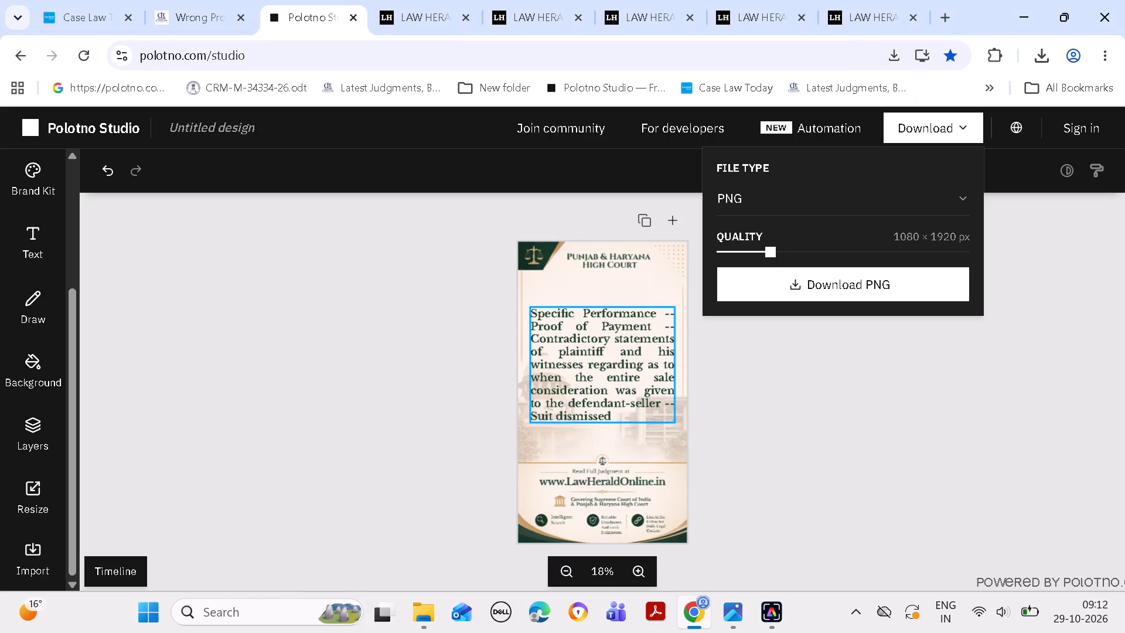
double_click(609, 353)
key("ctrl+a")
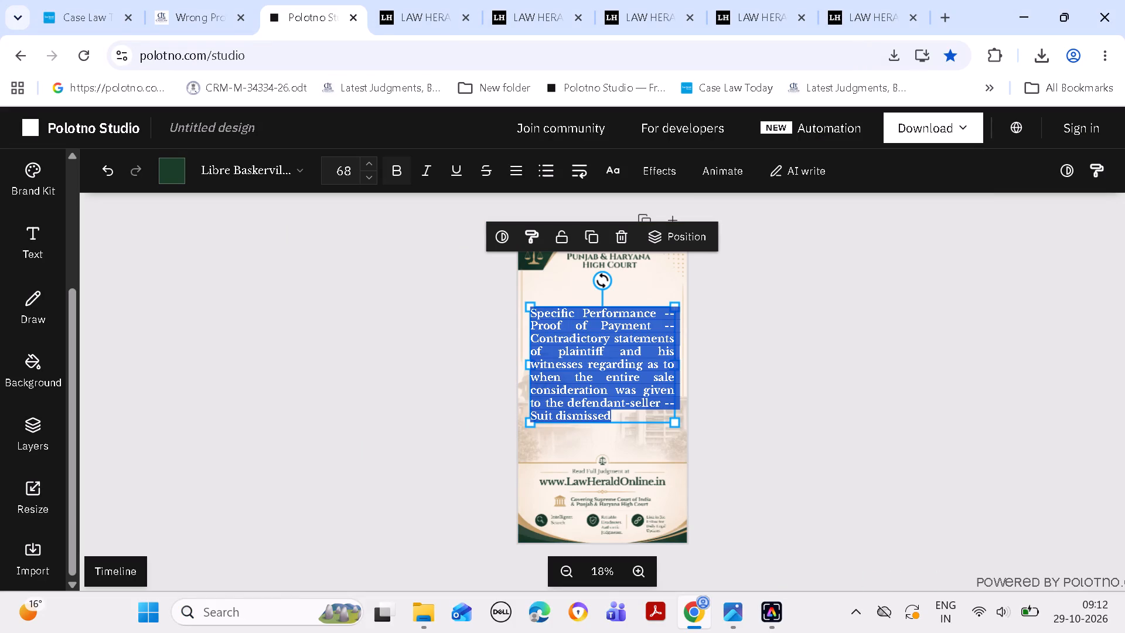
key("ctrl+v")
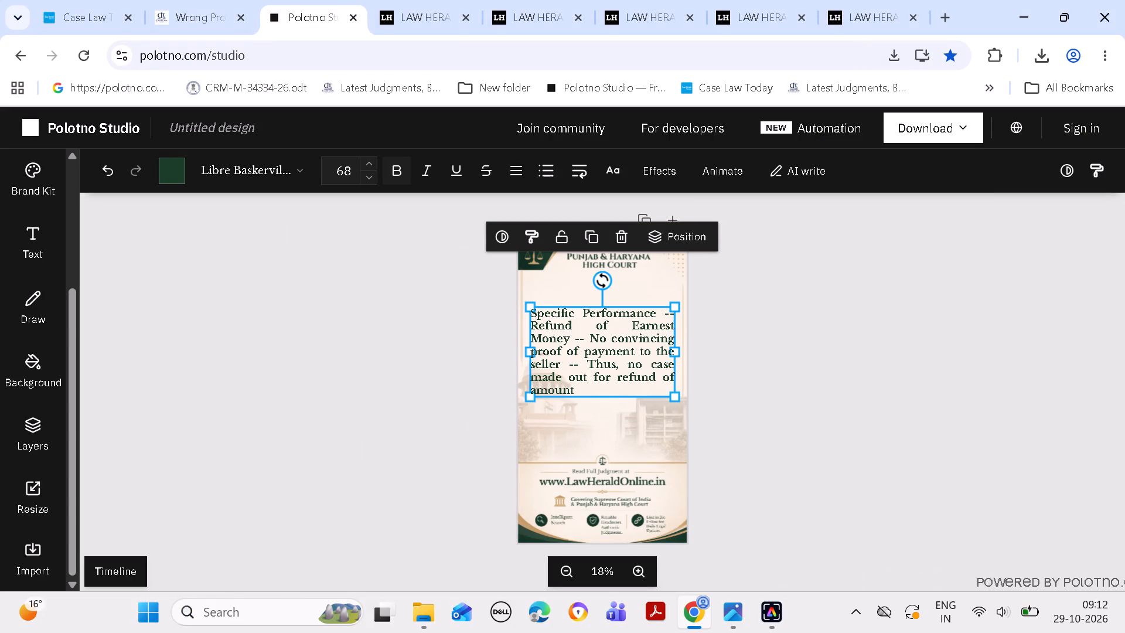
Set the poster headnote's font size to 81.
triple_click(373, 158)
triple_click(373, 158)
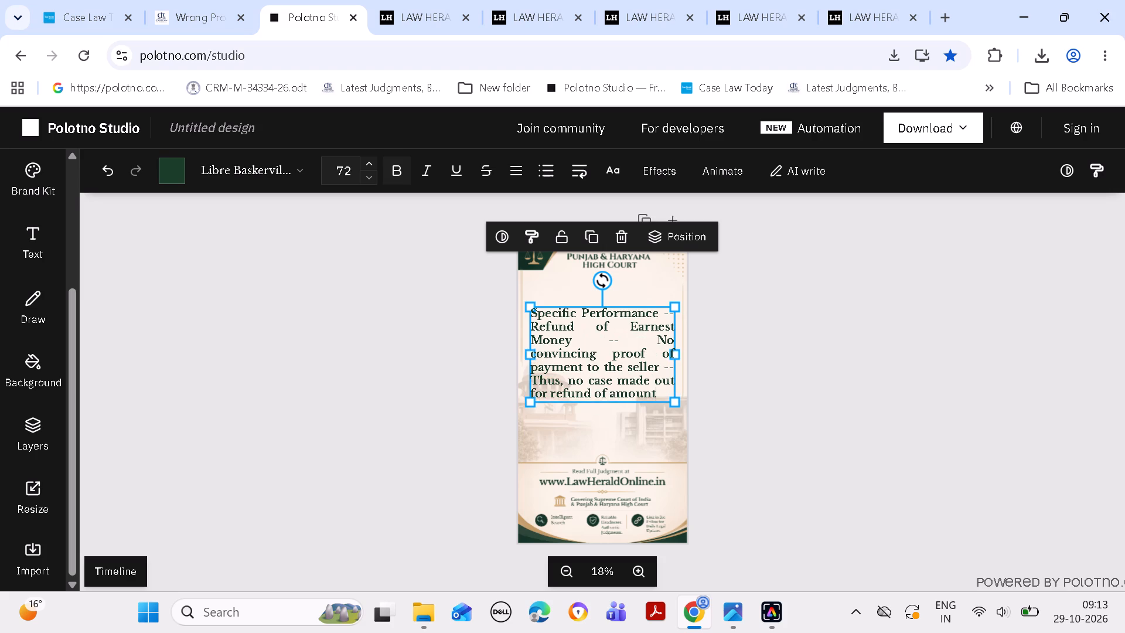
left_click(373, 159)
triple_click(371, 162)
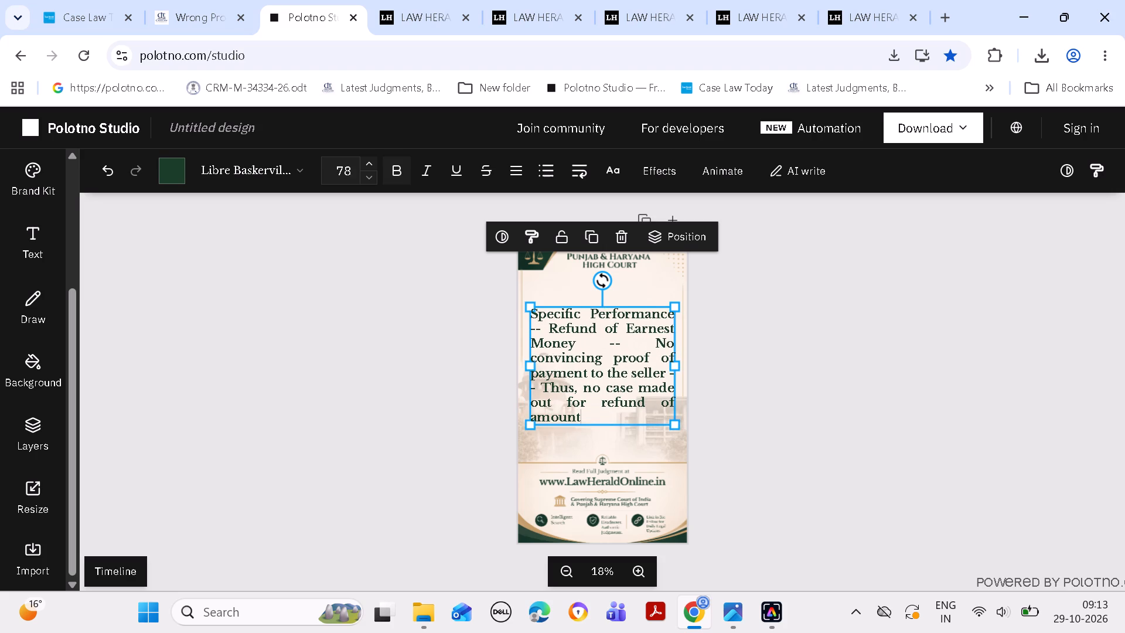
triple_click(371, 162)
left_click(371, 162)
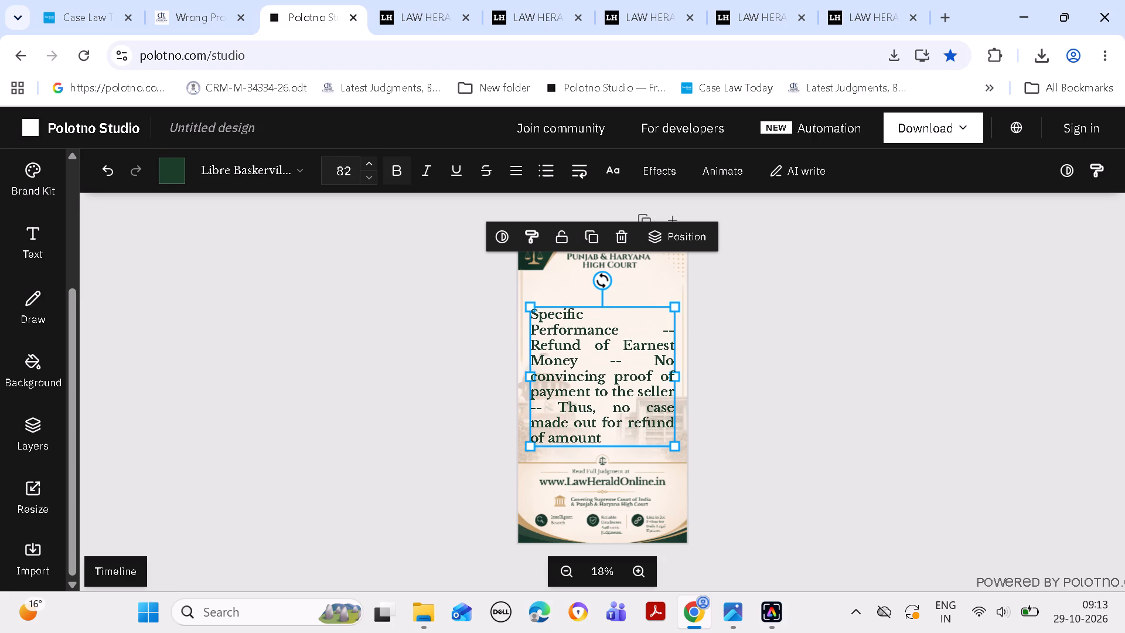
left_click(373, 178)
left_click(758, 345)
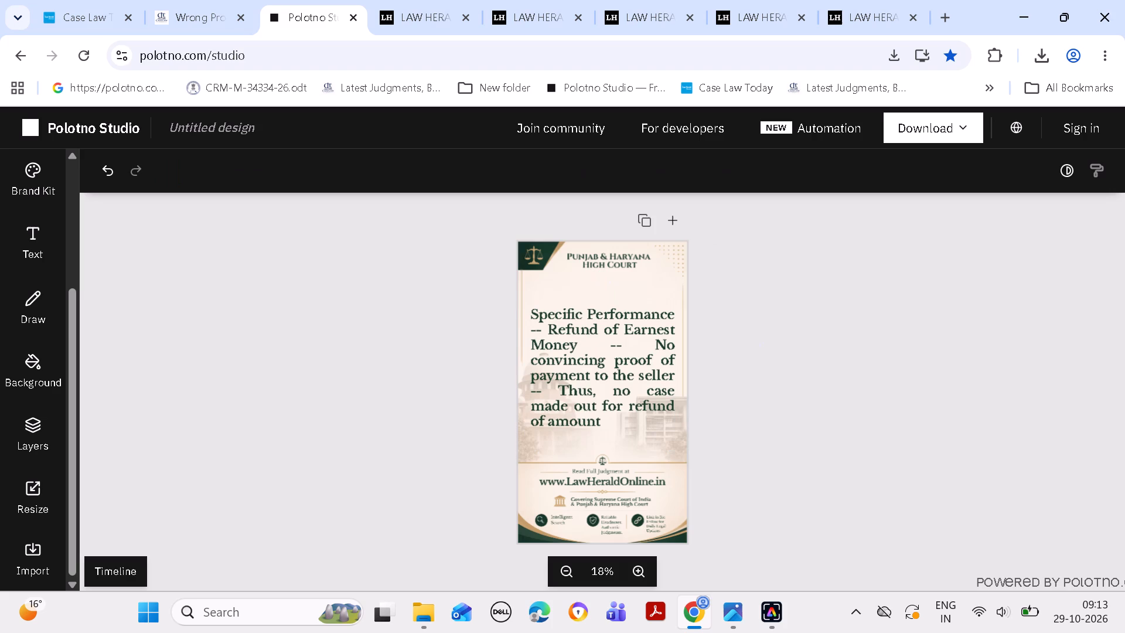
Move the headnote text block slightly upward on the poster, keeping it horizontally centred.
left_click_drag(598, 389, 598, 384)
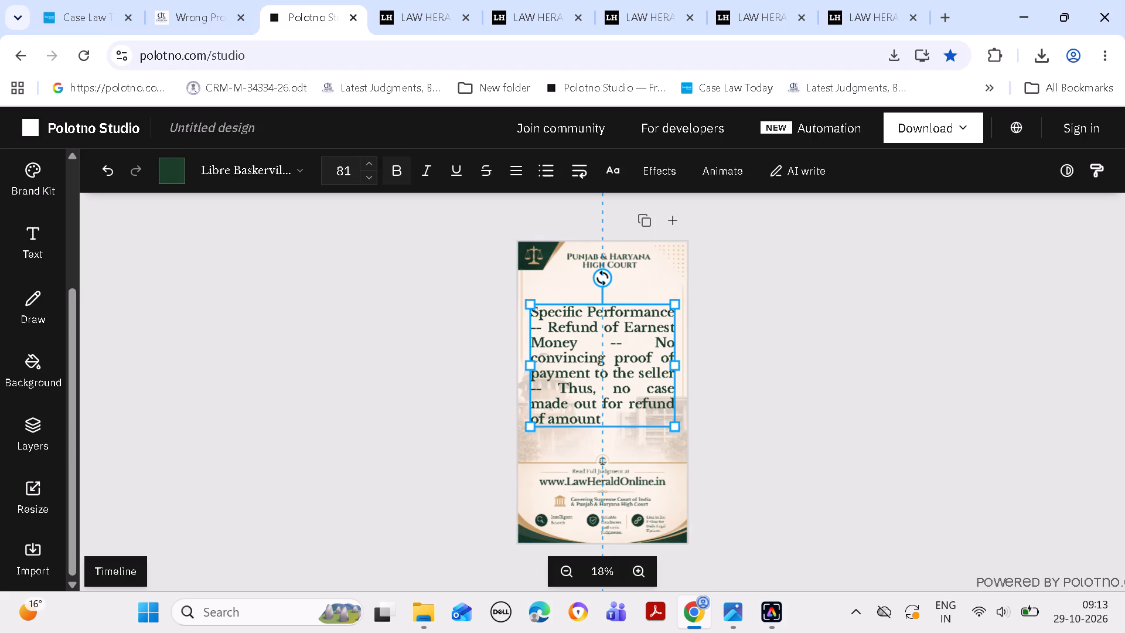
left_click_drag(598, 384, 598, 382)
left_click(857, 342)
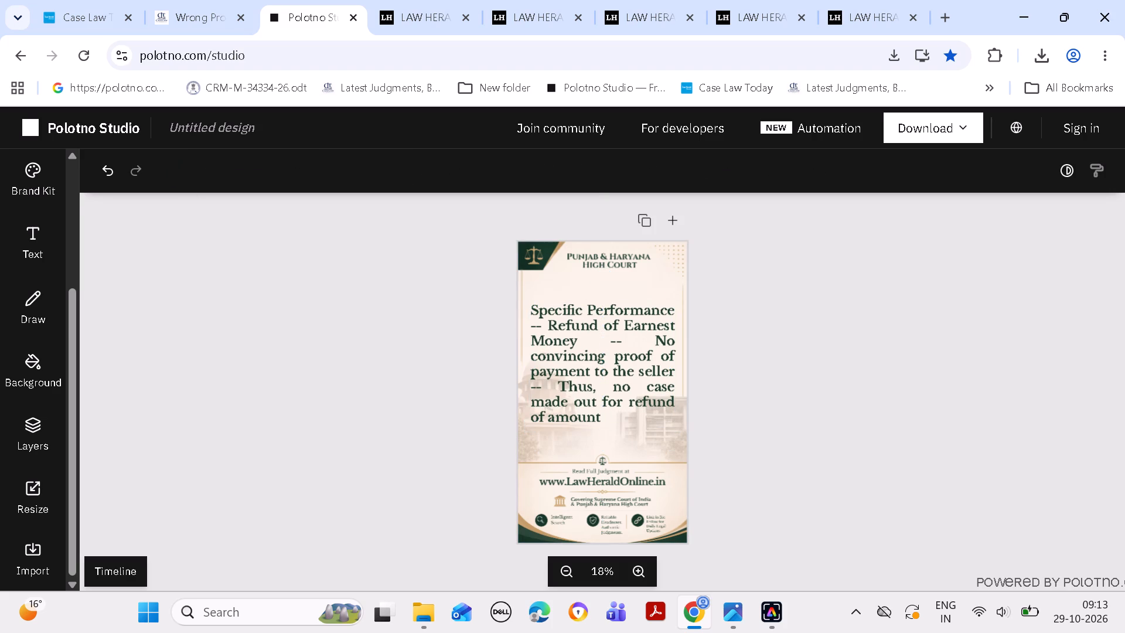
Download the "Specific Performance -- Refund of Earnest Money" poster as a 1080 × 1920 px PNG.
left_click(929, 127)
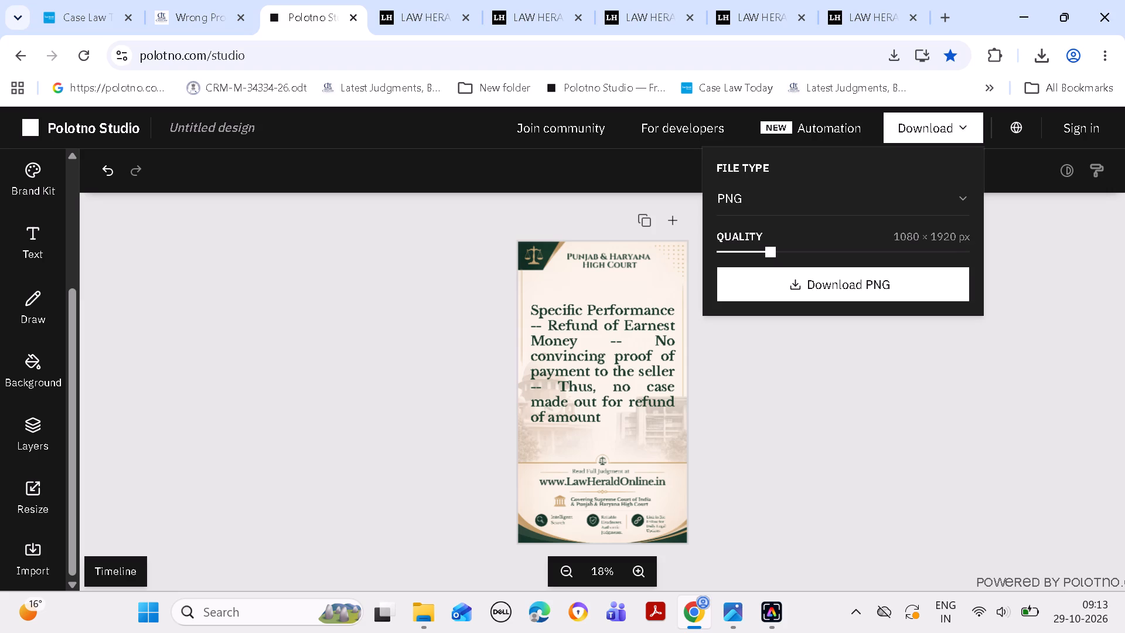
left_click(861, 279)
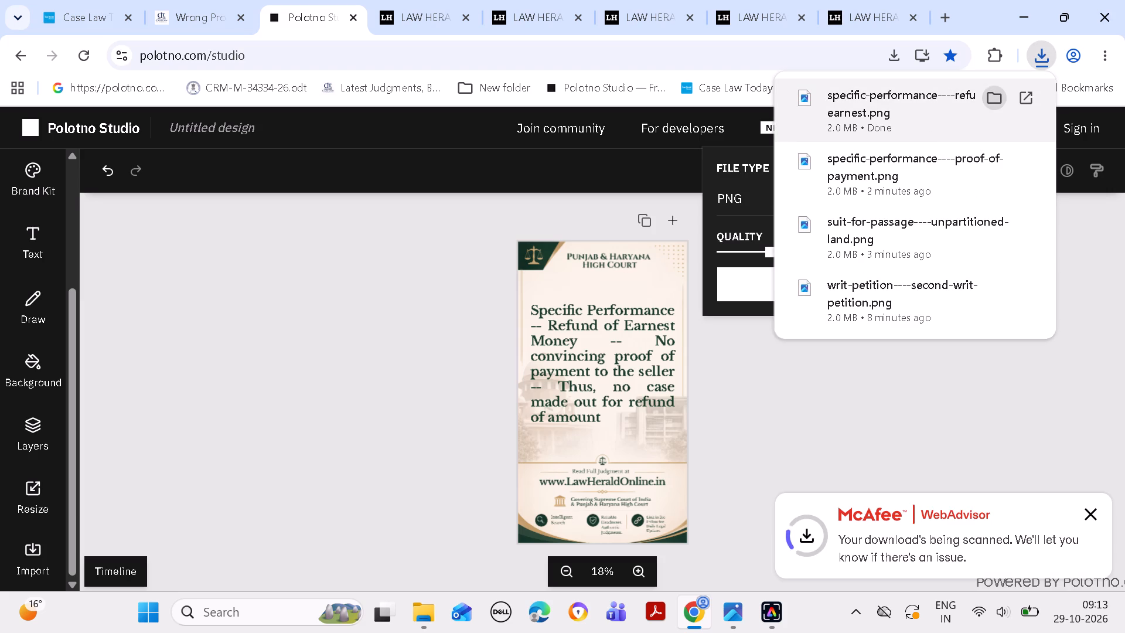
Copy the specific-performance----refund-of-earnest PNG from Downloads into the FB ONLINE POST---29 OCT folder.
left_click(997, 97)
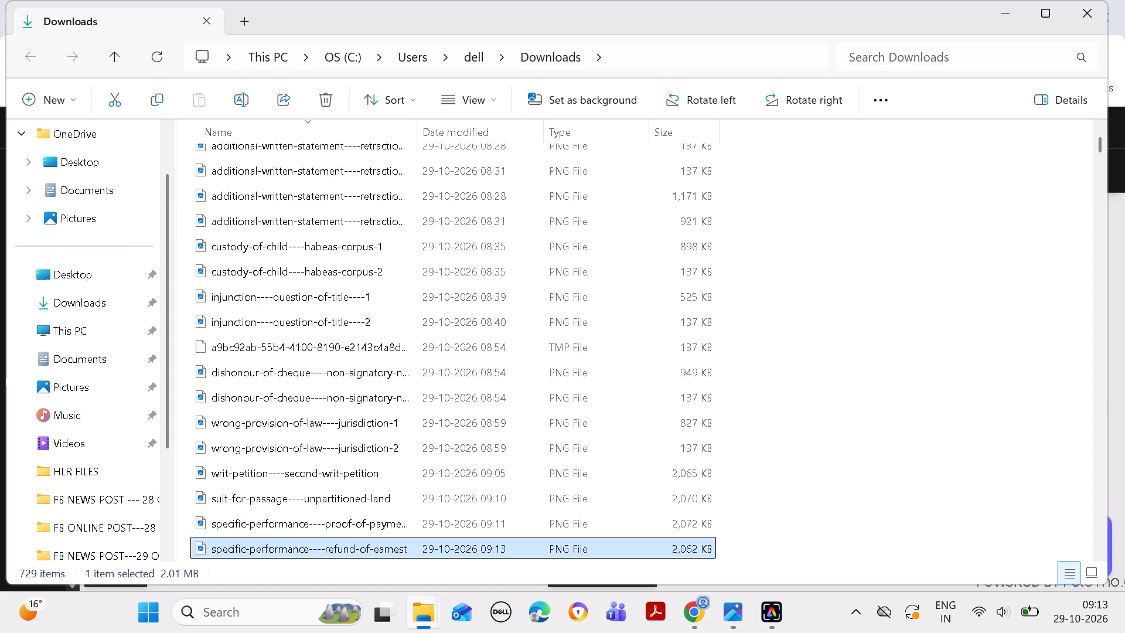
key("ctrl+c")
left_click(998, 16)
left_click(1020, 17)
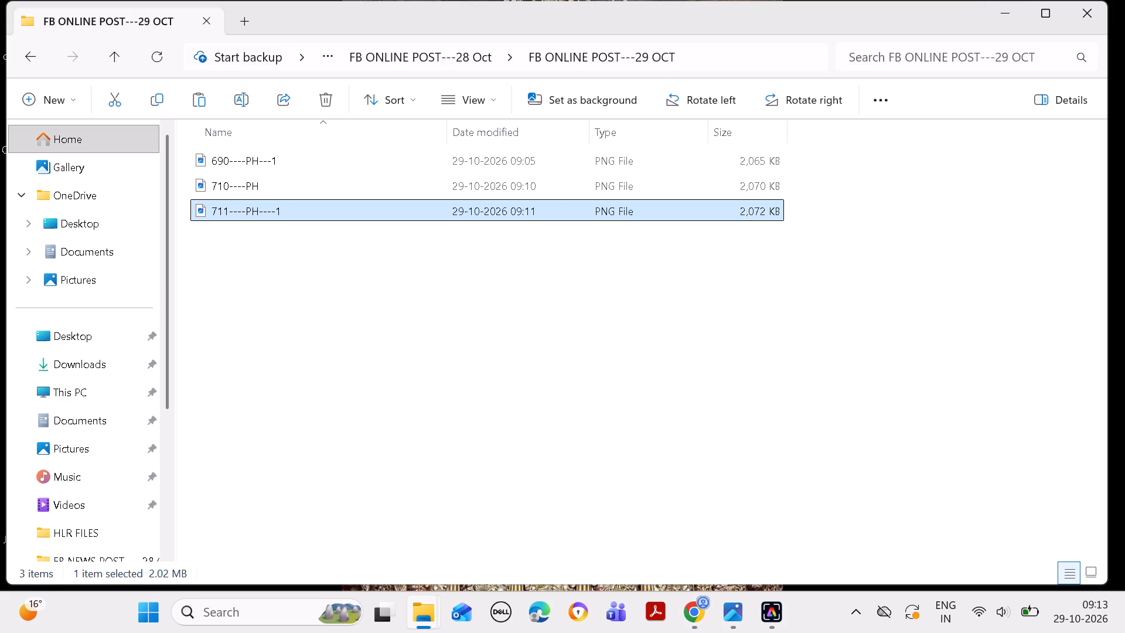
left_click(879, 274)
key("ctrl+v")
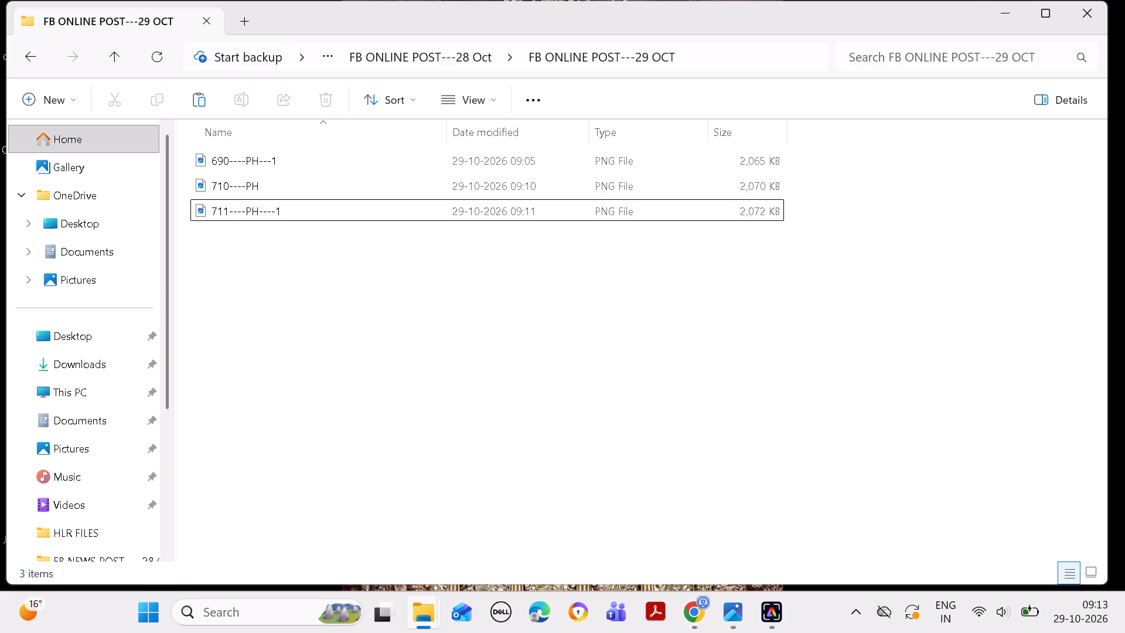
Rename the copied specific-performance----refund-of-earnest PNG as 711----PH---2.
right_click(484, 240)
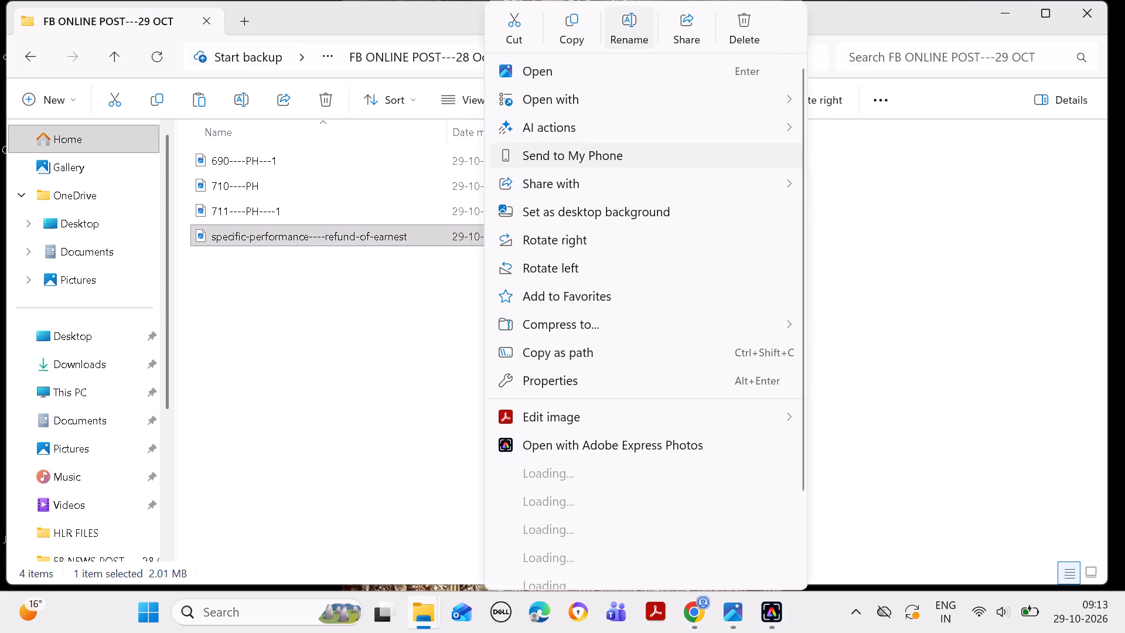
left_click(633, 16)
key("BackSpace")
type("711----")
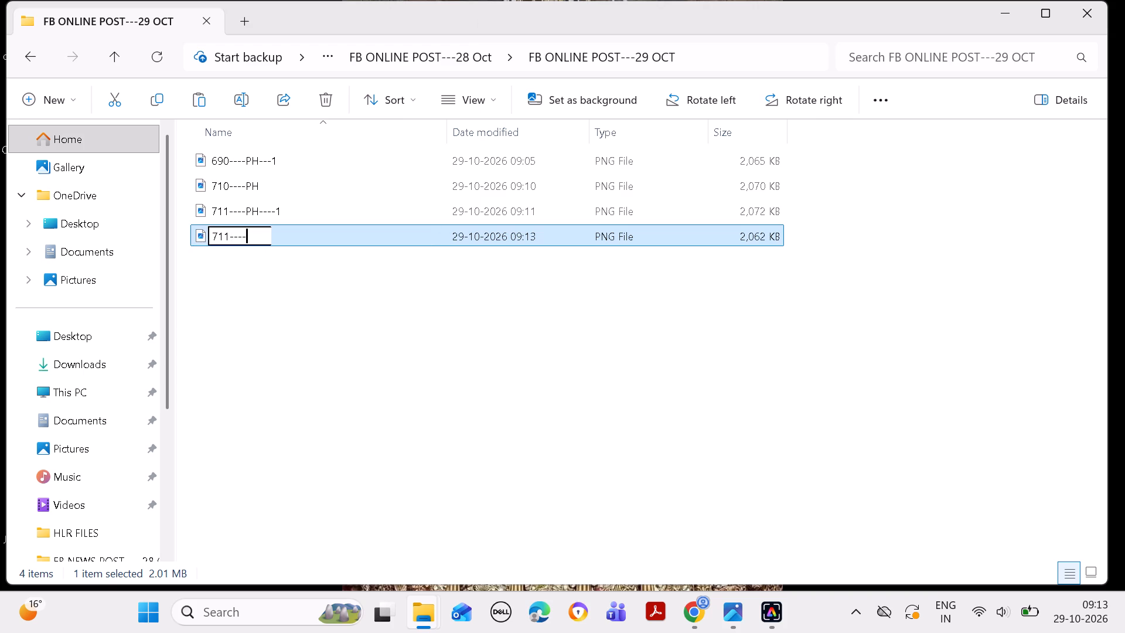
type("PH---2")
key("Return")
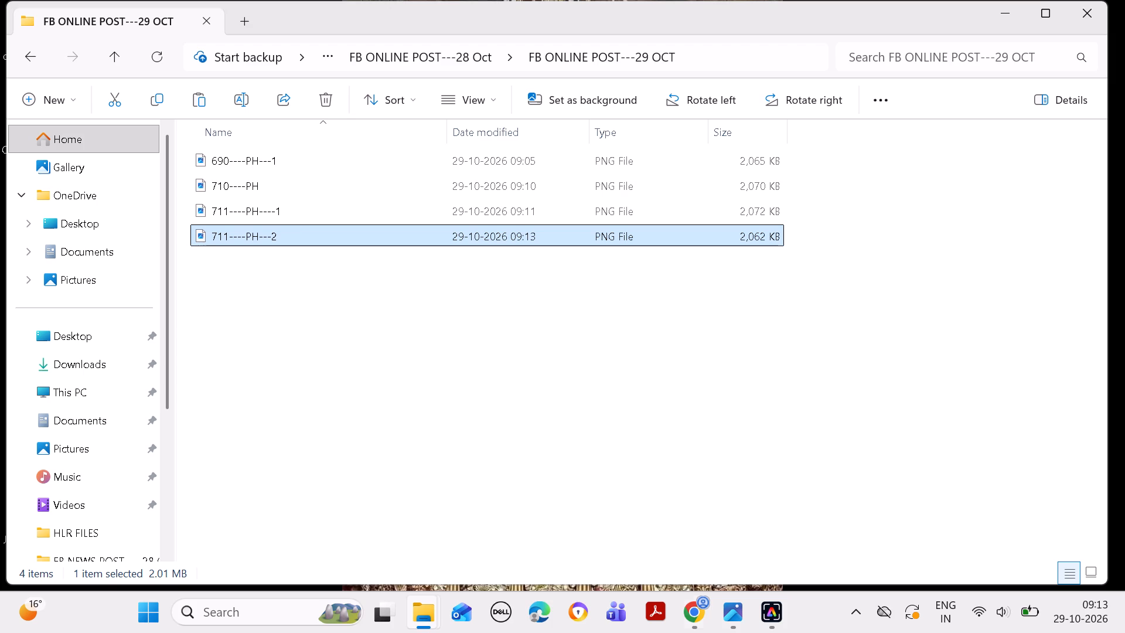
Switch to Polotno Studio in Chrome and import the SC Online New 1 (1).json project as the Supreme Court poster template.
left_click(698, 605)
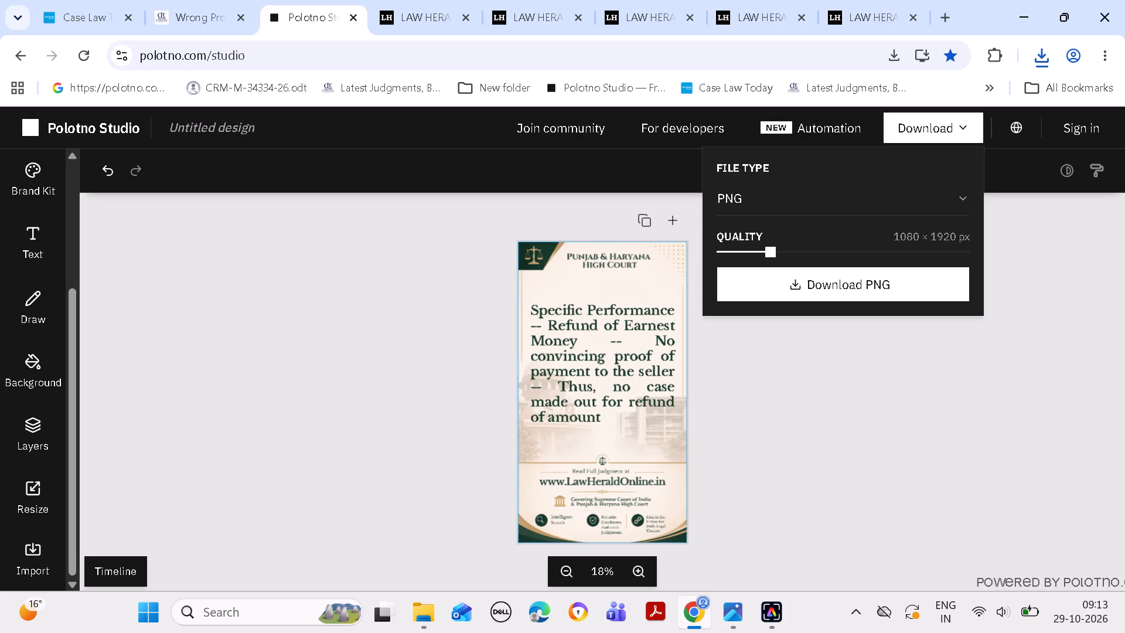
left_click(40, 546)
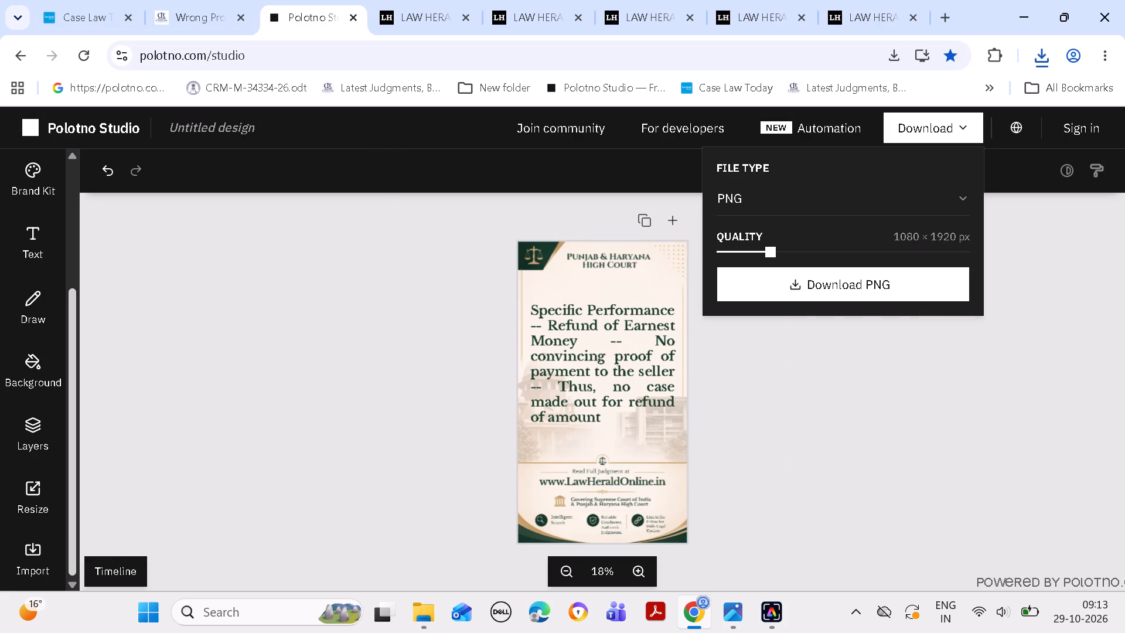
left_click(236, 290)
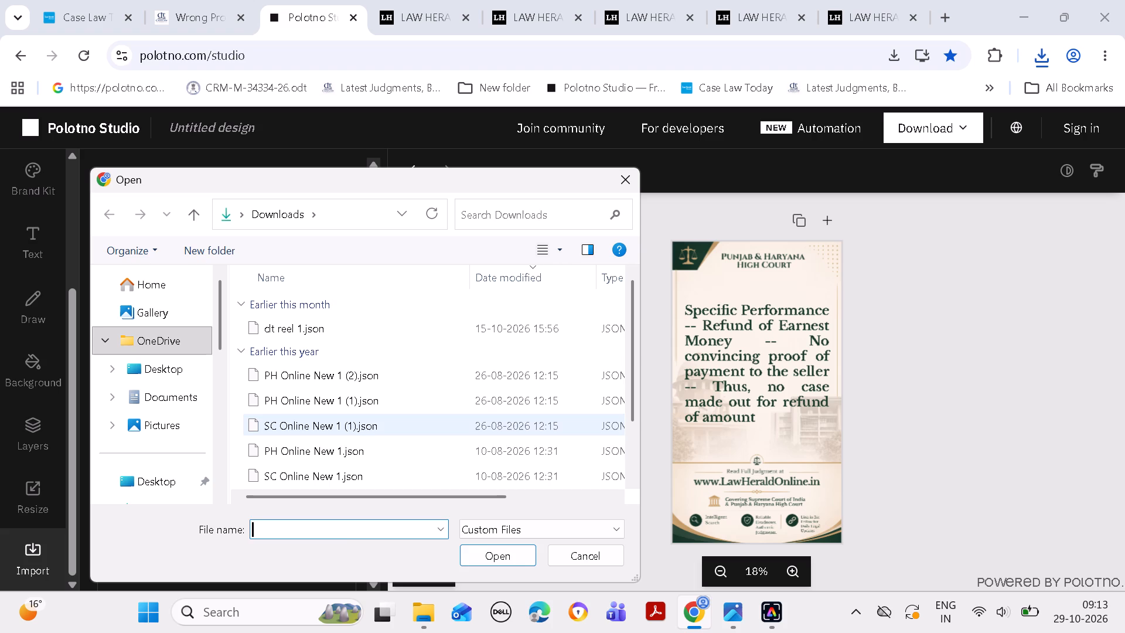
left_click(353, 421)
left_click(488, 549)
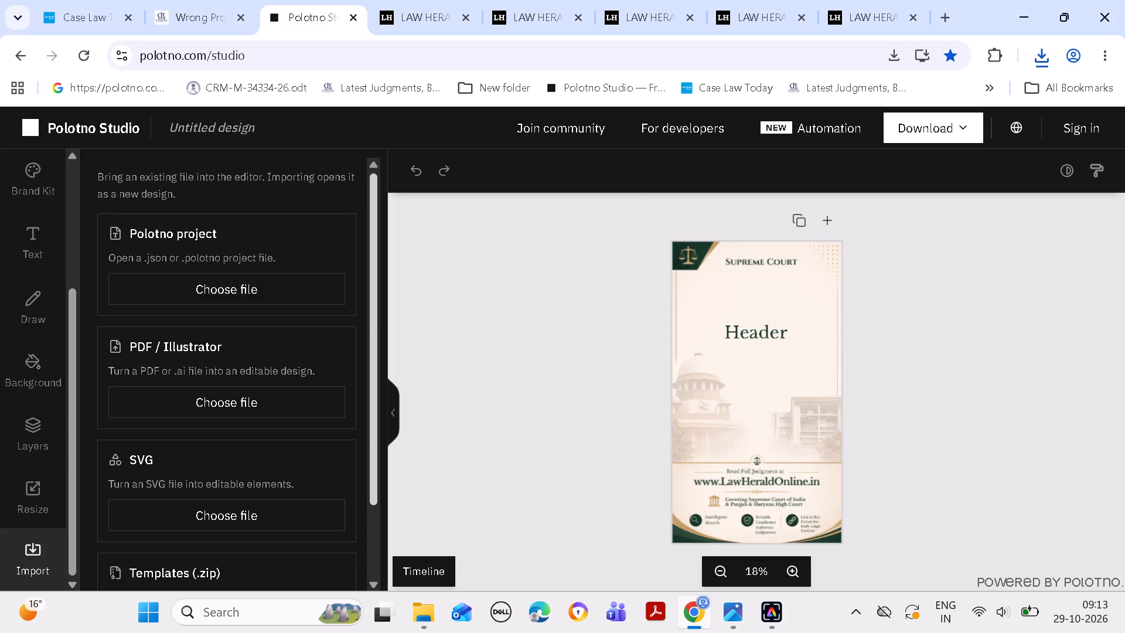
left_click(393, 416)
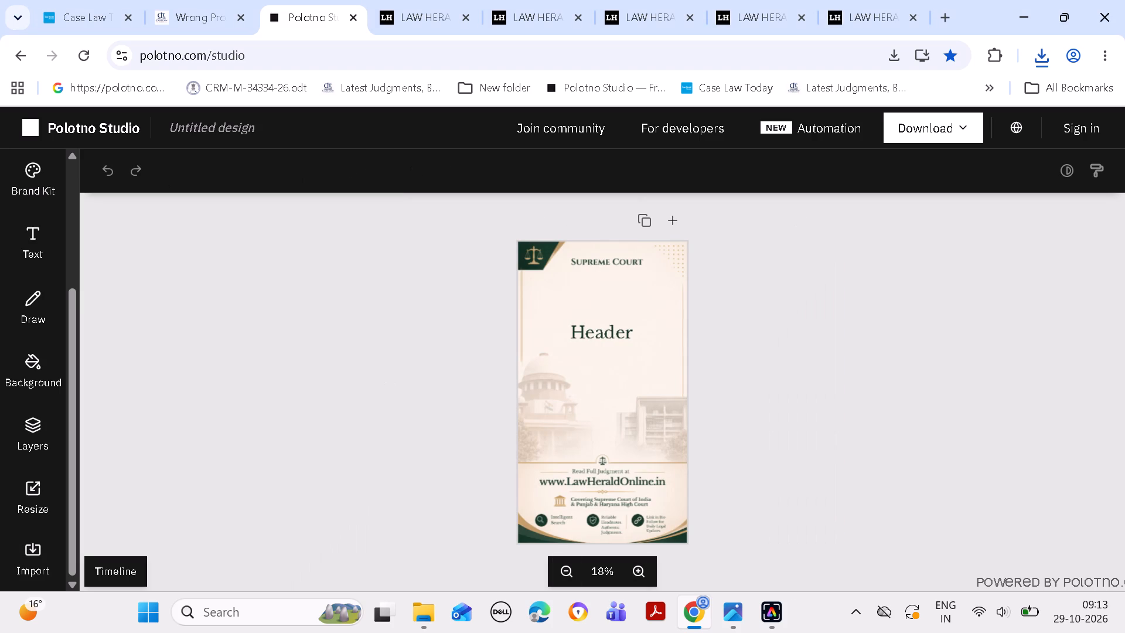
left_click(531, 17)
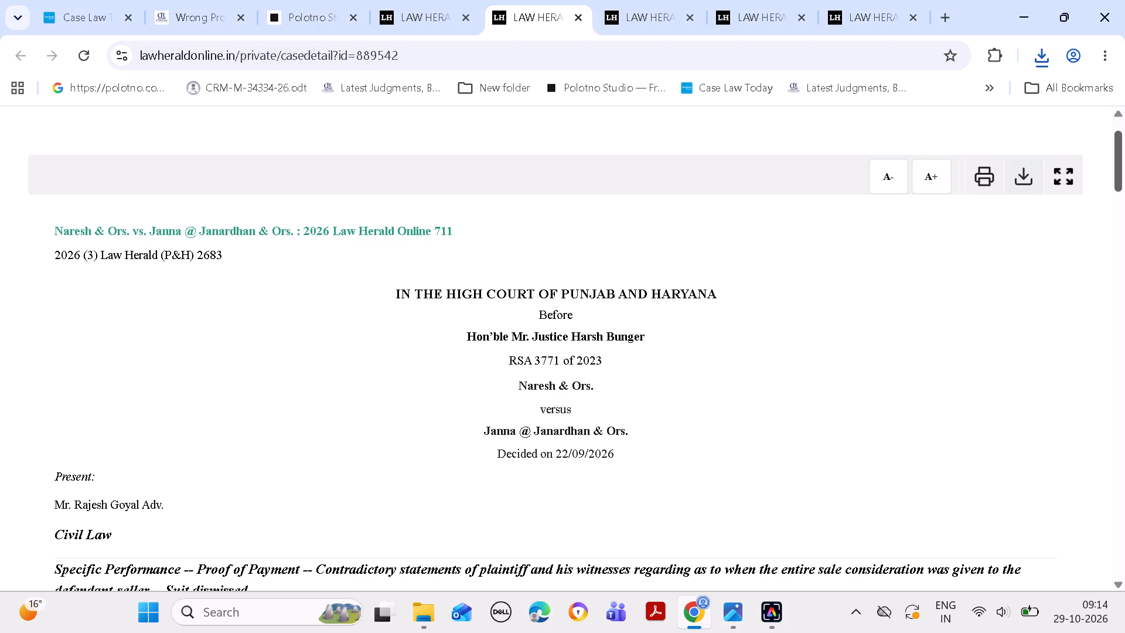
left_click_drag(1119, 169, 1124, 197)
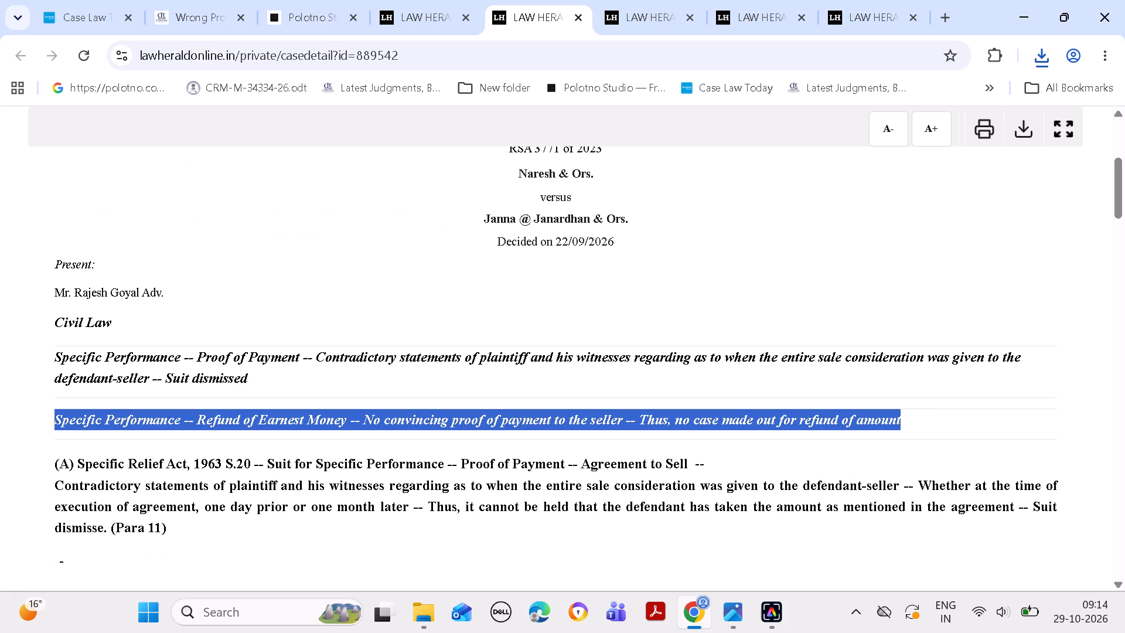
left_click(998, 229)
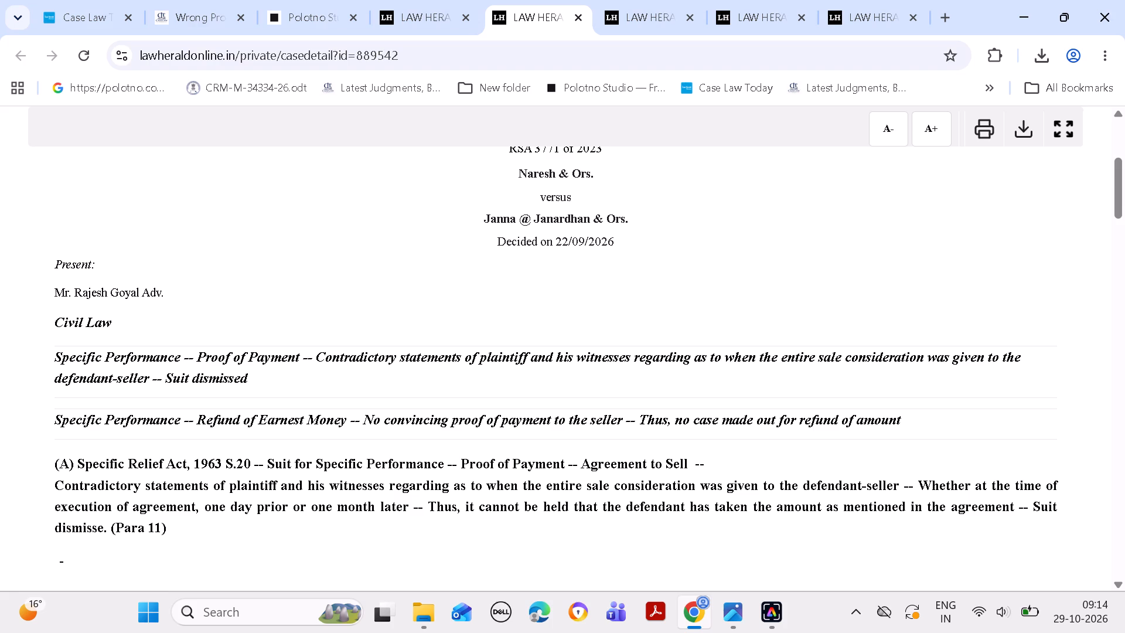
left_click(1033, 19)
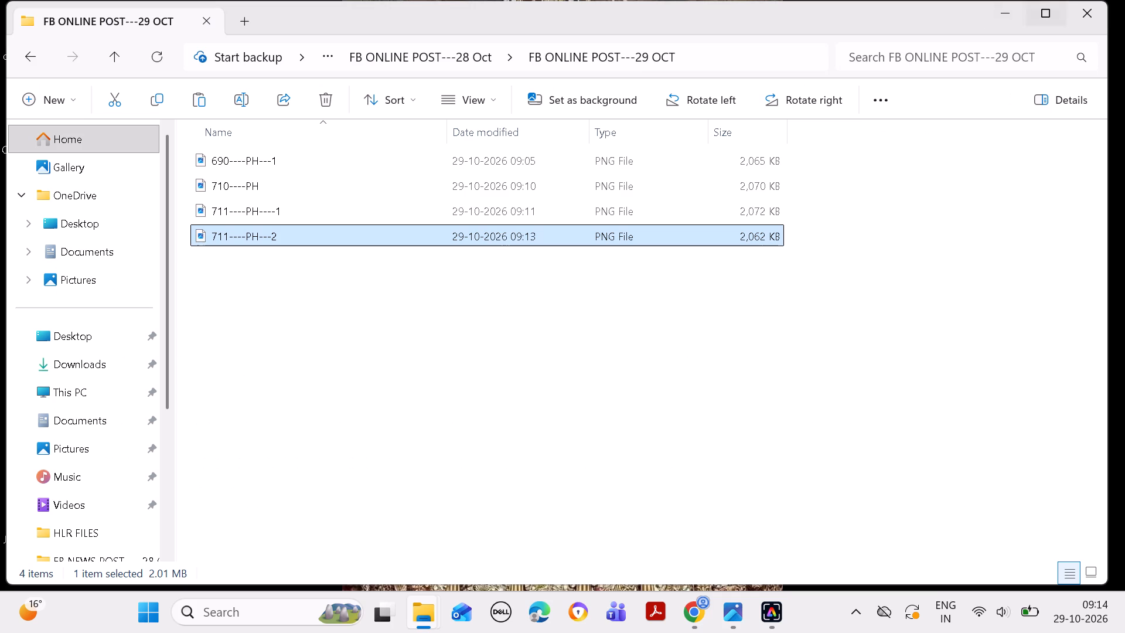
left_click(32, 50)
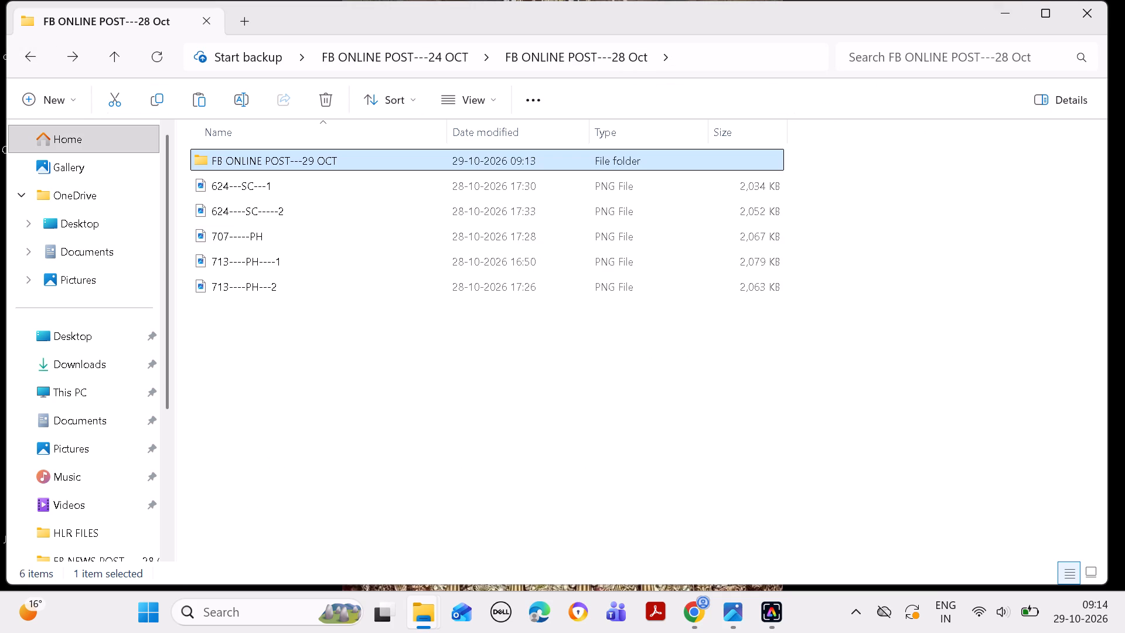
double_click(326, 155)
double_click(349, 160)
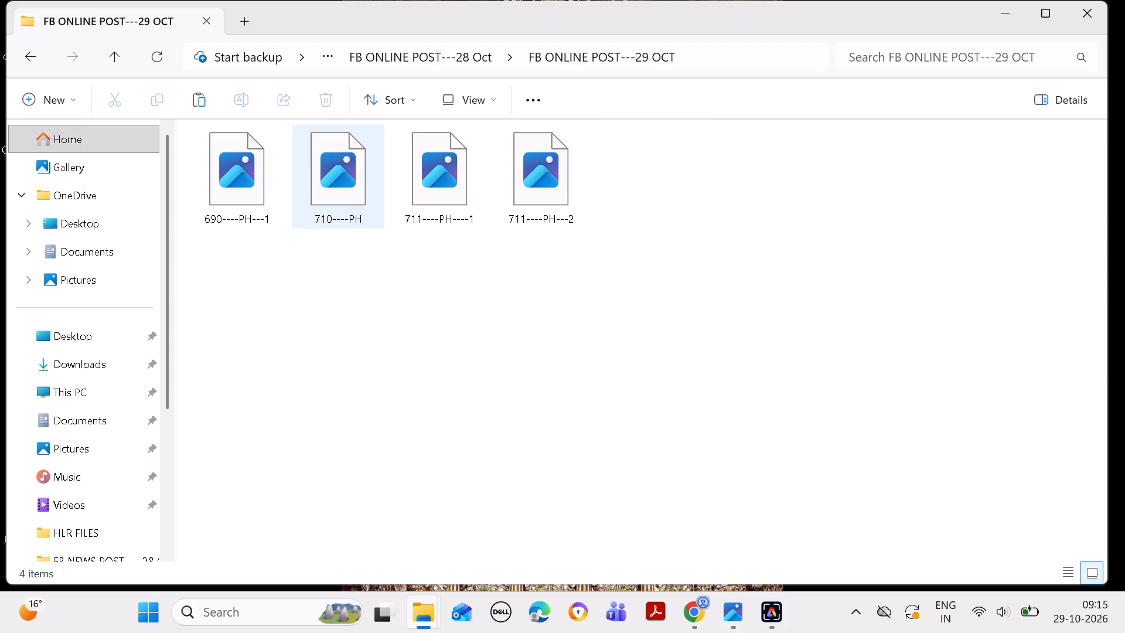
Switch to Law Herald Online in Chrome, search for 2026 citation number 629, and open the full judgment on its own page.
left_click(685, 611)
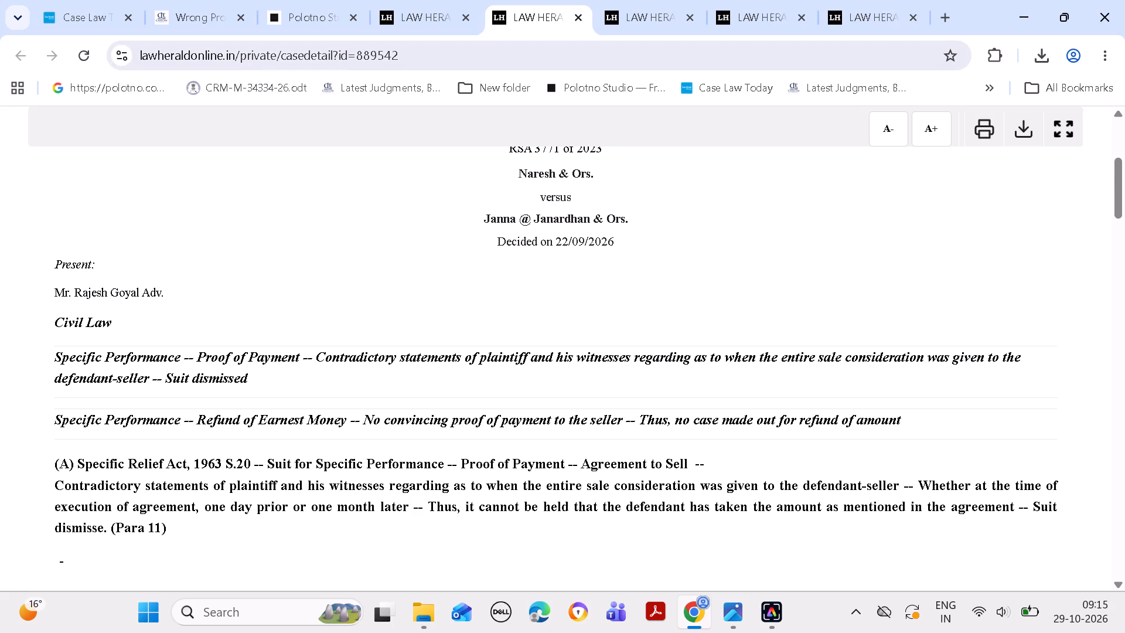
left_click(428, 22)
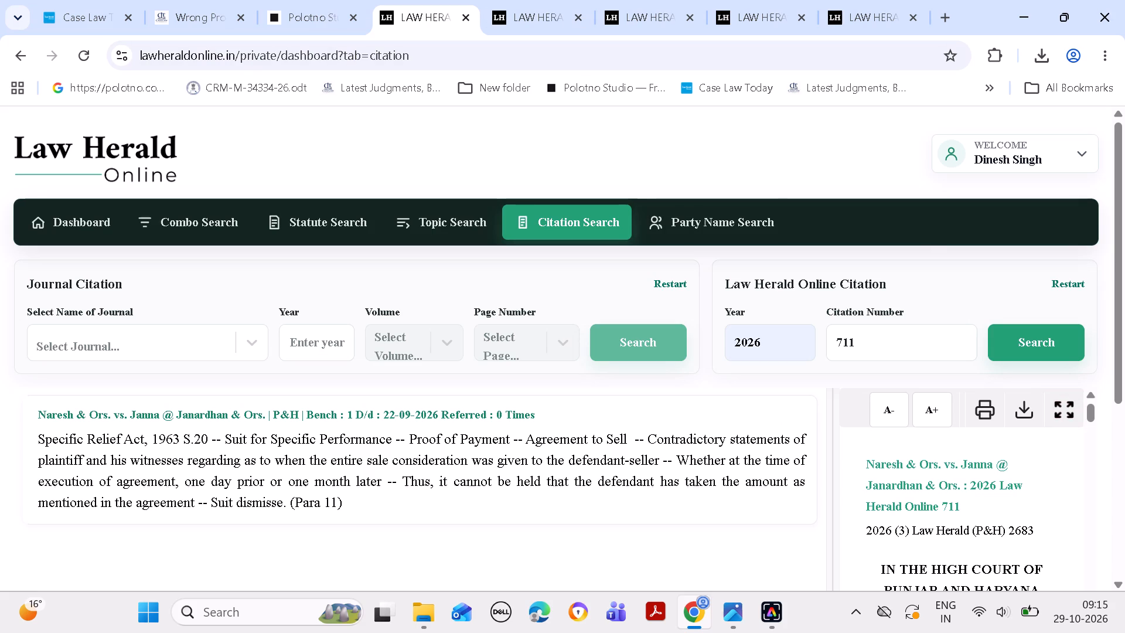
left_click(880, 338)
key("BackSpace")
key("BackSpace")
key("BackSpace")
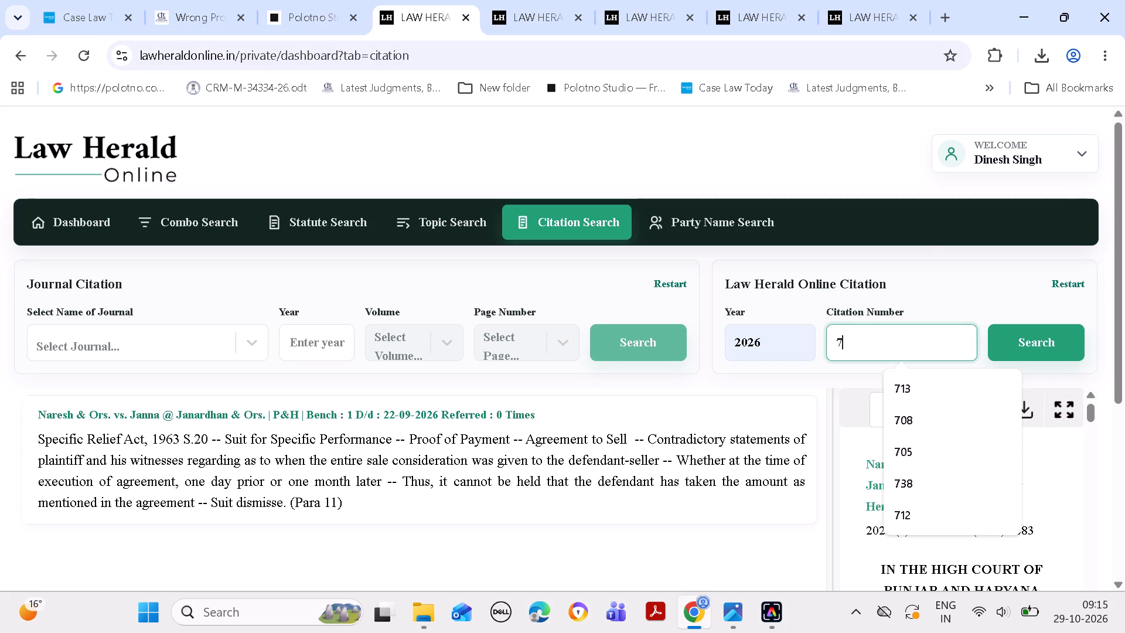
type("629")
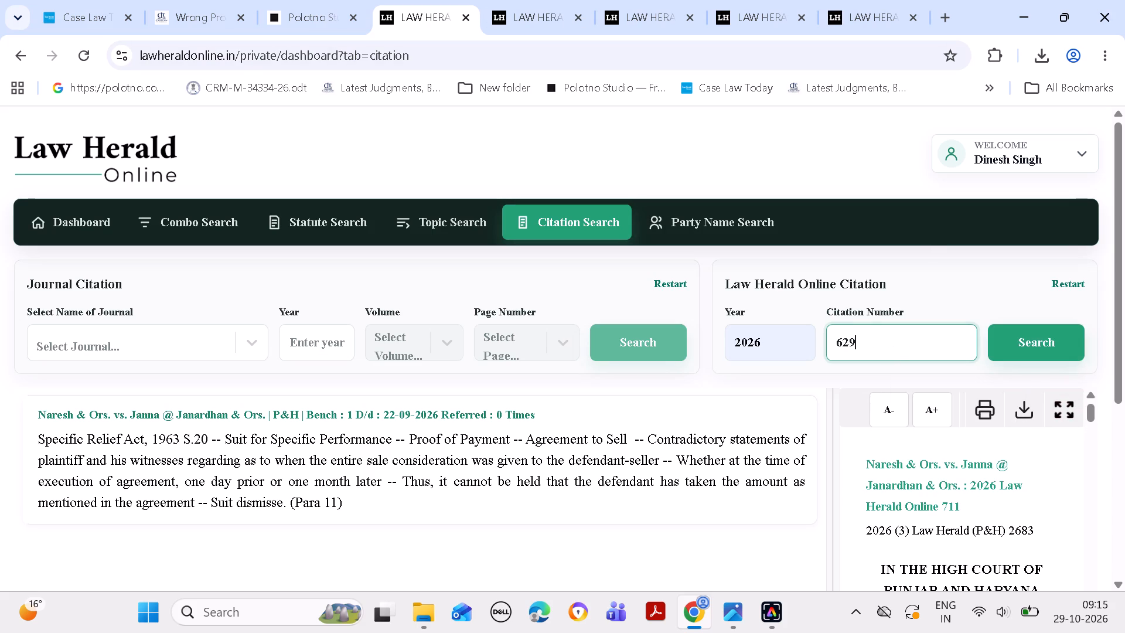
left_click(1042, 339)
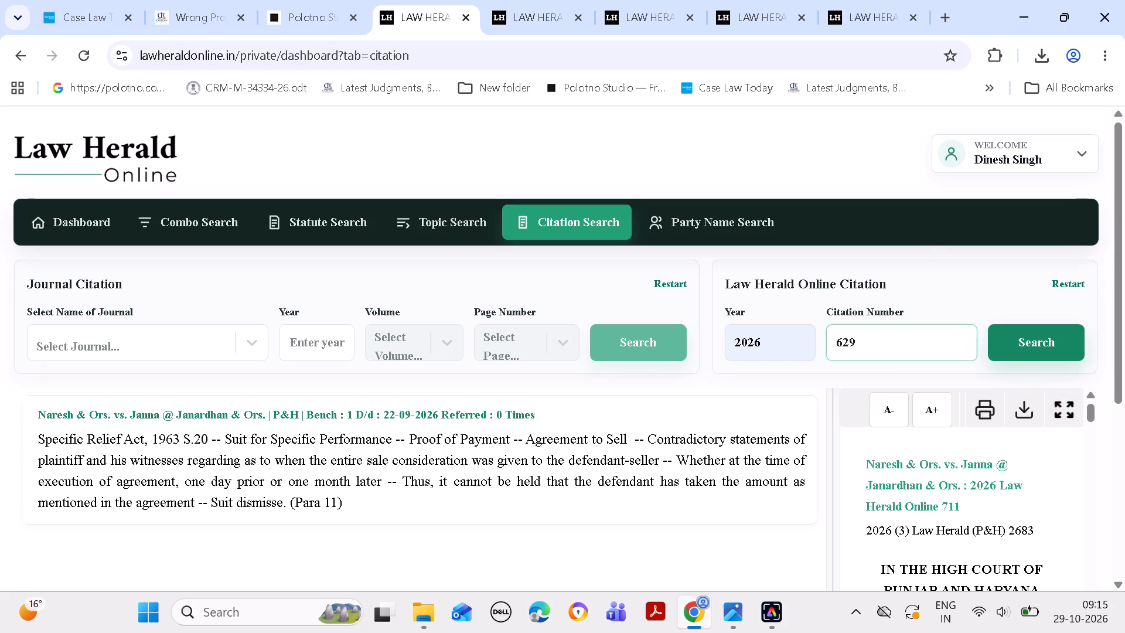
left_click(1061, 415)
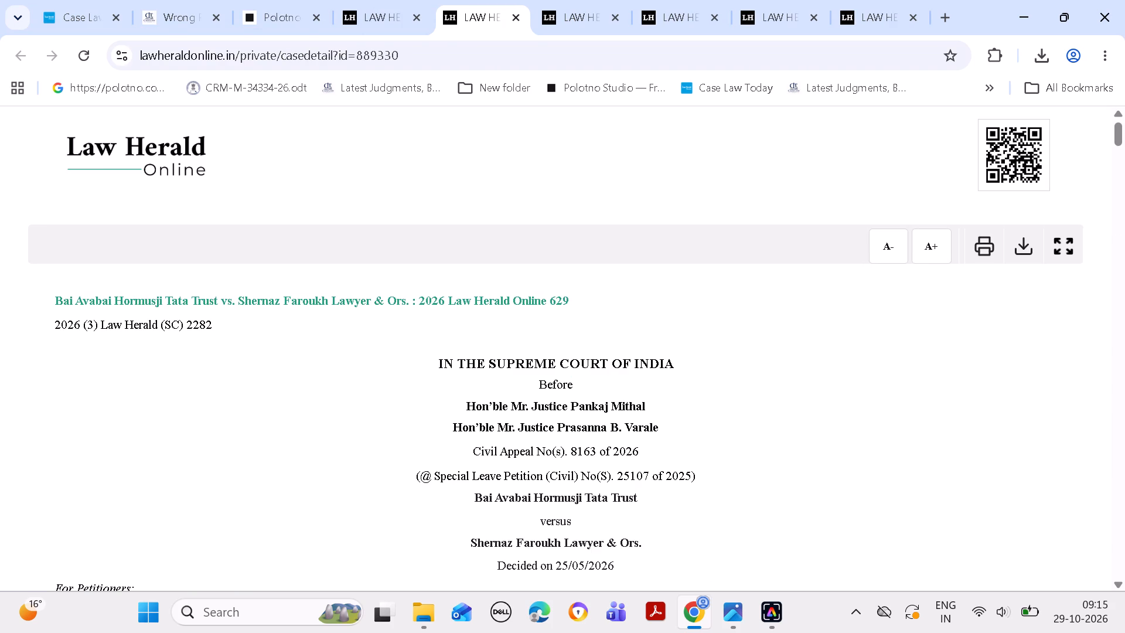
Copy the "Inherent Powers -- Criminal Investigation in Civil Suit" headnote from the citation 629 judgment.
left_click(908, 409)
key("Down")
key("Down")
key("Down")
key("Down")
key("Down")
key("Down")
key("Down")
key("Down")
key("Down")
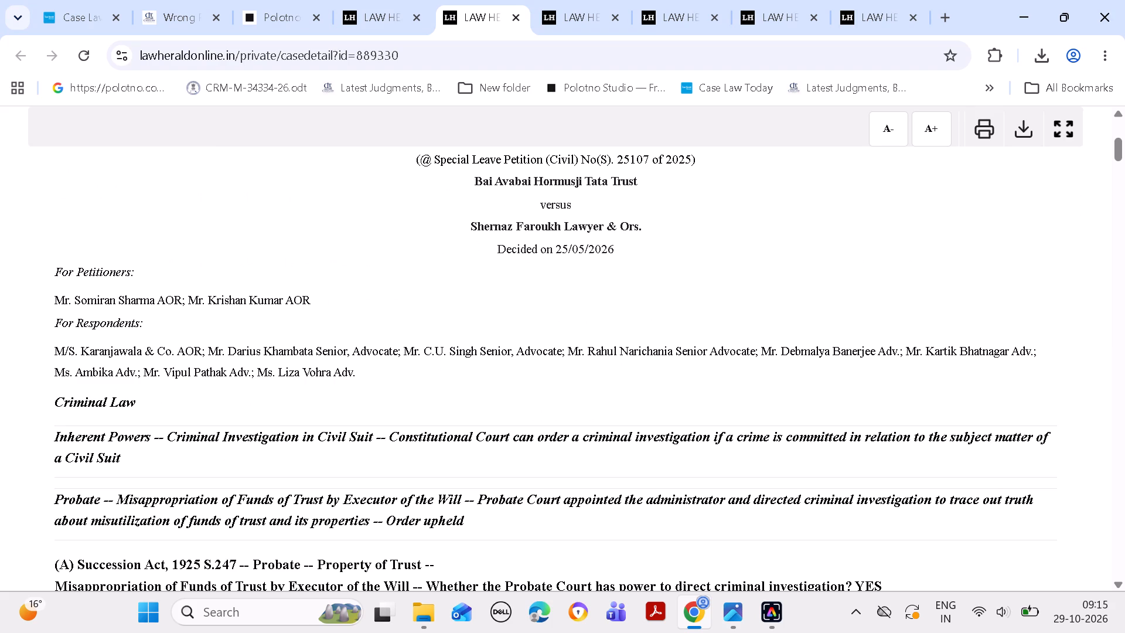
left_click_drag(56, 433, 146, 462)
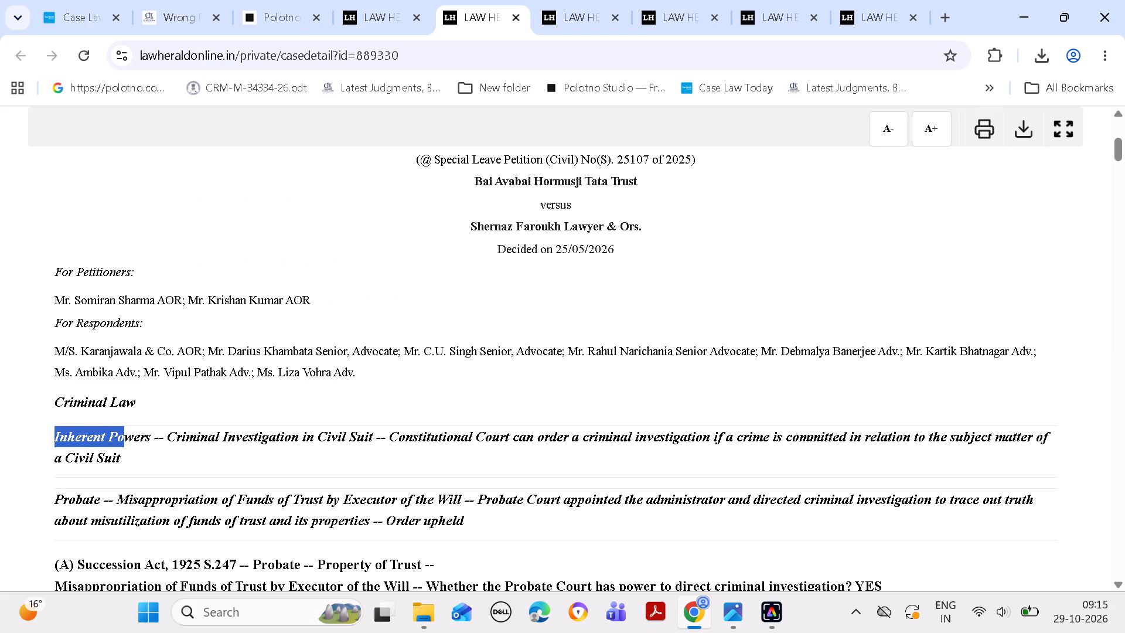
key("ctrl+c")
Convert the copied headnote to plain text by pasting and recopying it in Windows Search, then return to Polotno Studio.
left_click(279, 23)
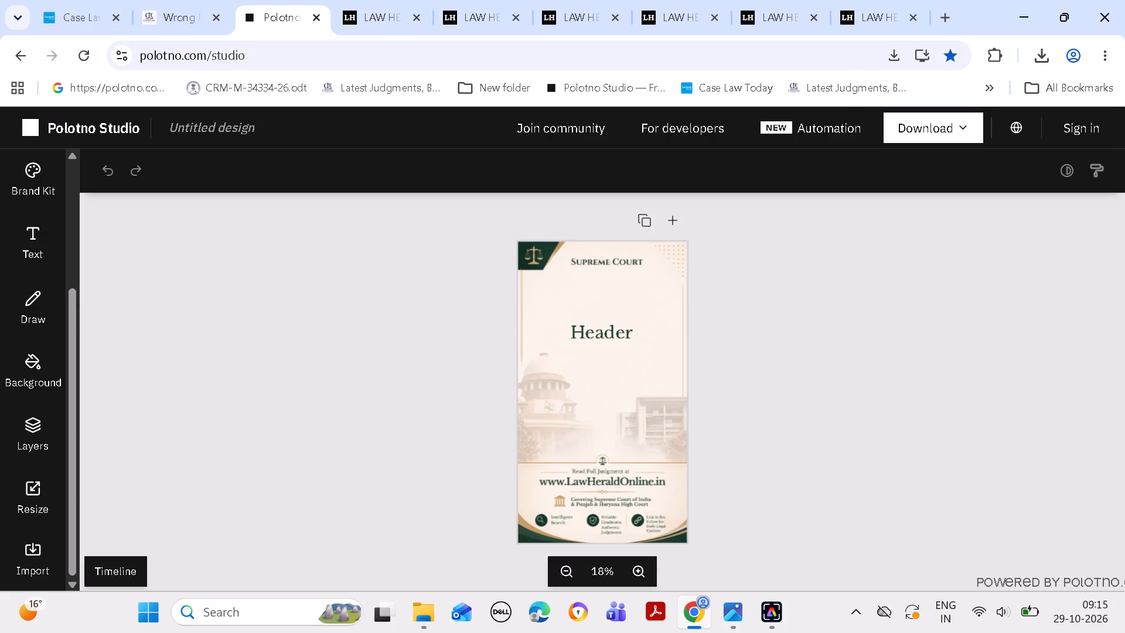
left_click(278, 607)
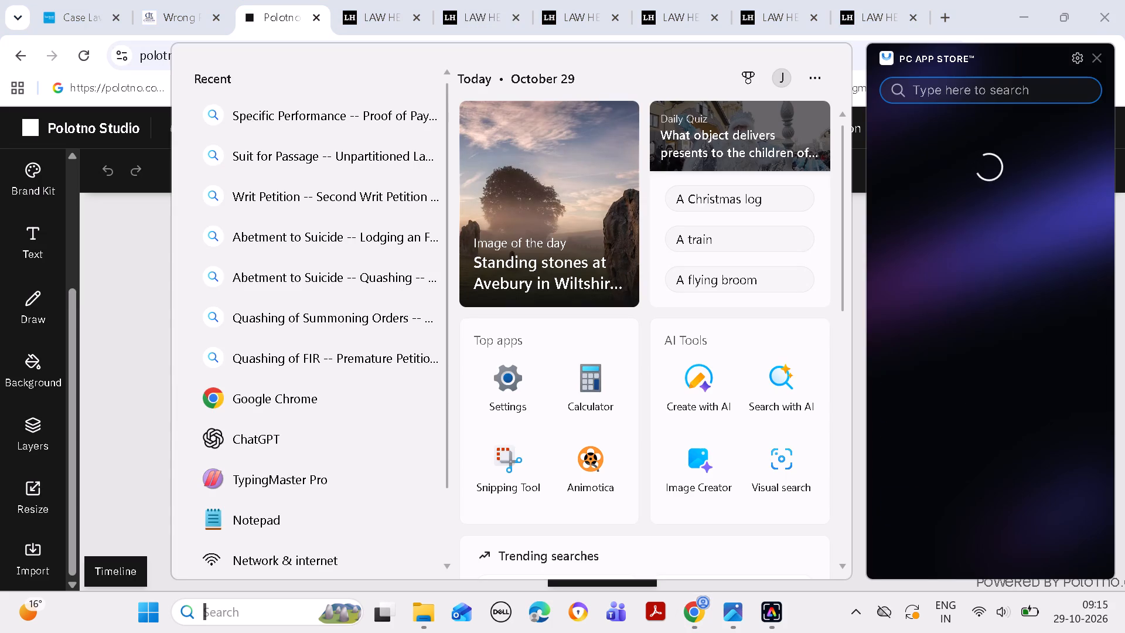
key("ctrl+v")
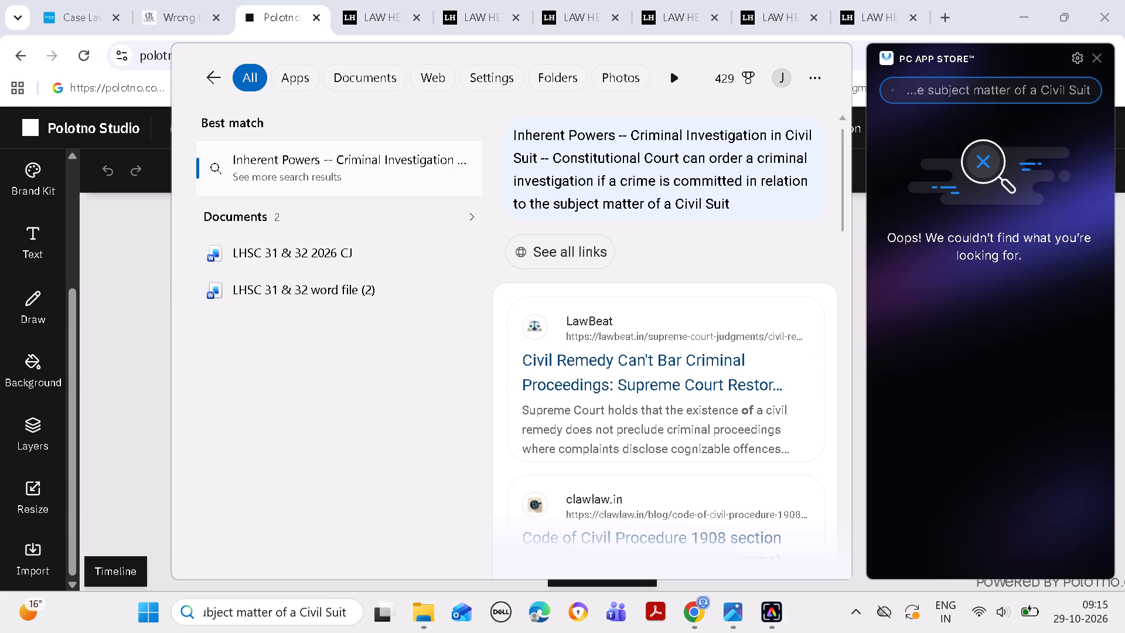
key("ctrl+a")
key("ctrl+c")
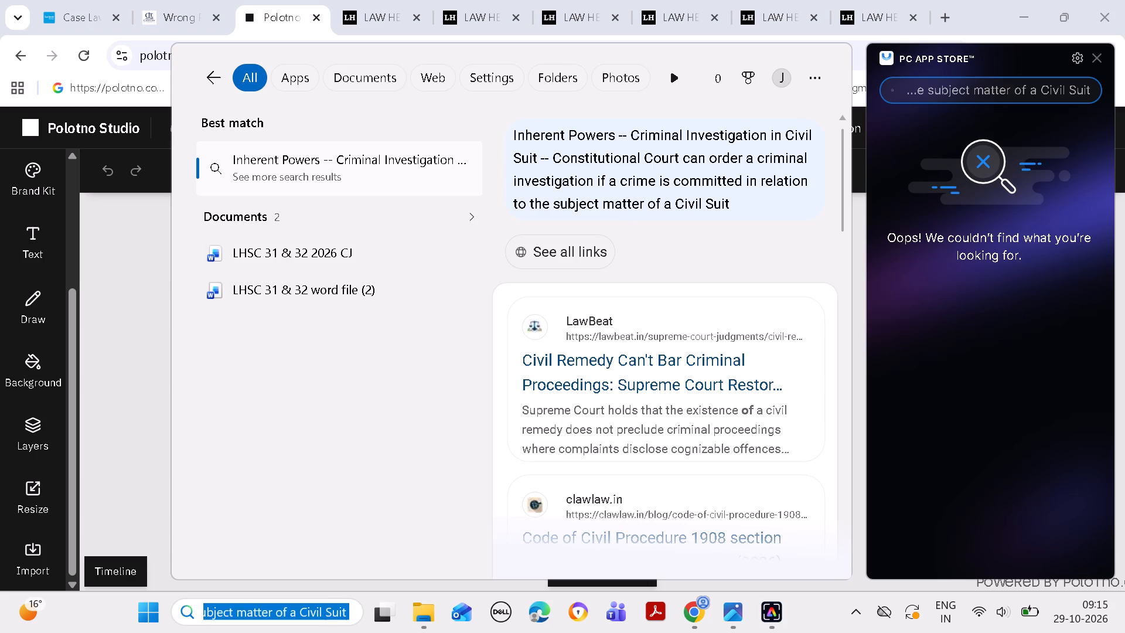
left_click(290, 16)
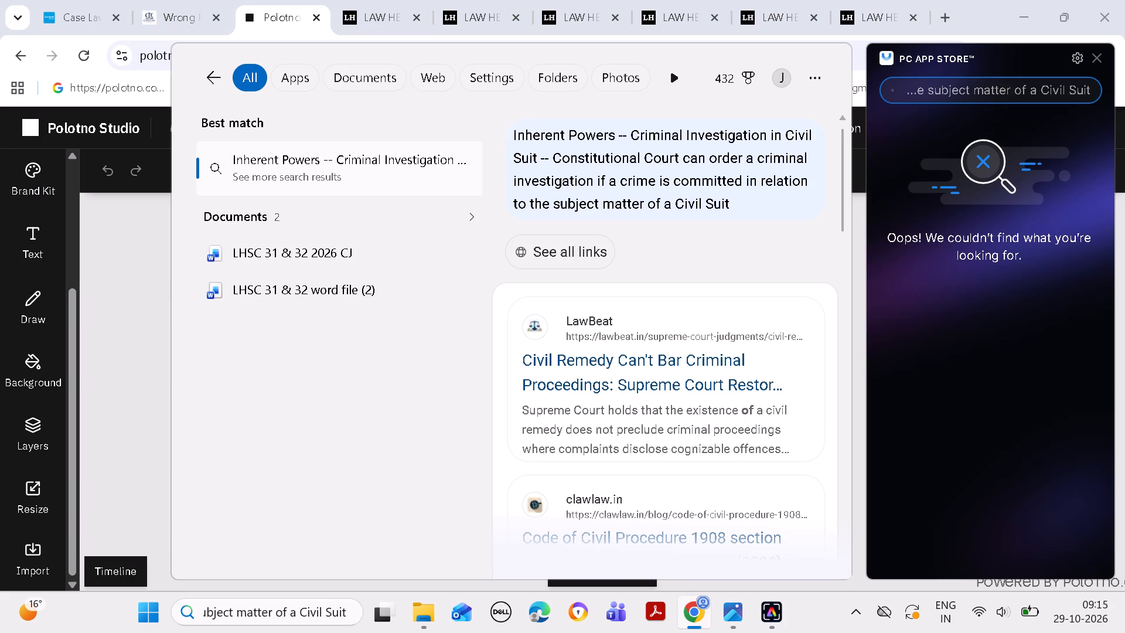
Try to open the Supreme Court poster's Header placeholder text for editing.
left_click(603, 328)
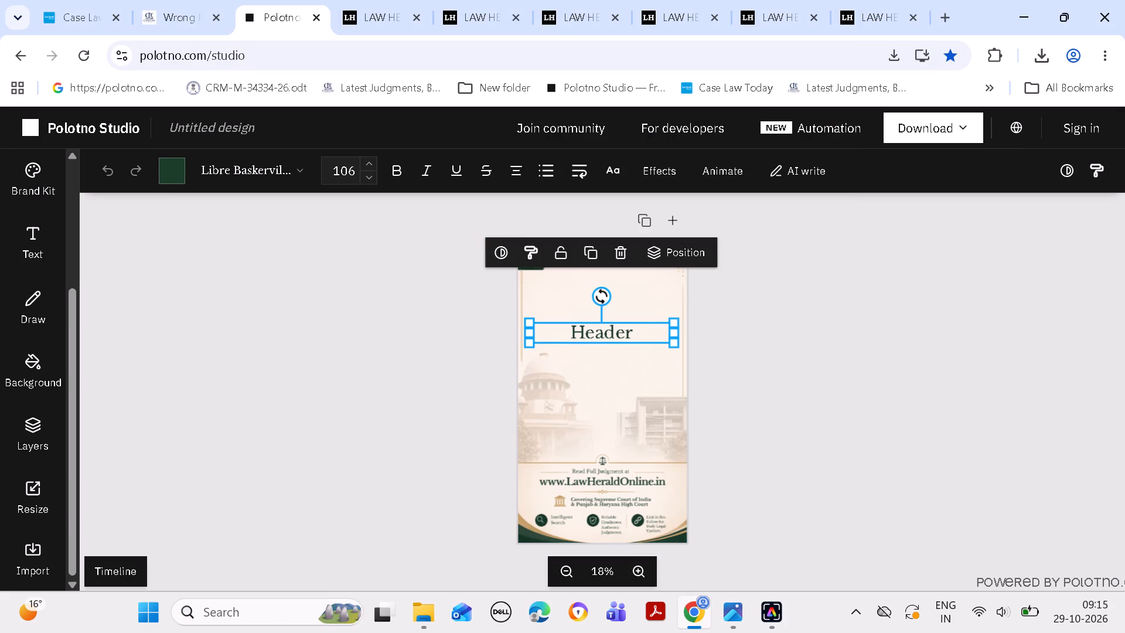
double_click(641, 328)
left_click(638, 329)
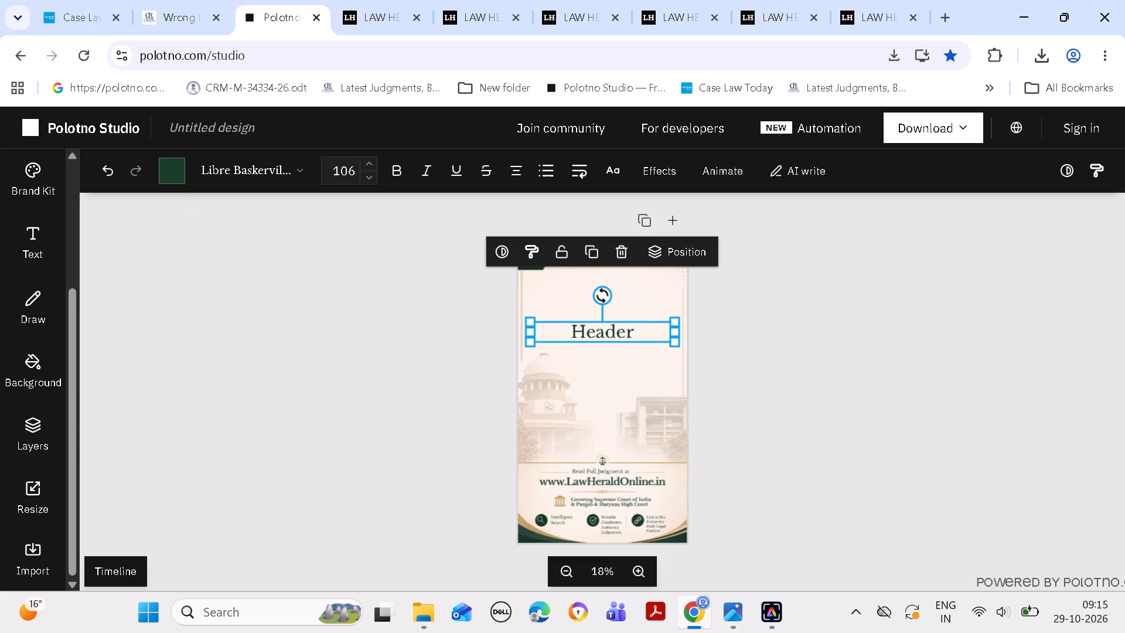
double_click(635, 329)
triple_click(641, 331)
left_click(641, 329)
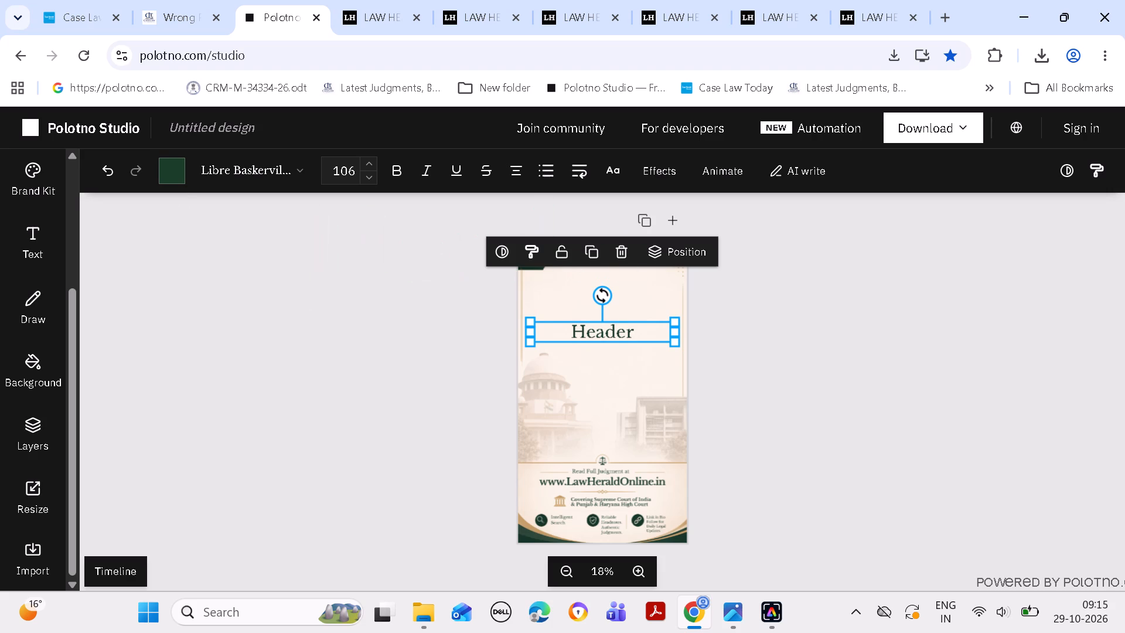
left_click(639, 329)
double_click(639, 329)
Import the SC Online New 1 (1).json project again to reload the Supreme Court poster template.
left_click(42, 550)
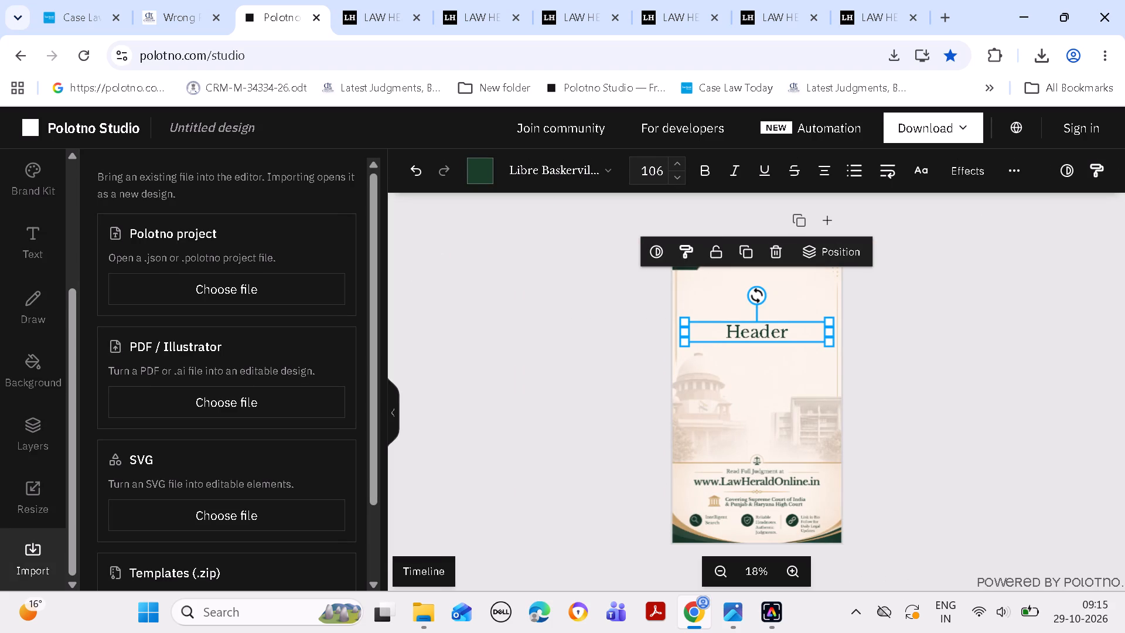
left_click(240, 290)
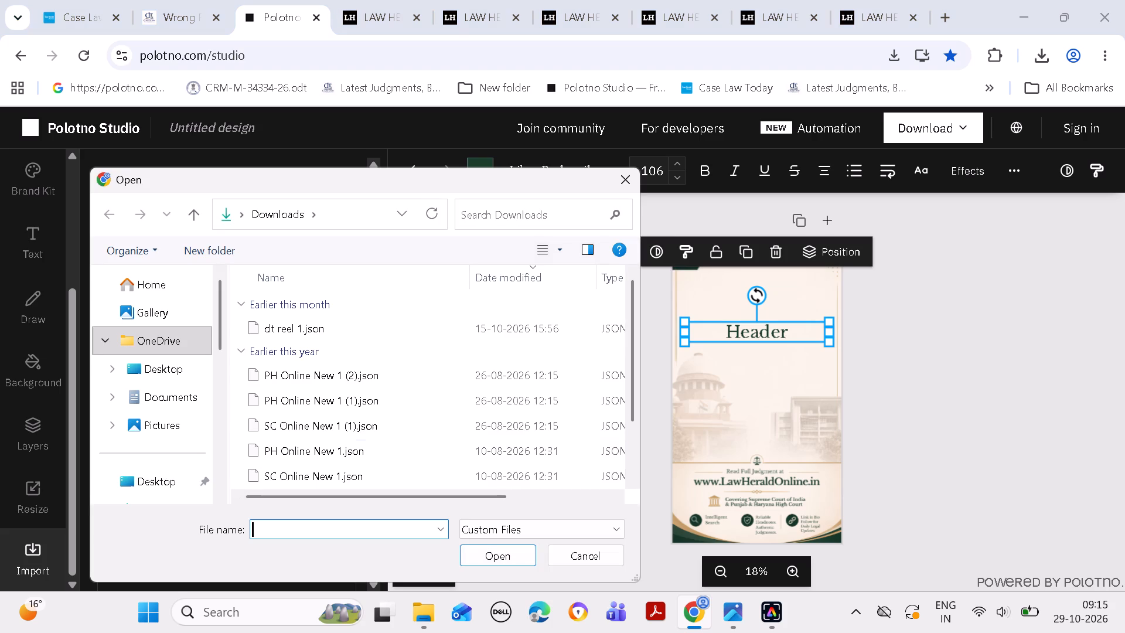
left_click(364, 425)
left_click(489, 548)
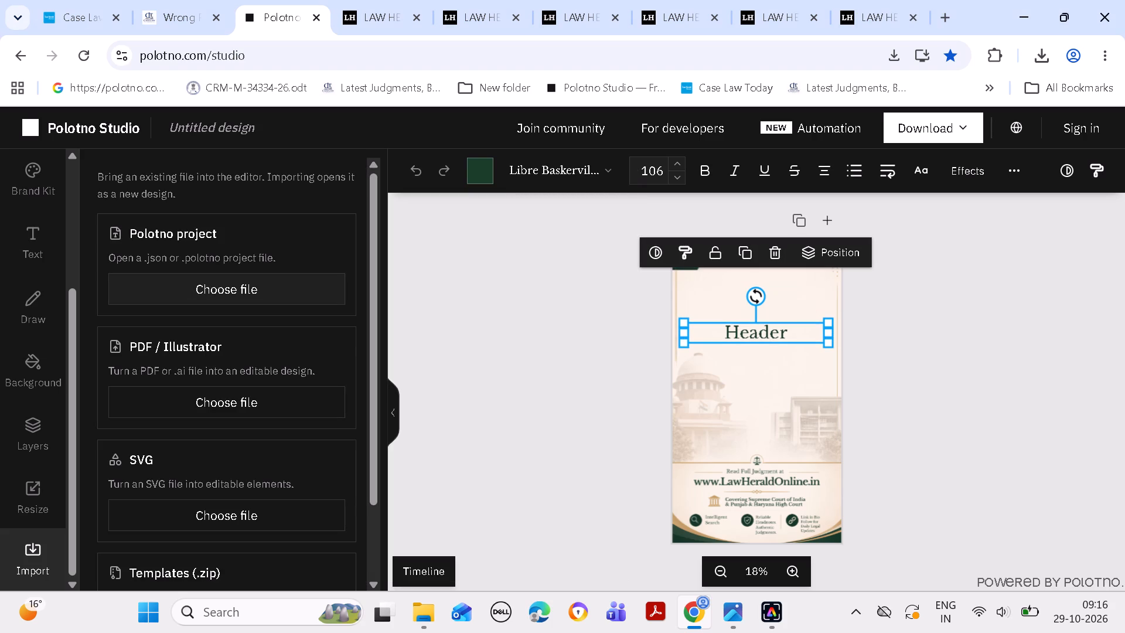
Import the SC Online New 1.json project as the Supreme Court poster template.
left_click(238, 285)
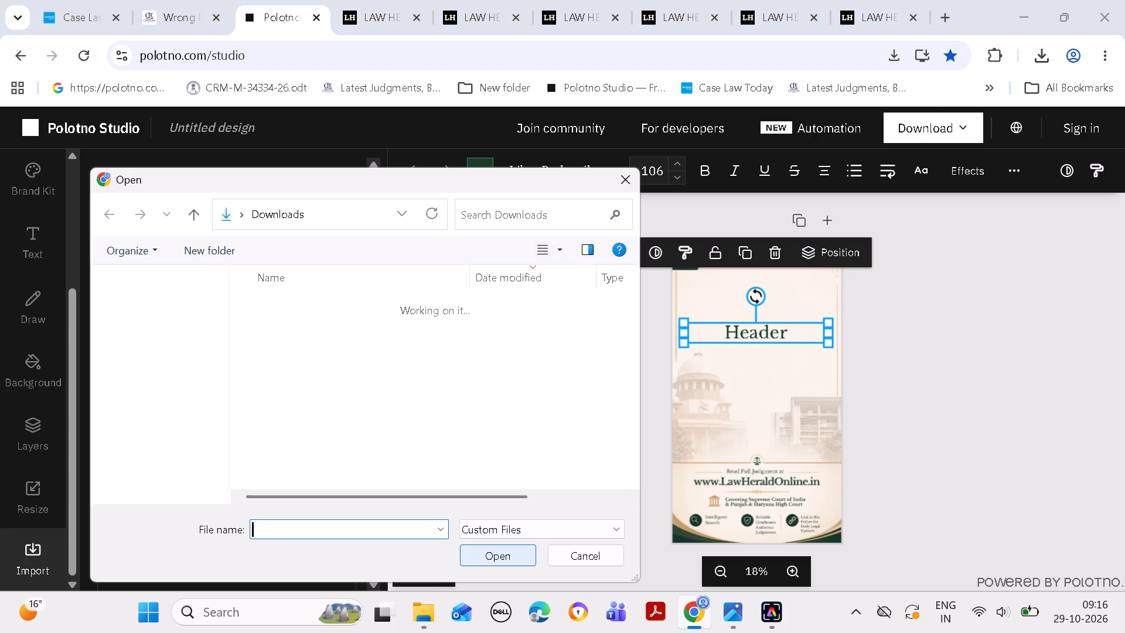
left_click(352, 469)
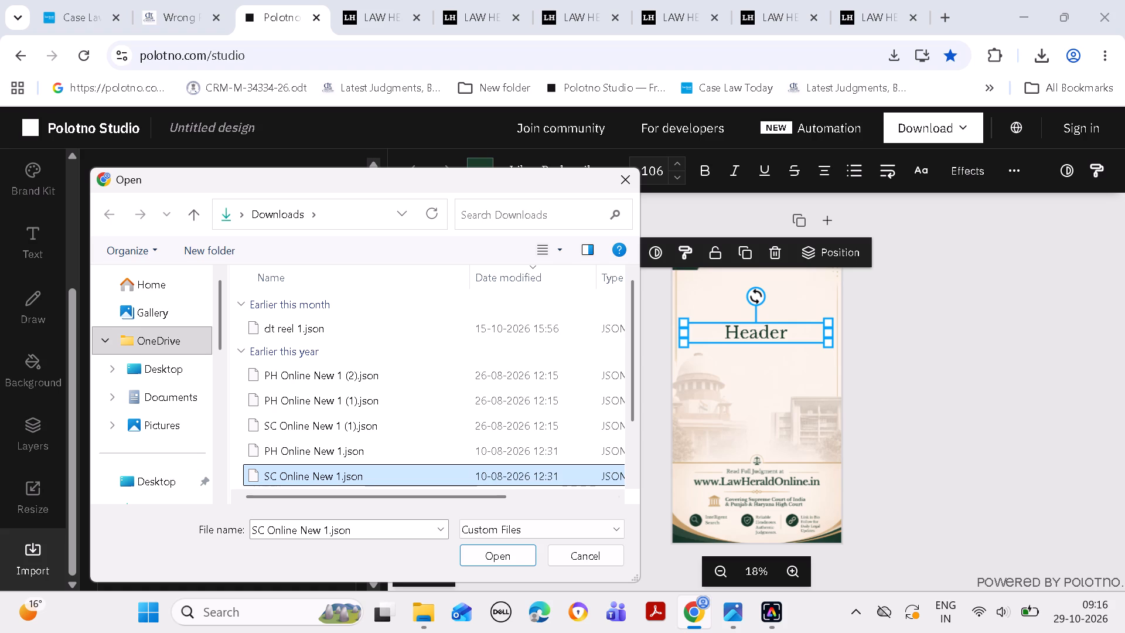
left_click(499, 563)
left_click(393, 414)
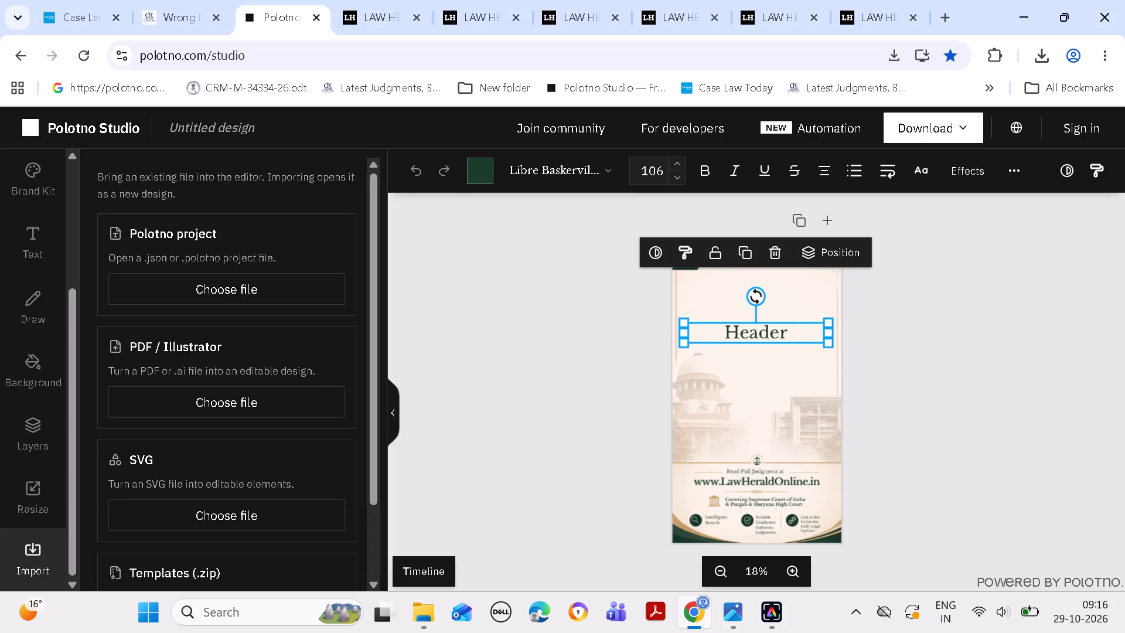
Replace the Header placeholder text with the copied "Inherent Powers -- Criminal Investigation in Civil Suit" headnote.
left_click(633, 328)
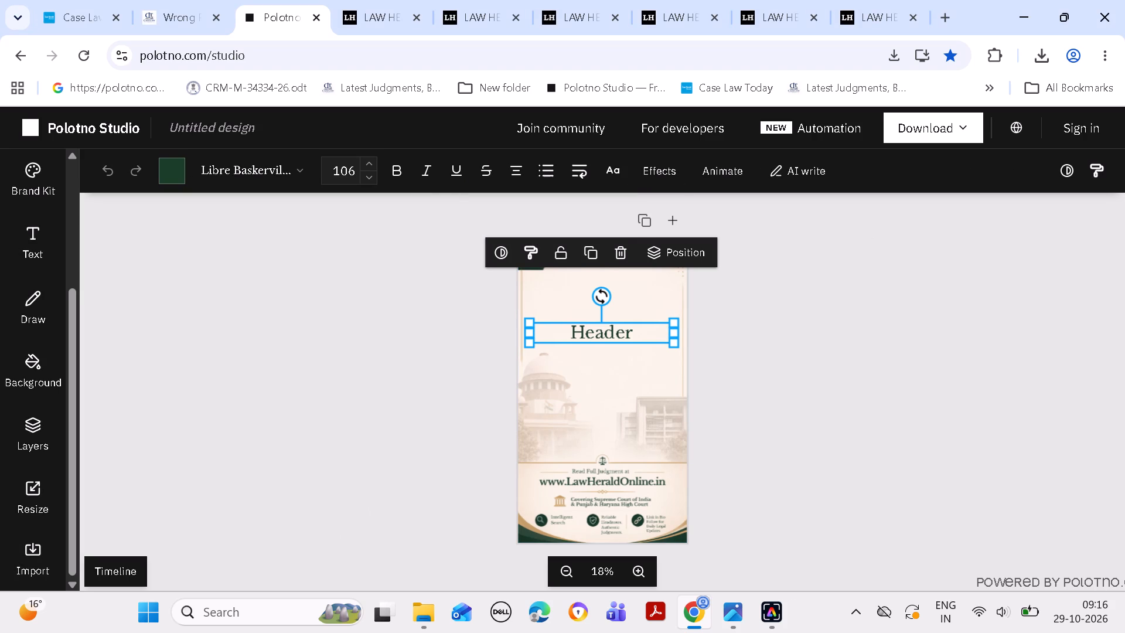
double_click(632, 327)
left_click(633, 334)
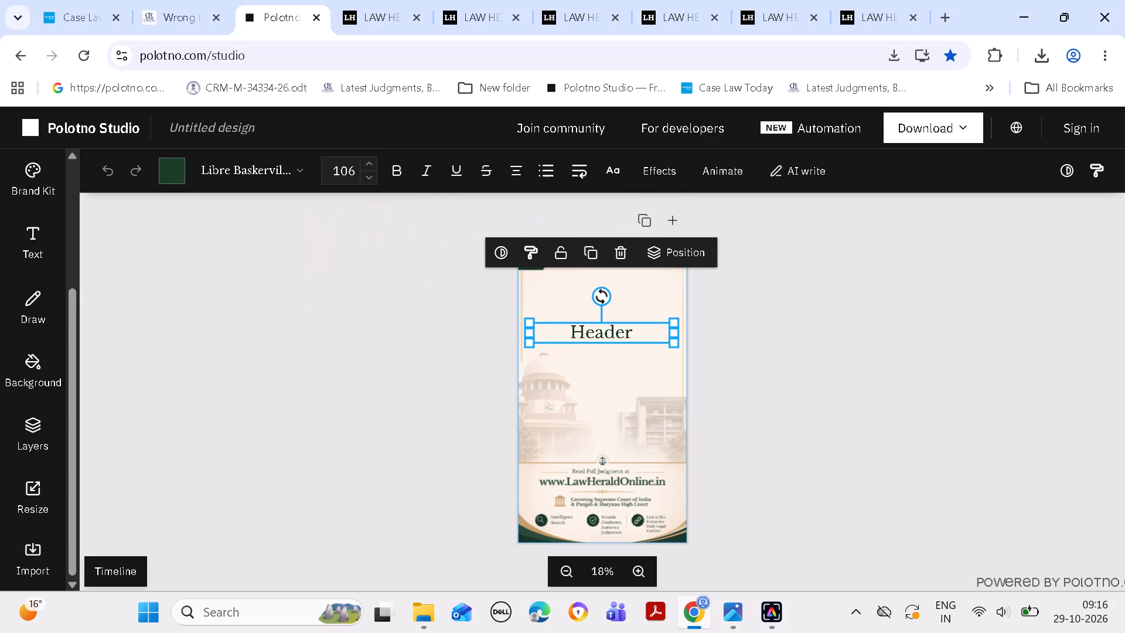
key("BackSpace")
key("BackSpace")
key("BackSpace")
key("BackSpace")
key("BackSpace")
key("BackSpace")
key("BackSpace")
key("ctrl+v")
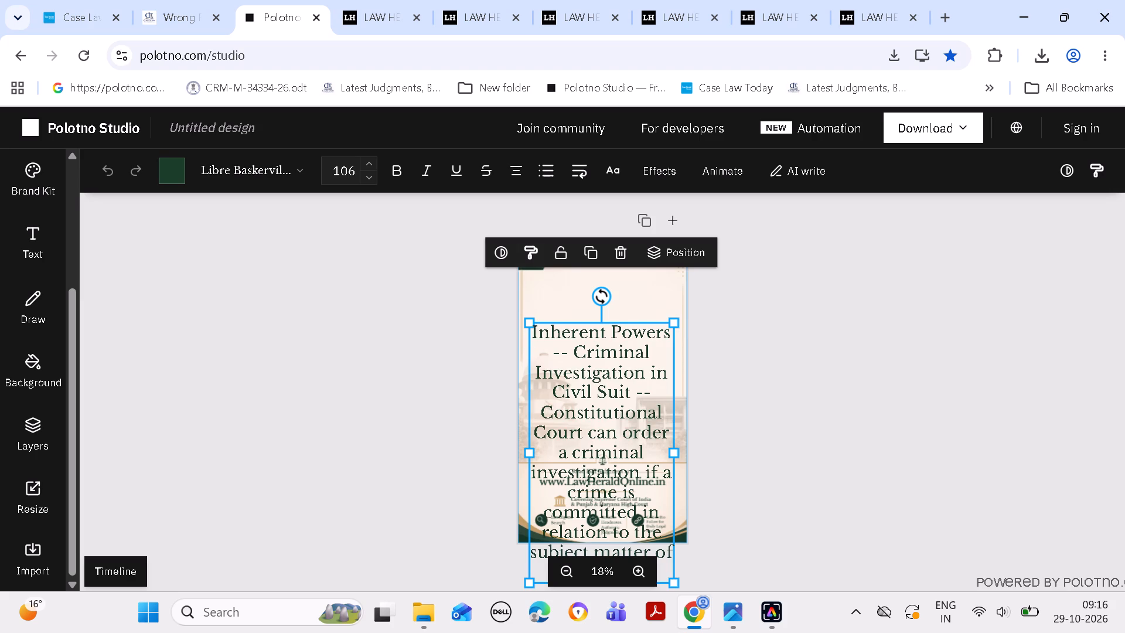
Reduce the headnote text's font size to 79 so it fits above the poster's footer.
triple_click(371, 180)
triple_click(371, 177)
triple_click(371, 177)
triple_click(373, 176)
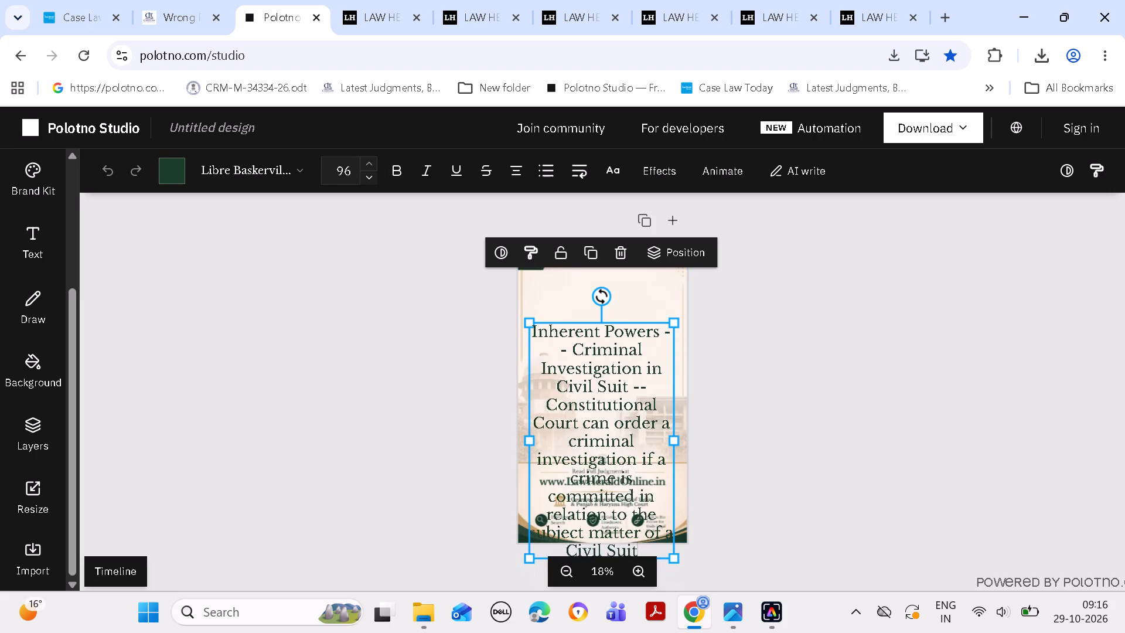
triple_click(373, 176)
triple_click(373, 176)
triple_click(374, 174)
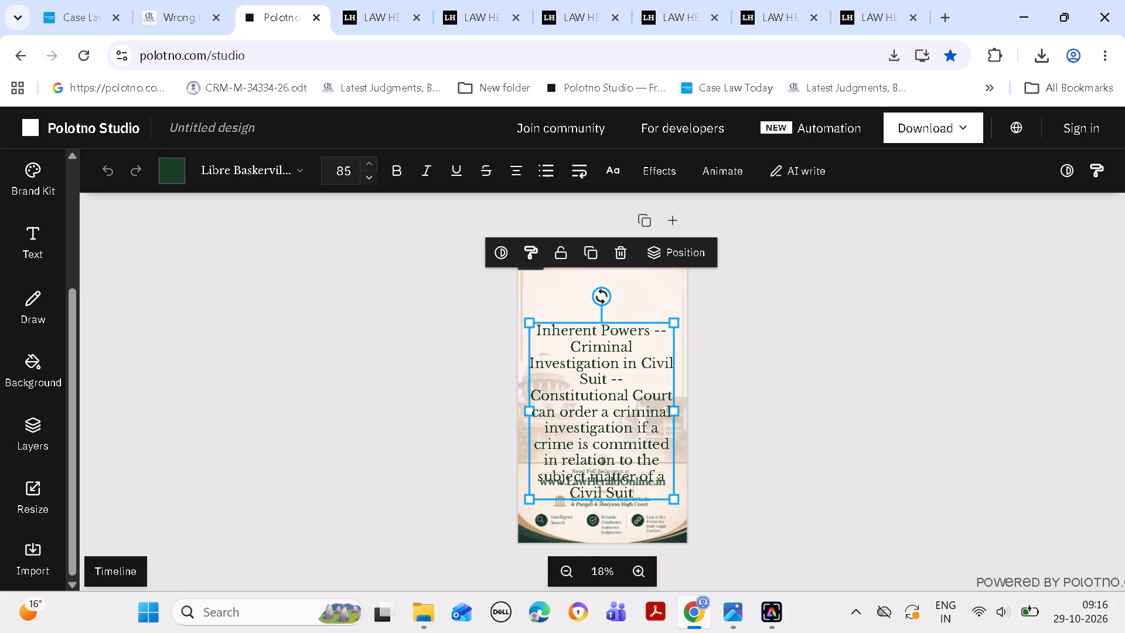
triple_click(376, 174)
triple_click(376, 174)
Set the headnote text's alignment to justified.
left_click(513, 174)
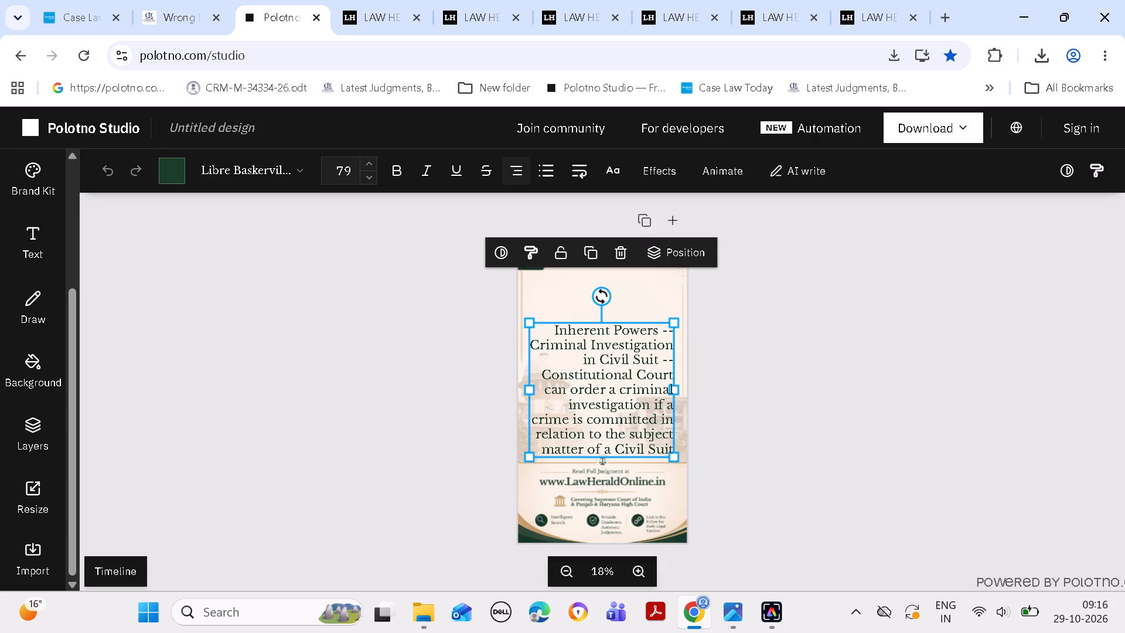
left_click(513, 174)
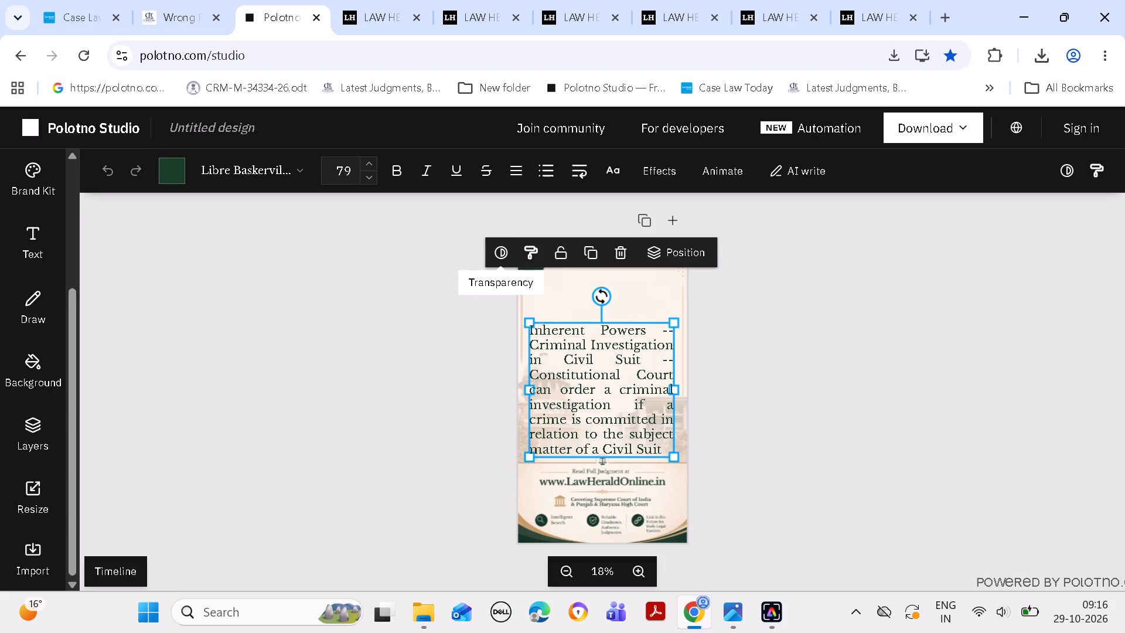
Make the whole Inherent Powers headnote text on the poster bold.
left_click_drag(602, 375, 596, 355)
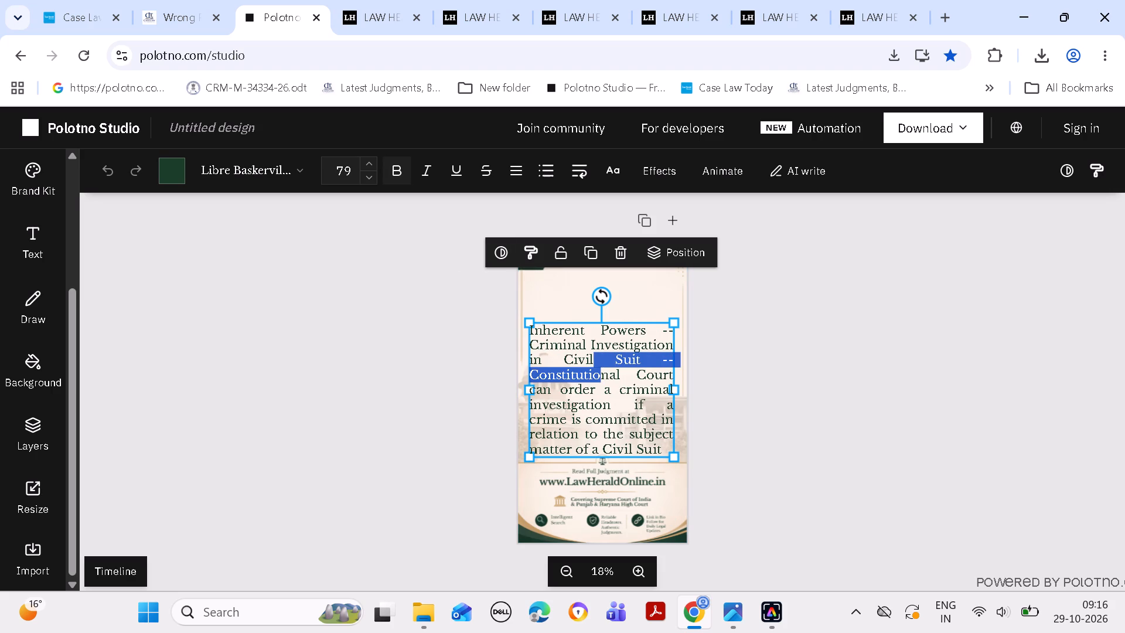
left_click(403, 169)
left_click(780, 380)
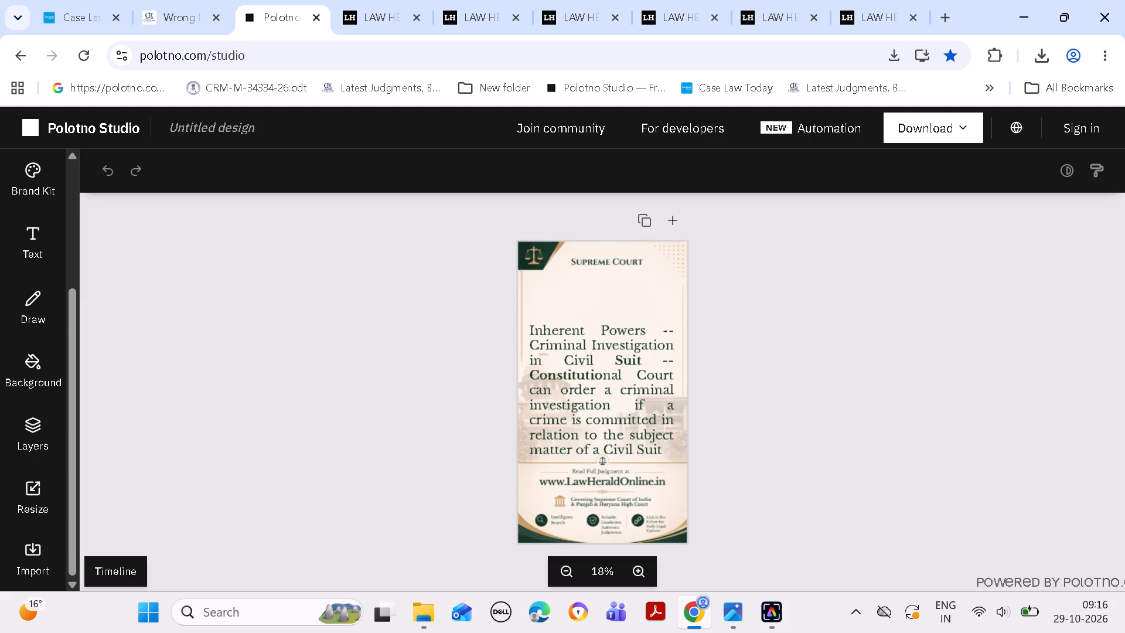
left_click(601, 396)
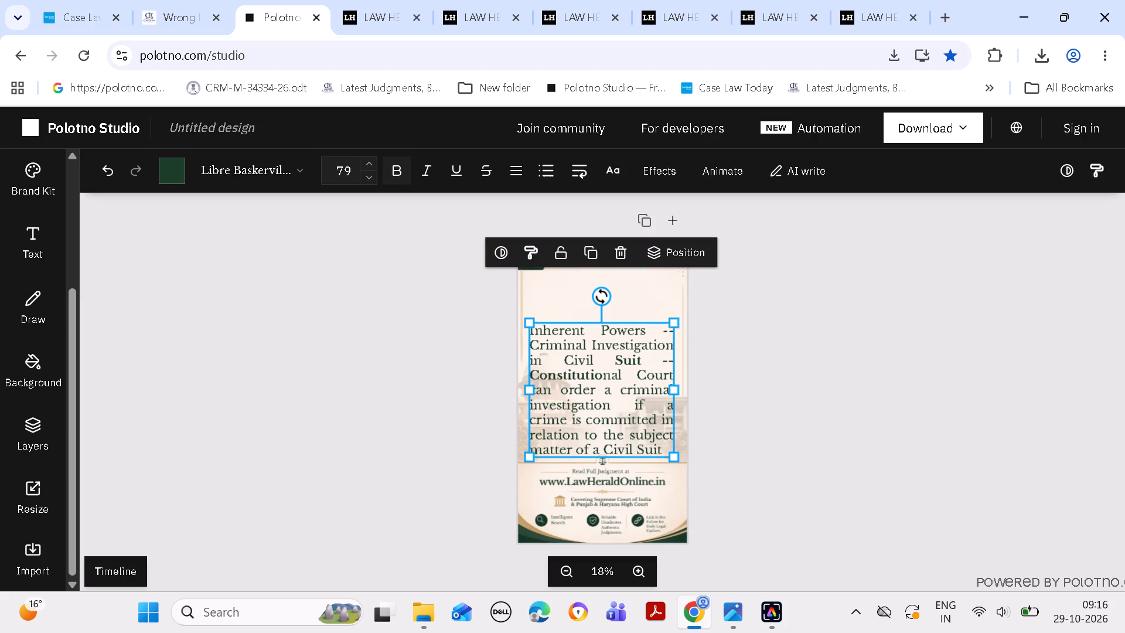
left_click(395, 176)
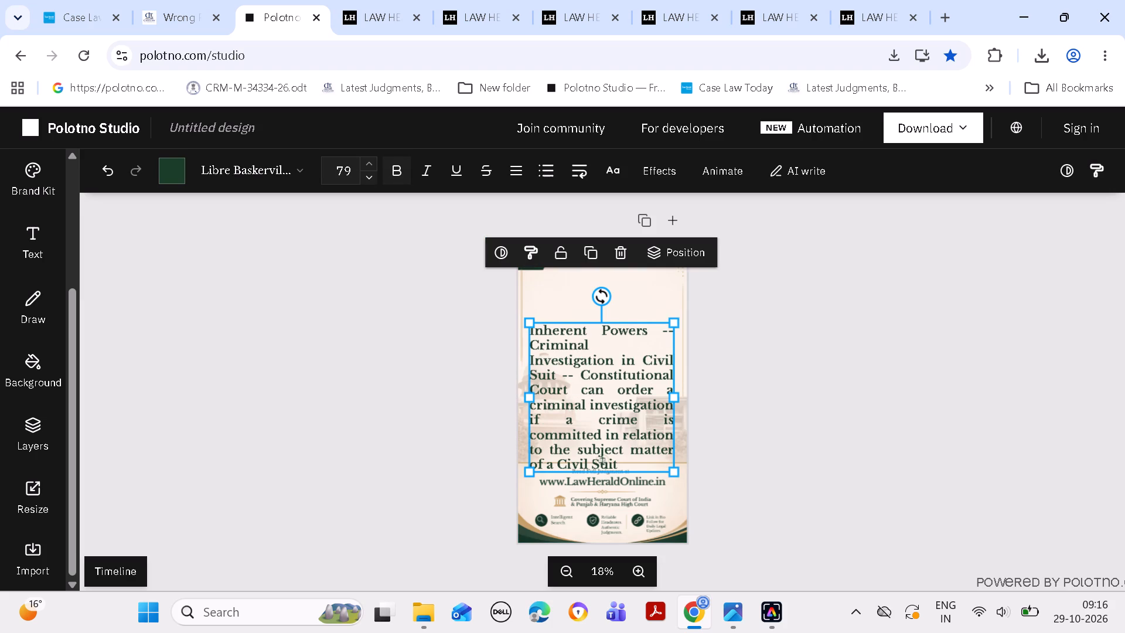
Reduce the bold headnote text's font size to 76 so it clears the poster's footer.
double_click(371, 180)
left_click(371, 180)
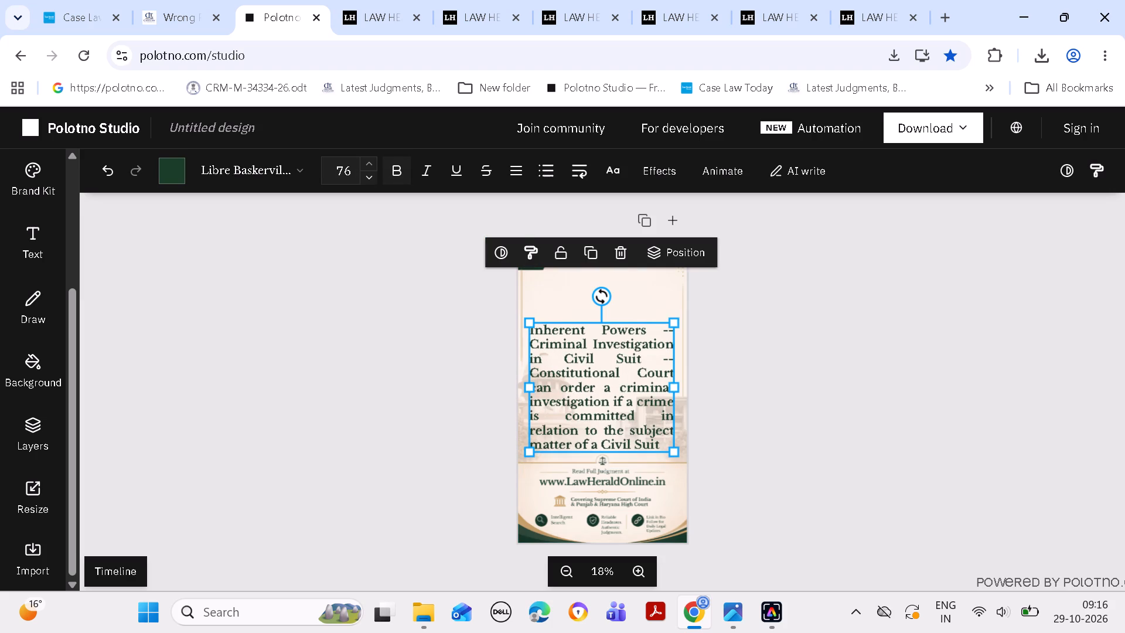
left_click(757, 322)
Move the headnote text block up, centred horizontally between the Supreme Court heading and the footer.
left_click_drag(621, 402, 621, 394)
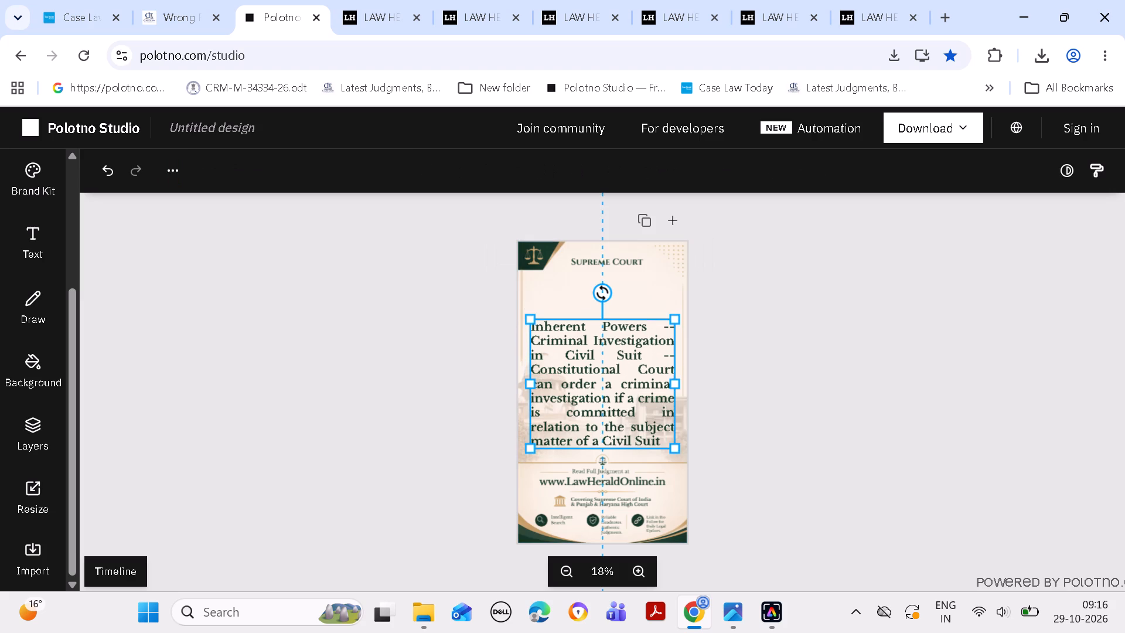
left_click_drag(621, 394, 620, 383)
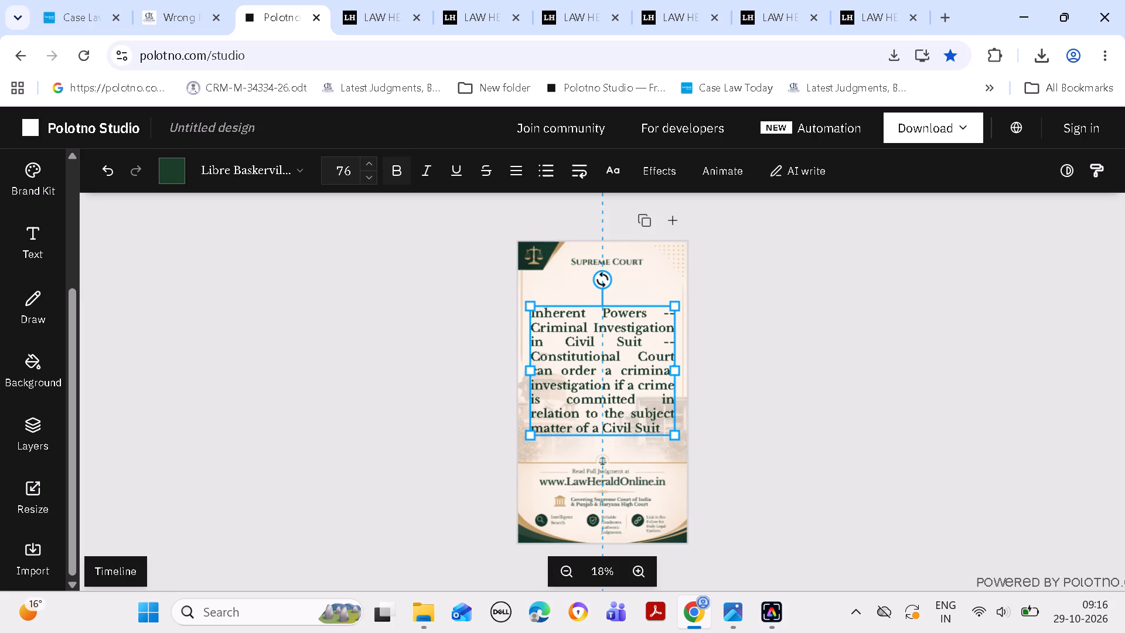
left_click_drag(620, 383, 620, 380)
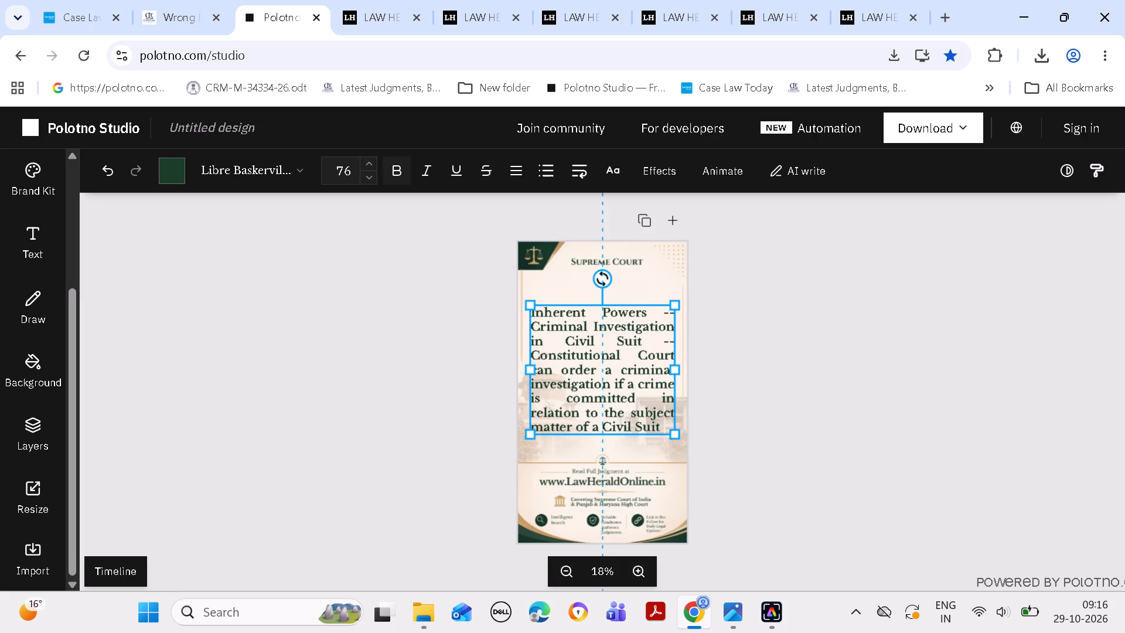
left_click_drag(620, 380, 618, 377)
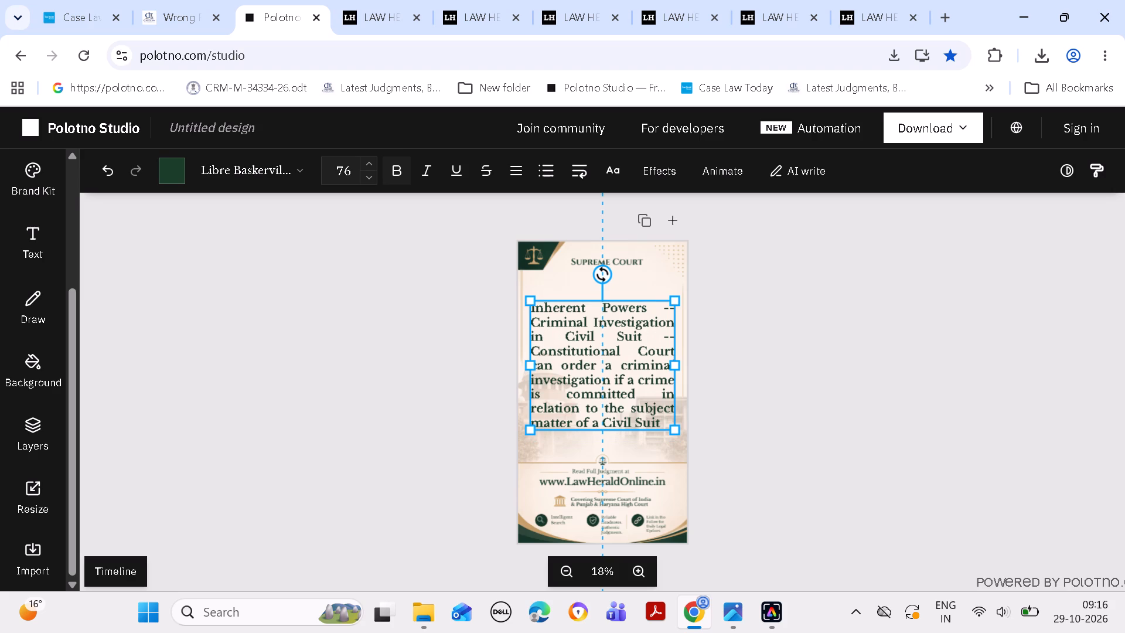
left_click_drag(618, 377, 618, 376)
left_click(817, 345)
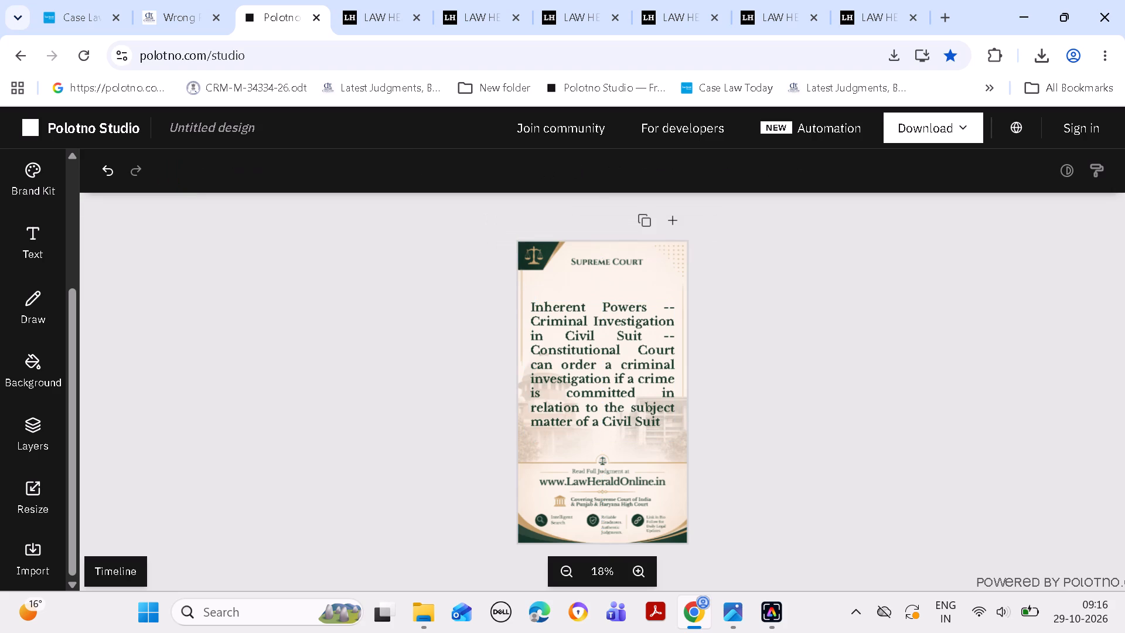
Download the finished Inherent Powers poster as a PNG at 1080 × 1920 px.
left_click(930, 125)
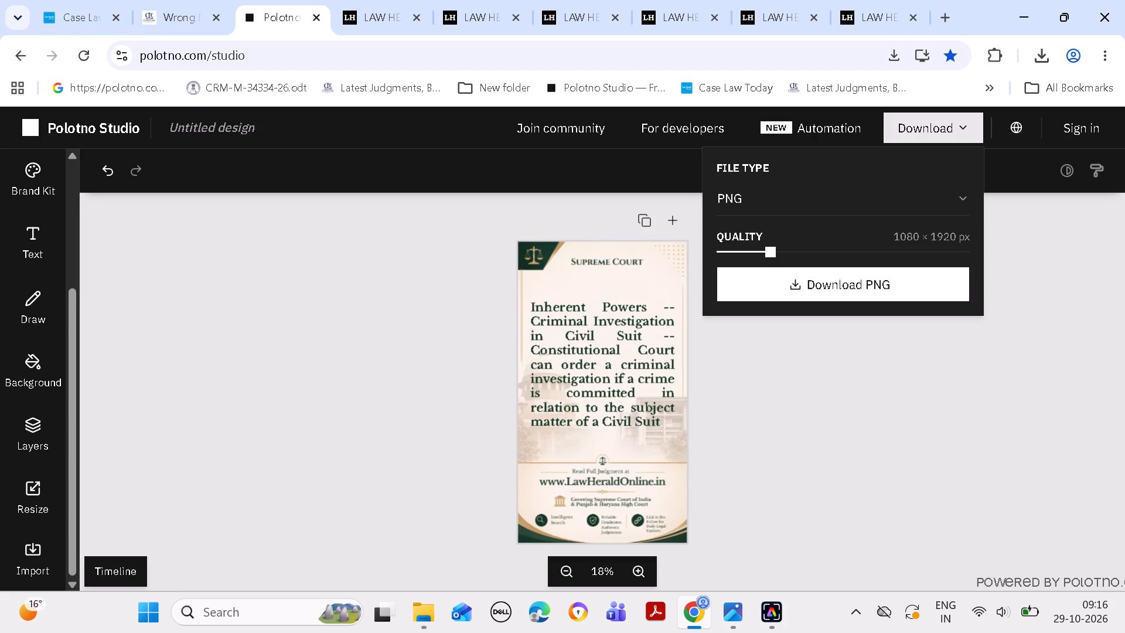
left_click(862, 274)
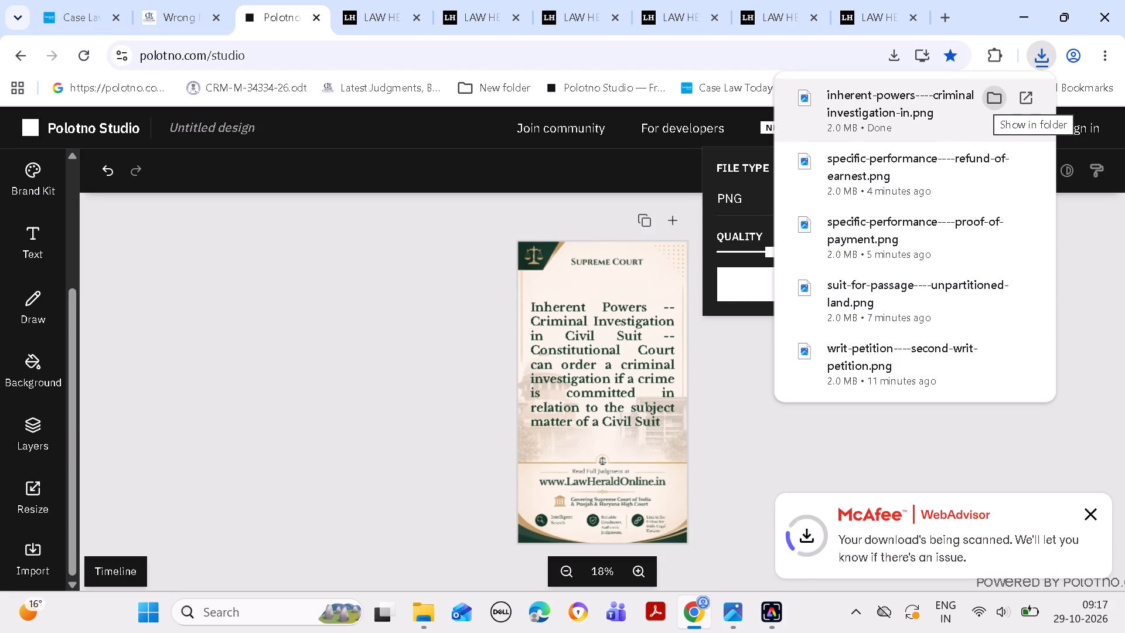
Copy the downloaded inherent-powers PNG from the Downloads folder into the FB ONLINE POST---29 OCT folder.
left_click(986, 98)
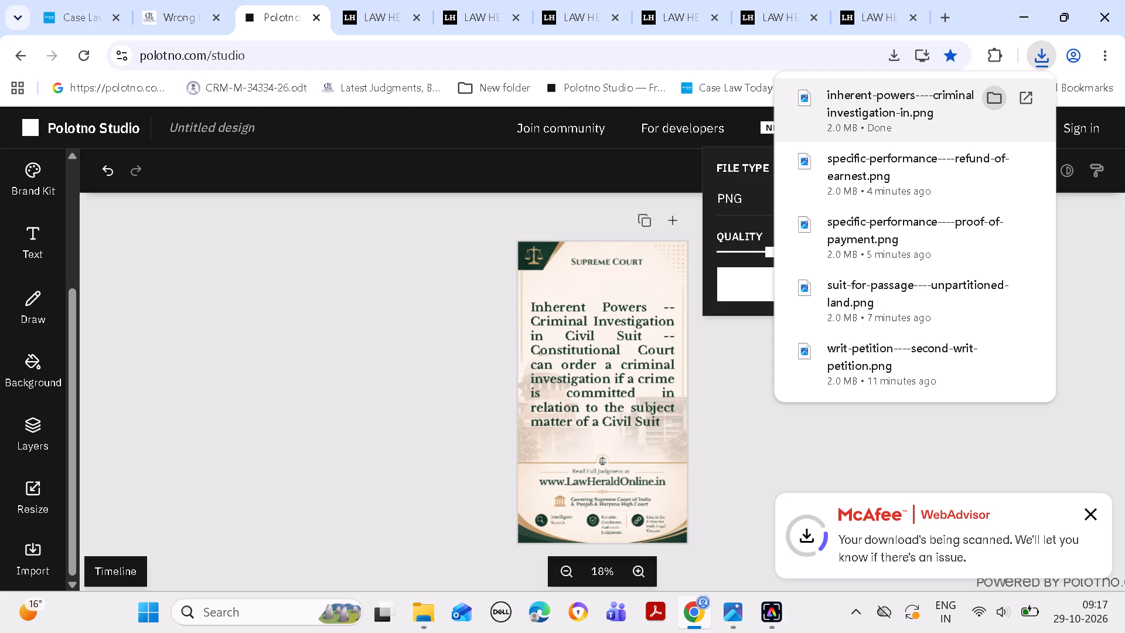
key("ctrl+c")
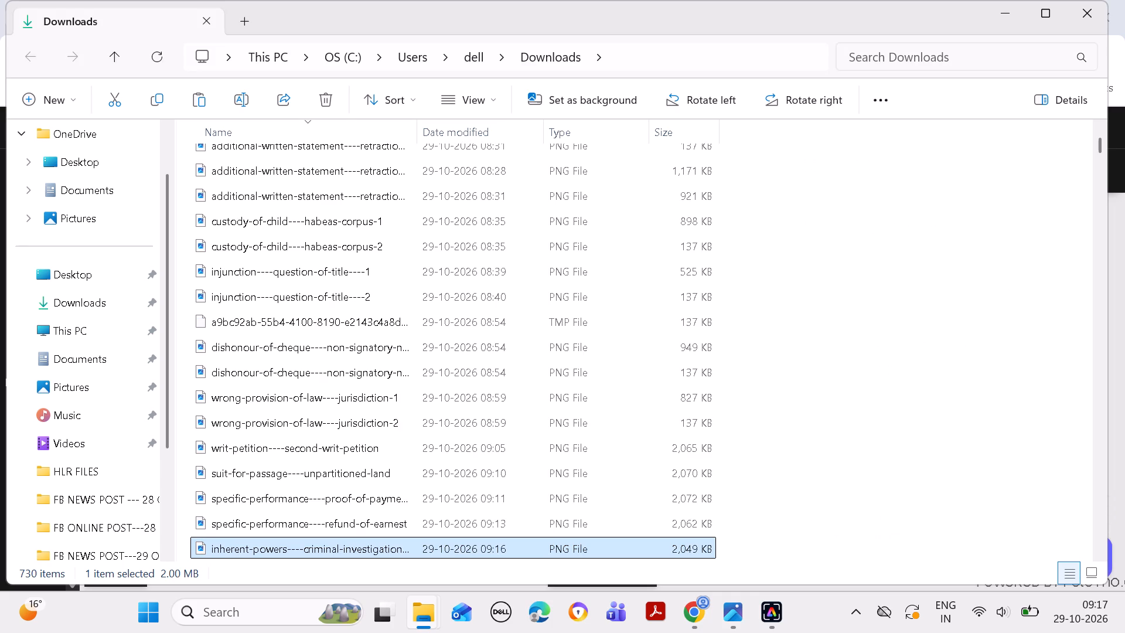
left_click(1010, 16)
left_click(1010, 15)
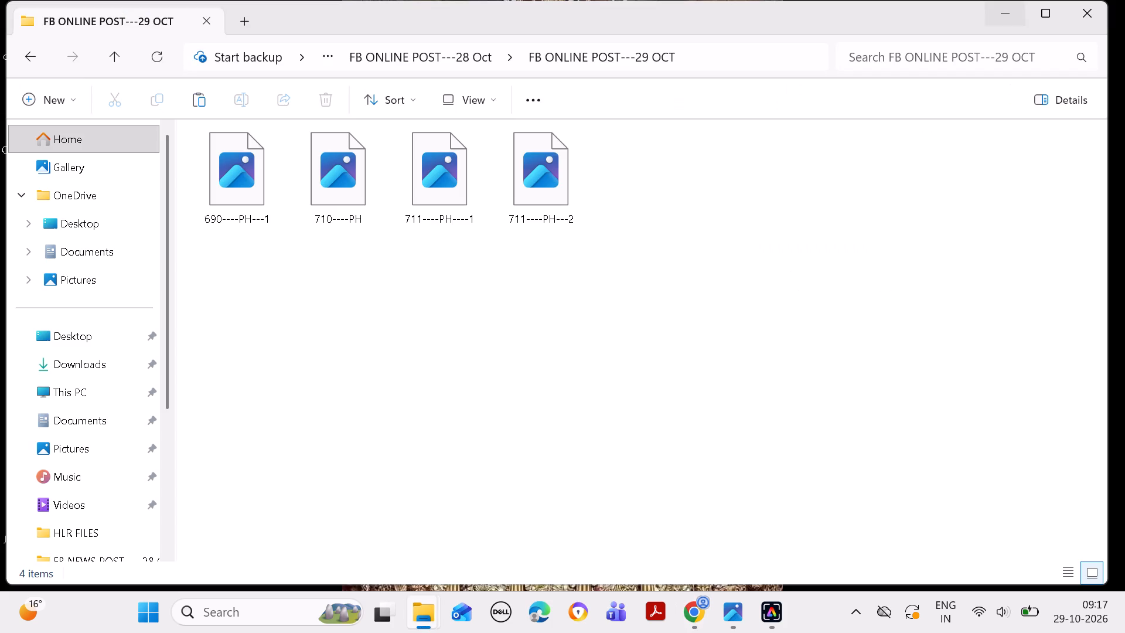
key("ctrl+v")
Rename the pasted inherent-powers image as 629----SC---1.
right_click(653, 158)
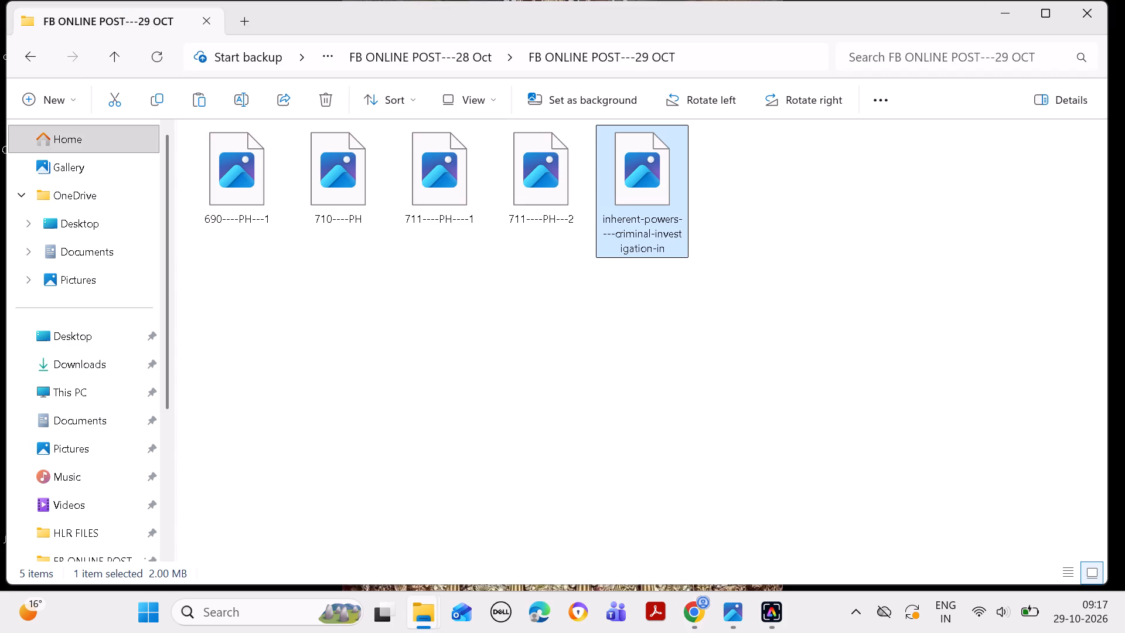
left_click(796, 26)
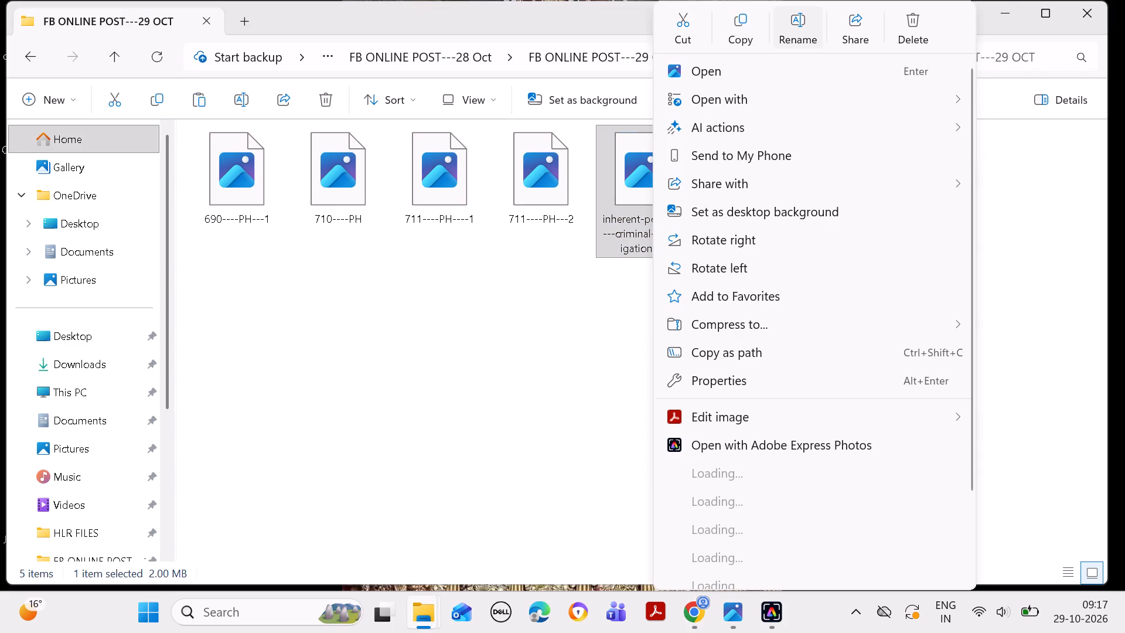
key("BackSpace")
key("6")
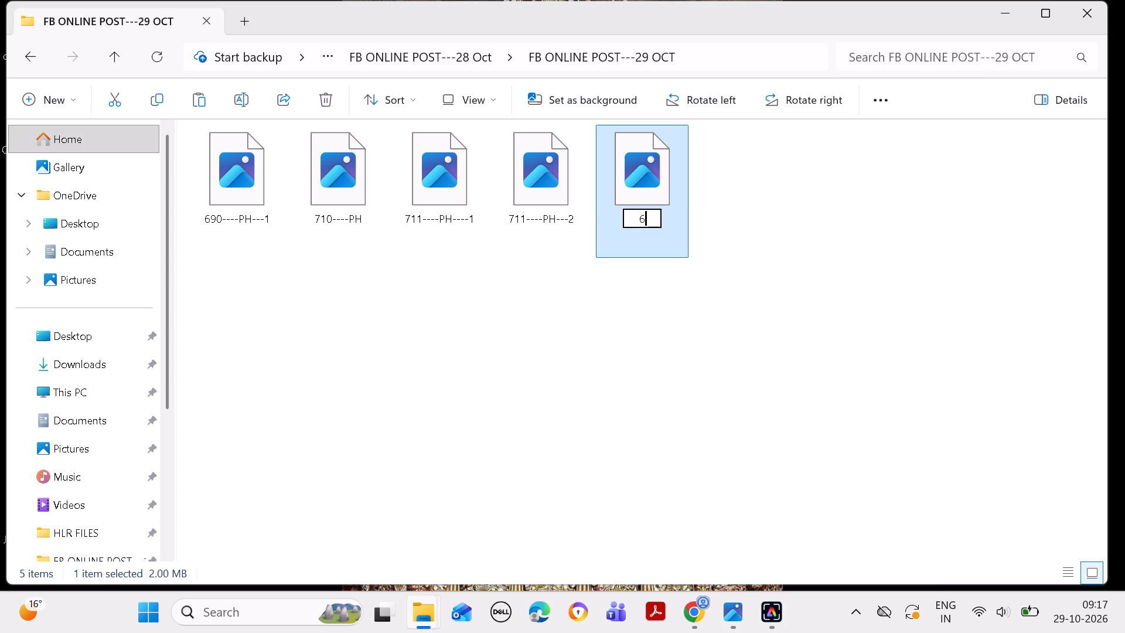
key("2")
type("9----SC")
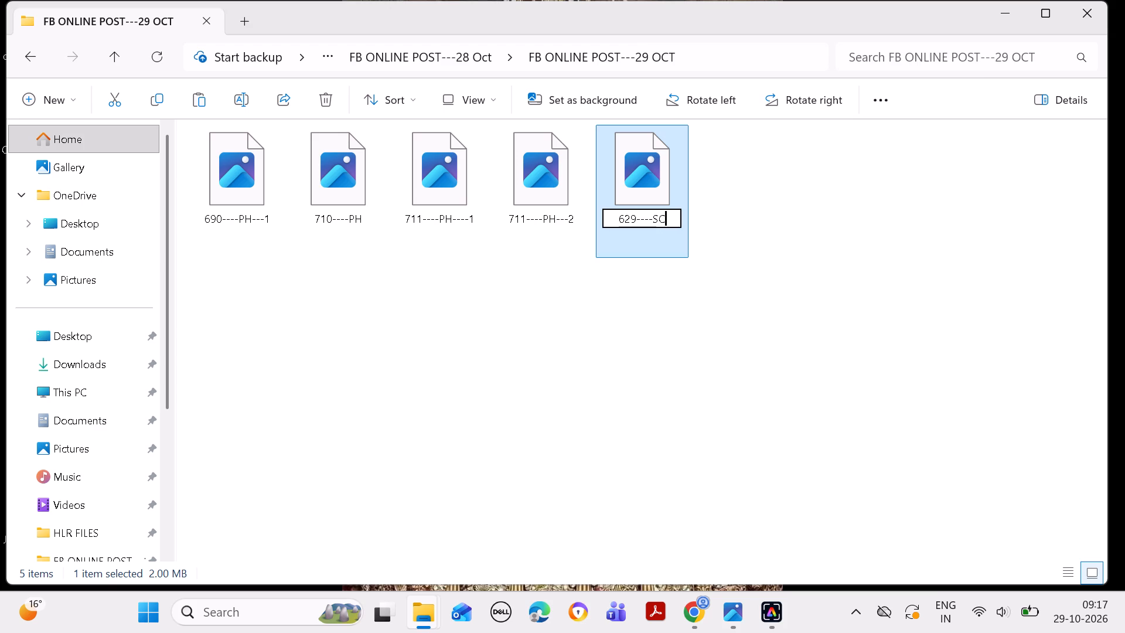
type("---1")
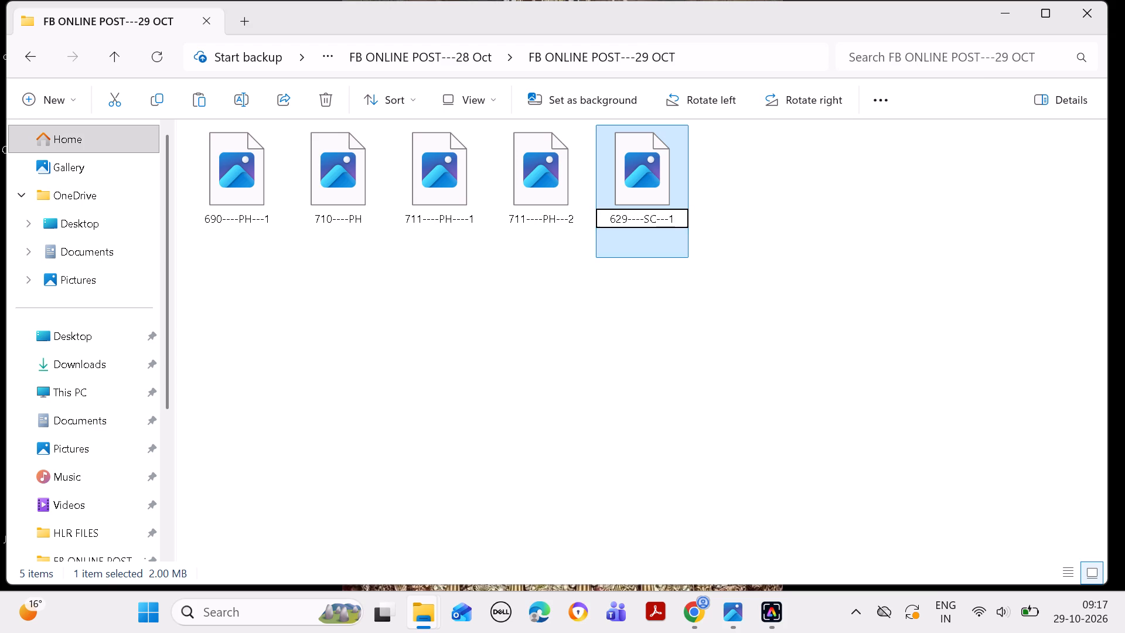
key("Return")
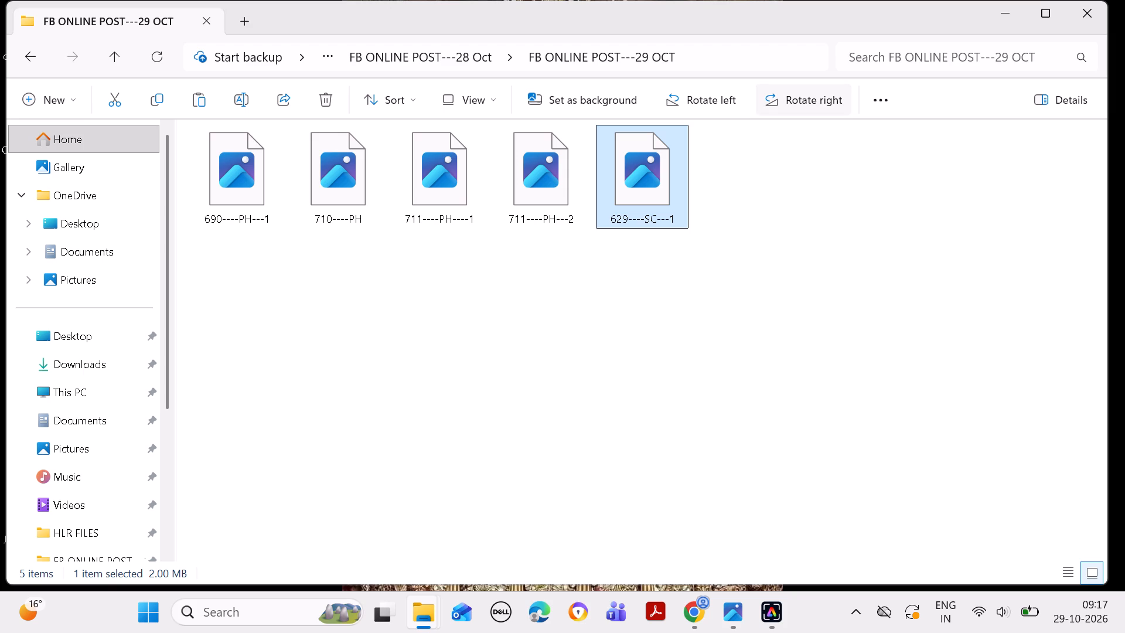
Copy the complete "Probate -- Misappropriation of Funds of Trust" headnote from the Bai Avabai Hormusji Tata Trust case page in the browser.
left_click(696, 608)
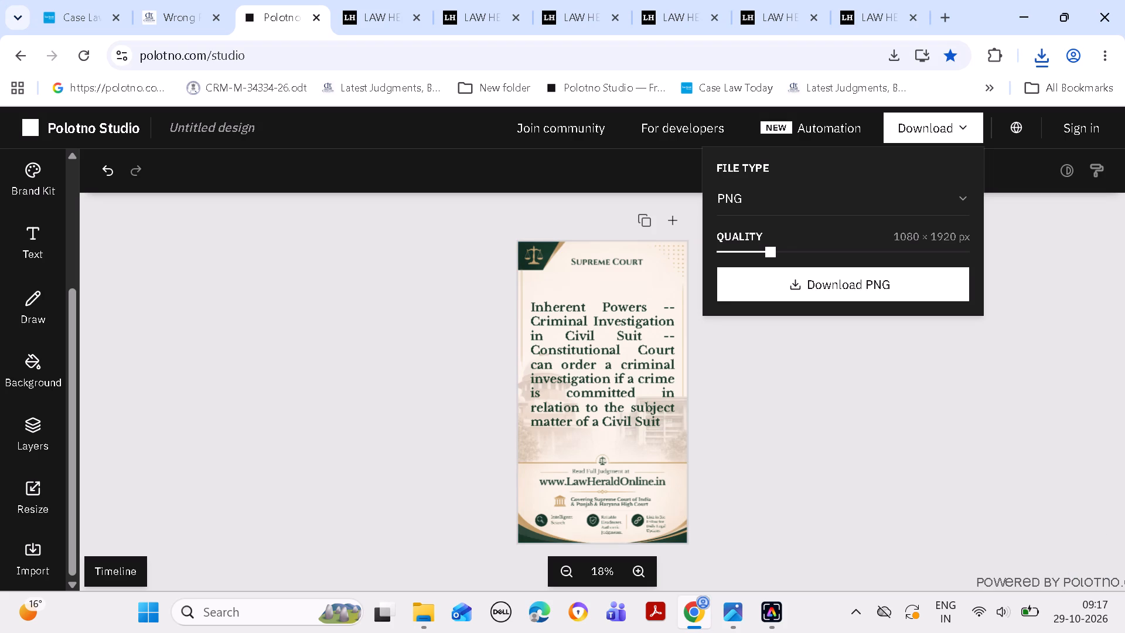
left_click(456, 20)
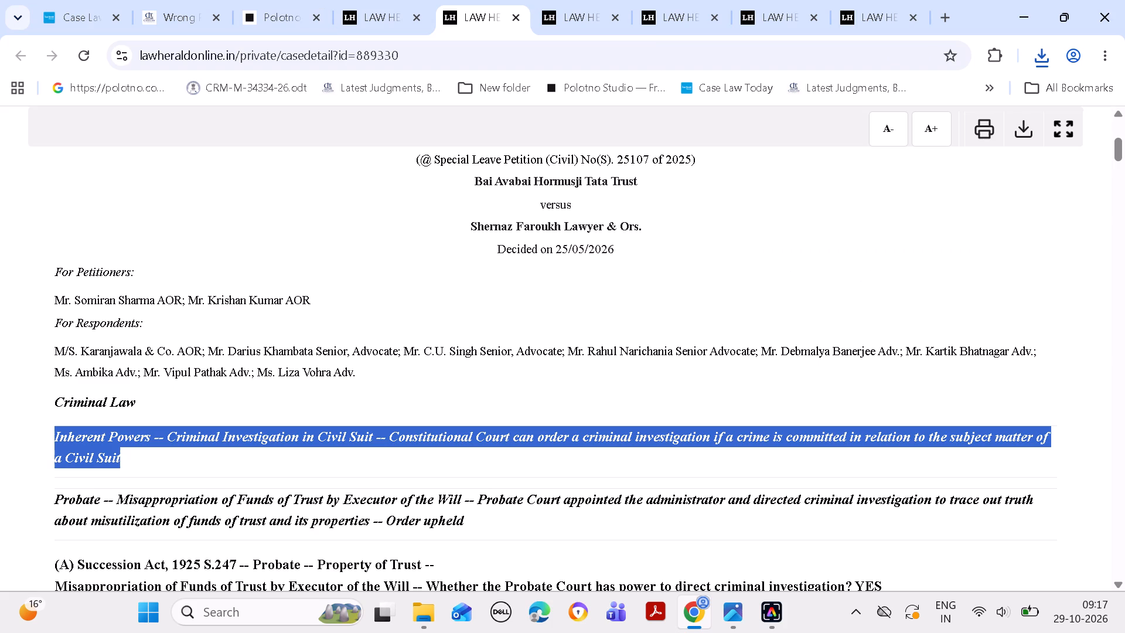
left_click(118, 488)
left_click_drag(59, 494, 350, 520)
left_click(294, 499)
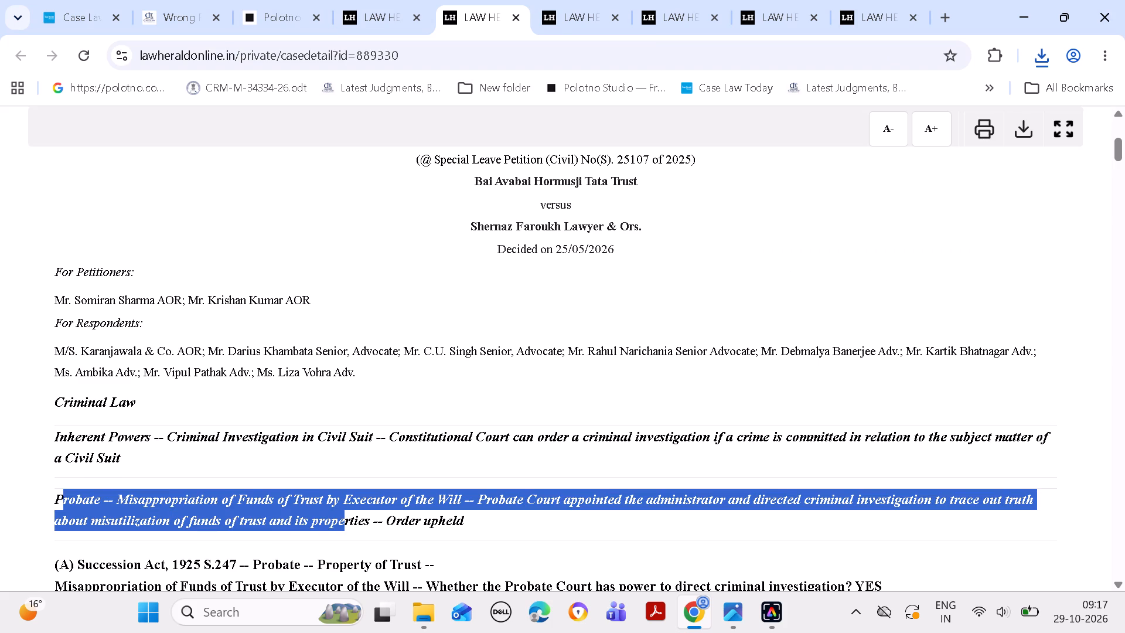
left_click_drag(56, 489, 549, 548)
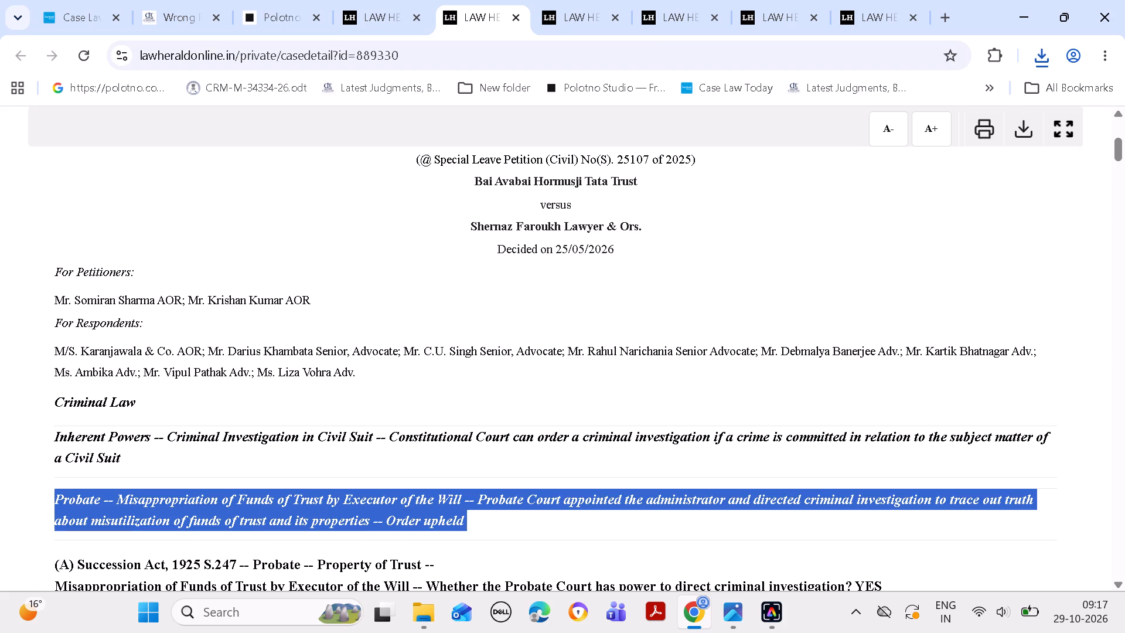
left_click_drag(549, 548, 561, 547)
left_click(547, 517)
left_click(301, 501)
left_click(309, 469)
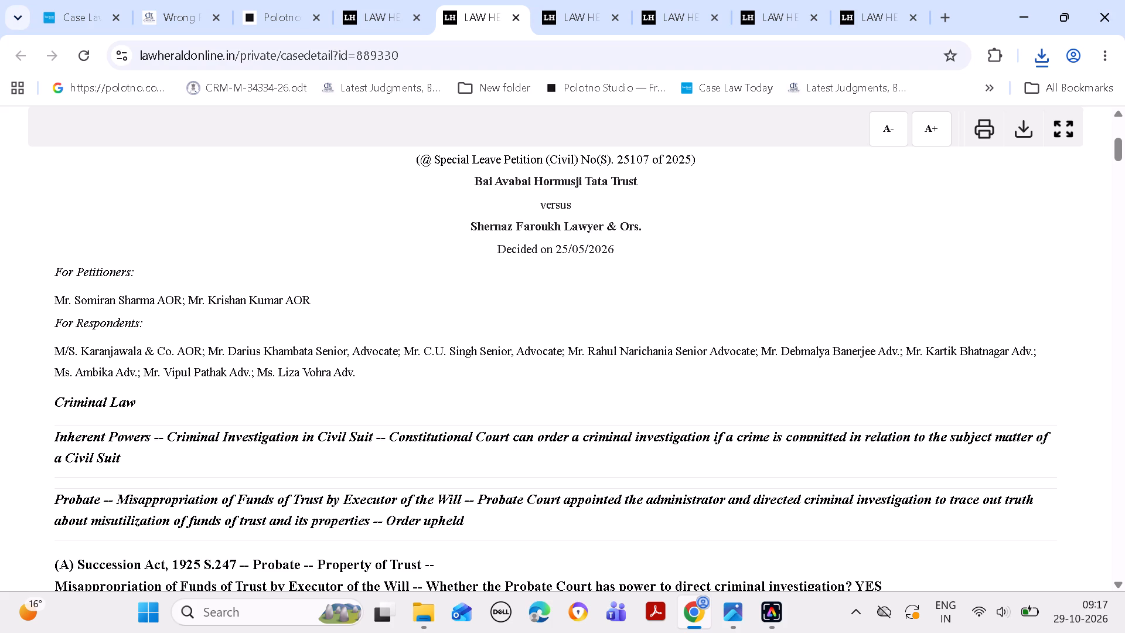
left_click_drag(56, 492, 551, 526)
key("ctrl+c")
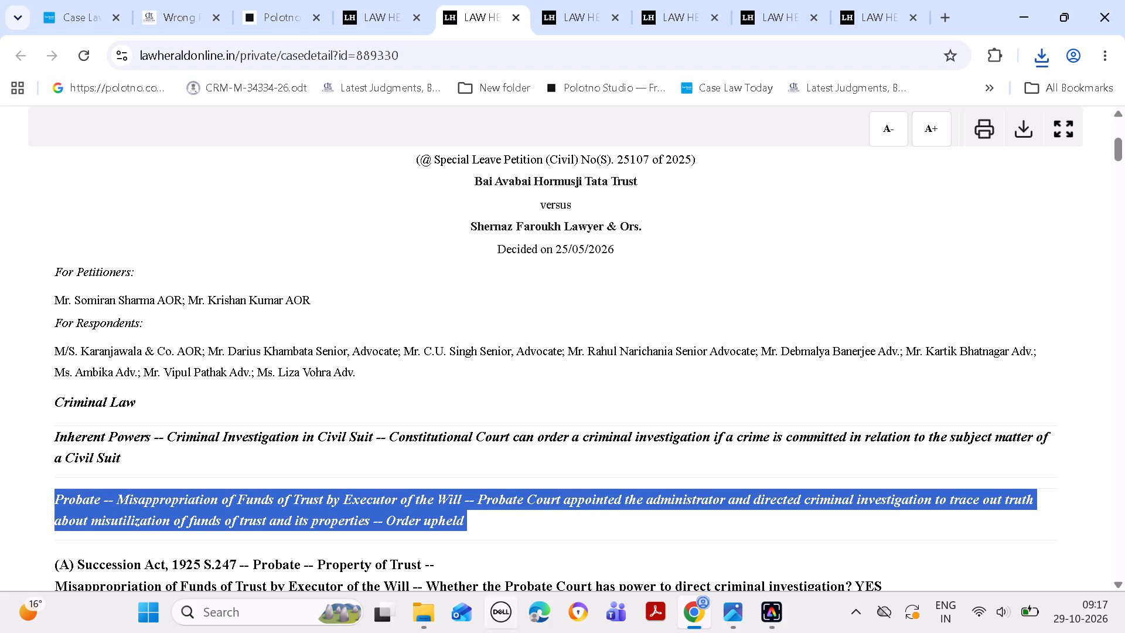
Paste the Probate headnote into Windows Search and copy it back as plain text.
left_click(259, 608)
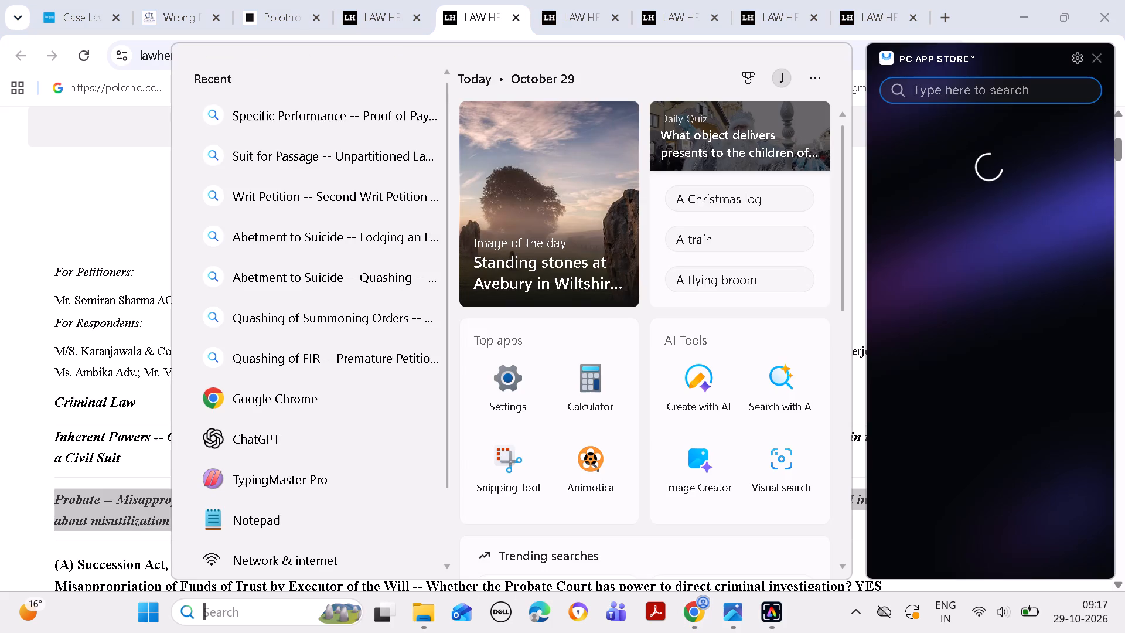
key("ctrl+v")
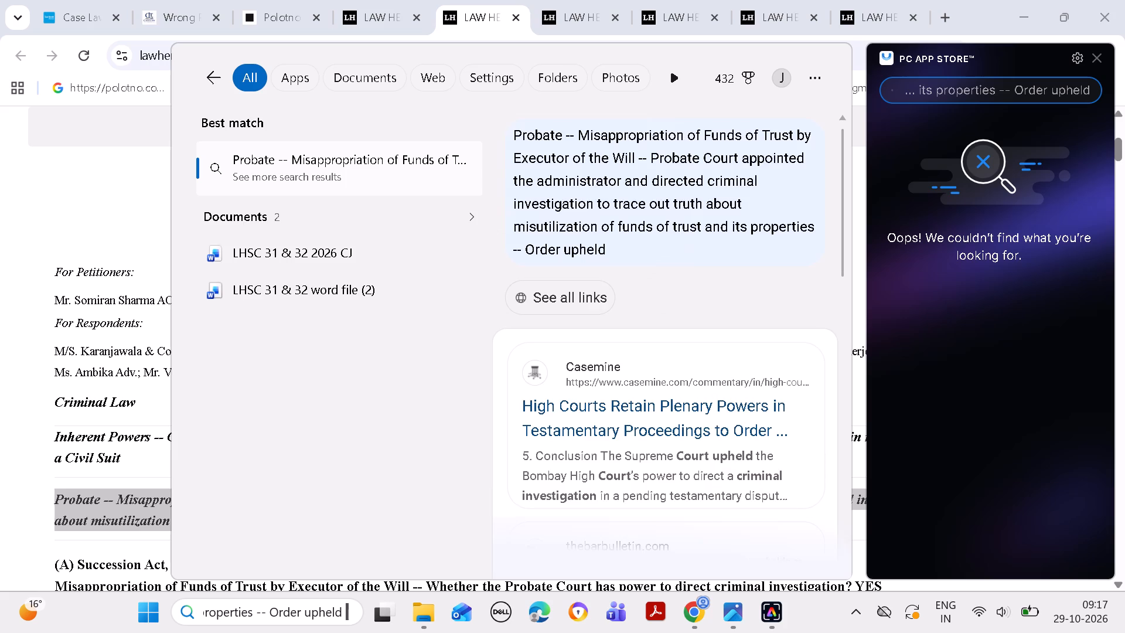
key("ctrl+a")
key("ctrl+c")
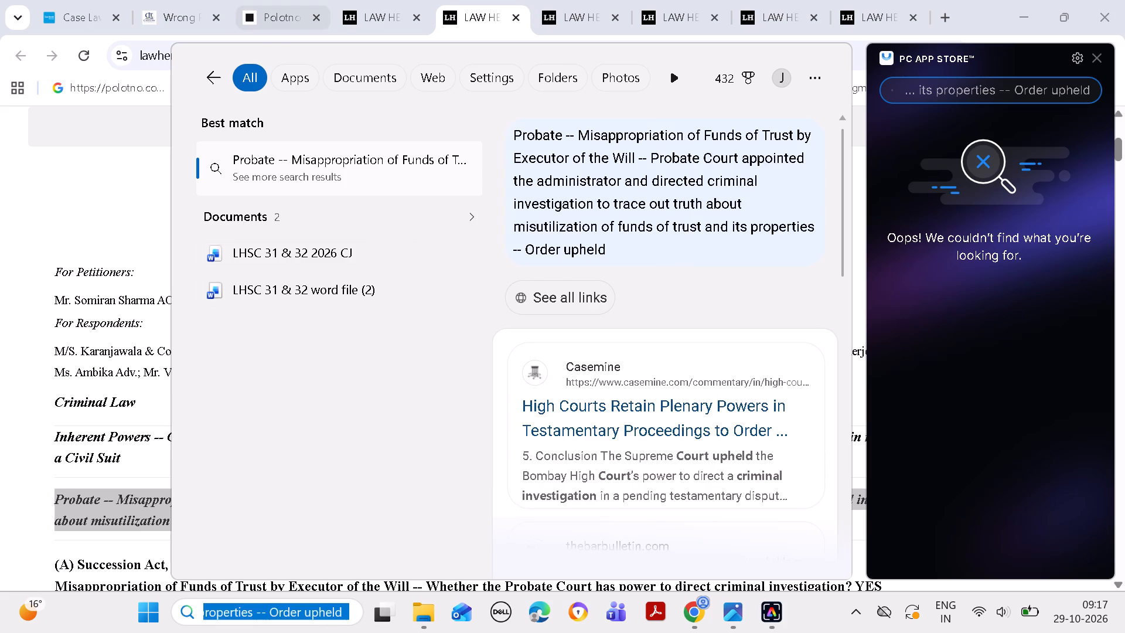
Replace the Inherent Powers text on the Polotno Studio poster with the copied Probate headnote.
left_click(279, 17)
left_click(594, 357)
left_click(590, 354)
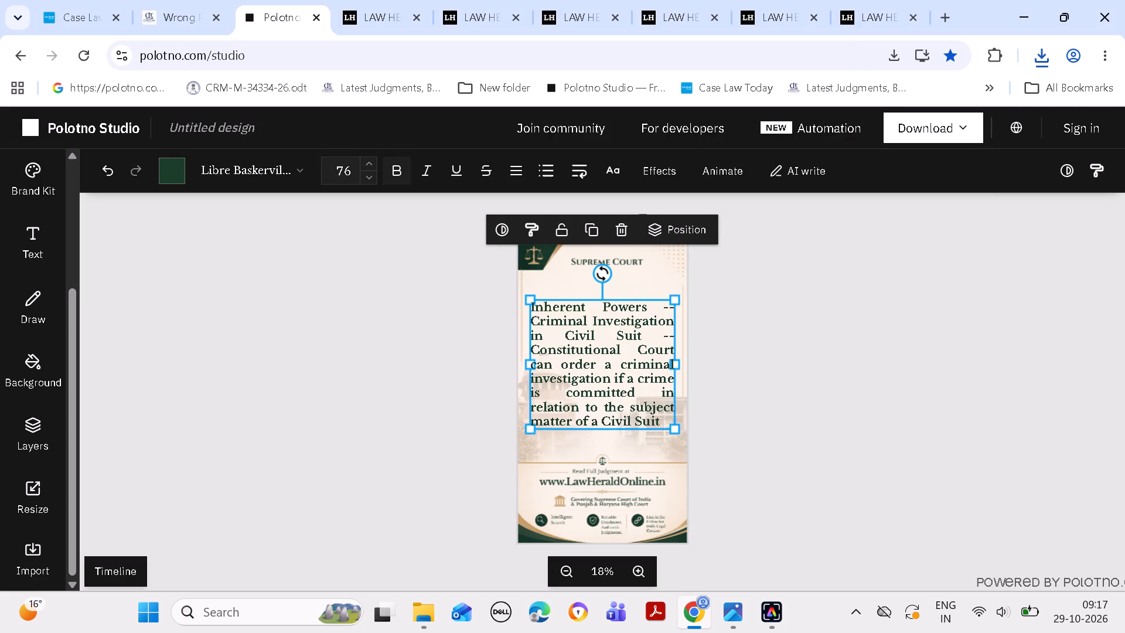
key("ctrl+a")
key("ctrl+v")
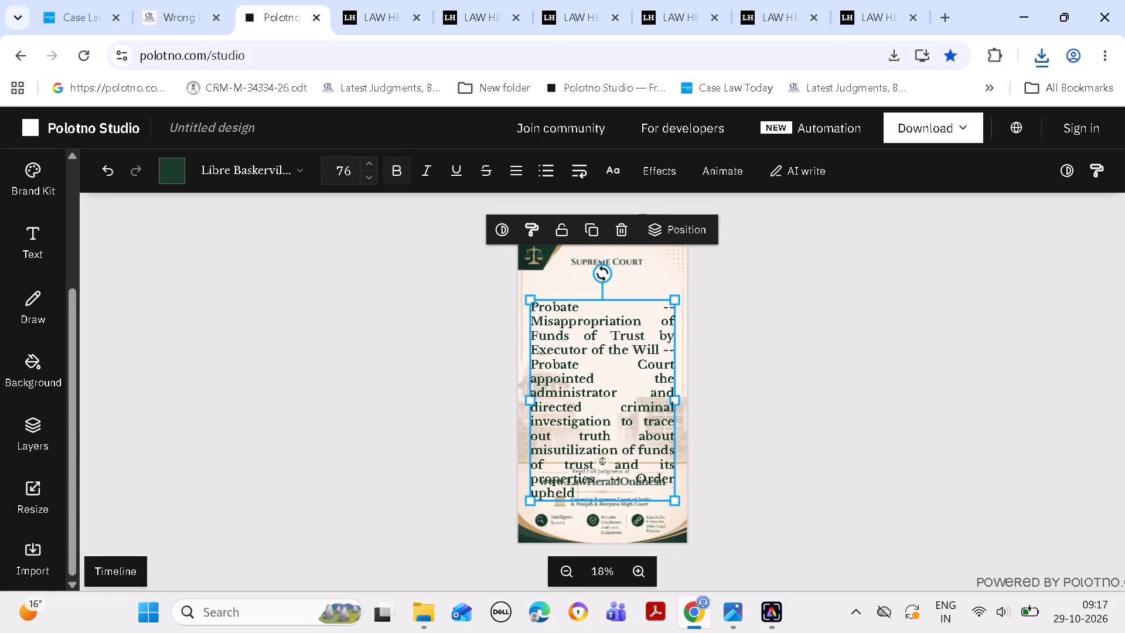
Reduce the Probate headnote's font size to 61 so the text fits above the poster's website footer.
triple_click(370, 179)
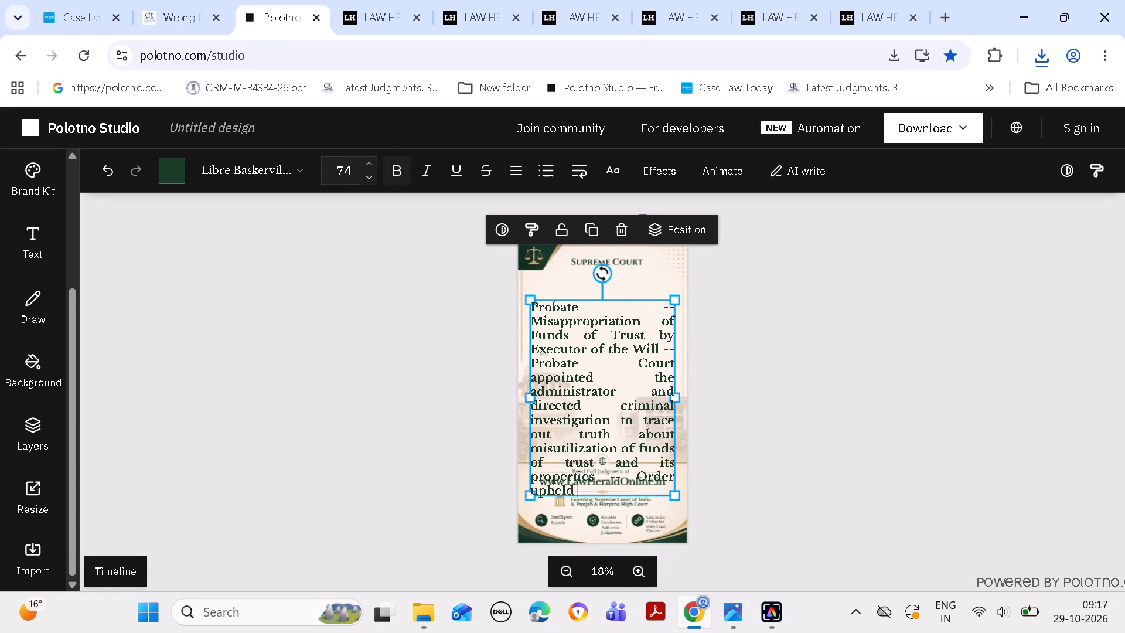
triple_click(371, 177)
triple_click(371, 177)
double_click(371, 177)
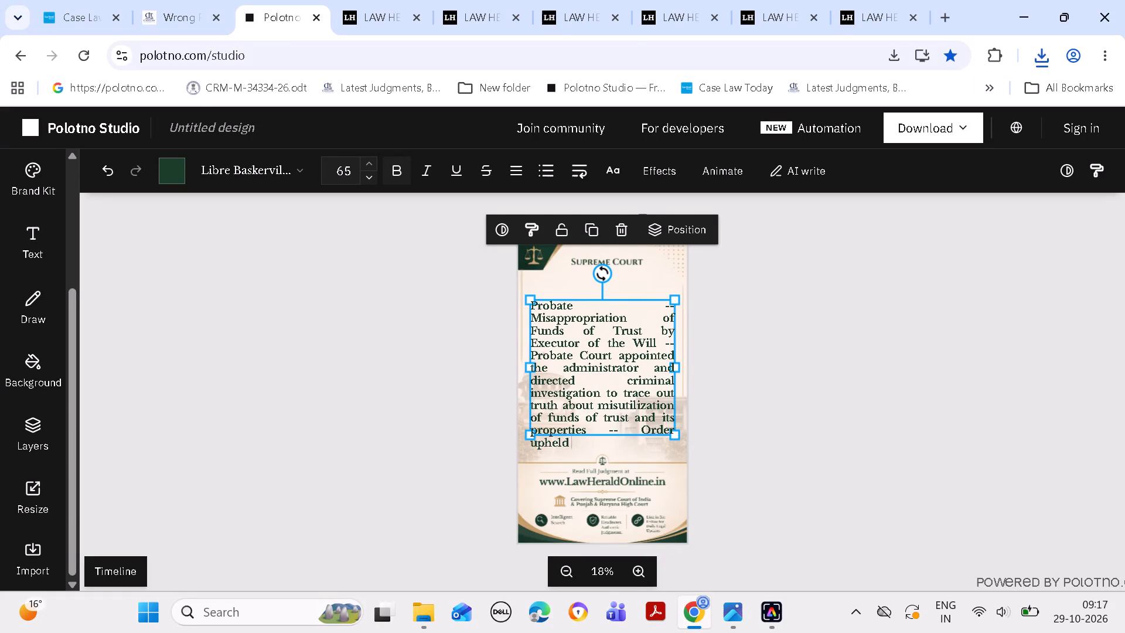
left_click(371, 177)
left_click(371, 177)
double_click(371, 177)
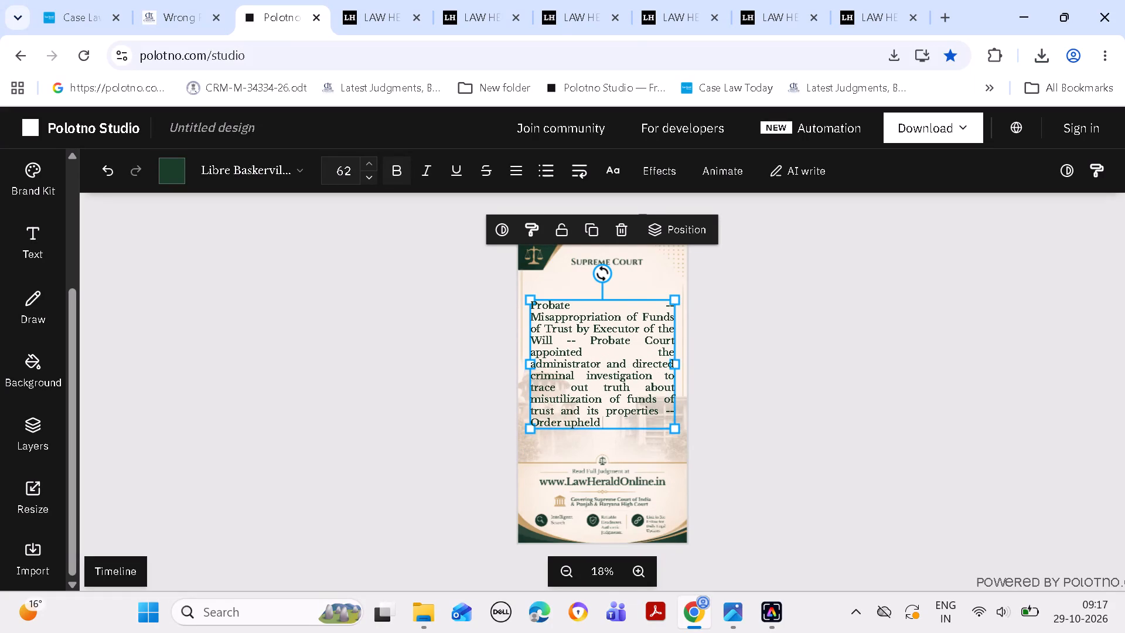
left_click(797, 375)
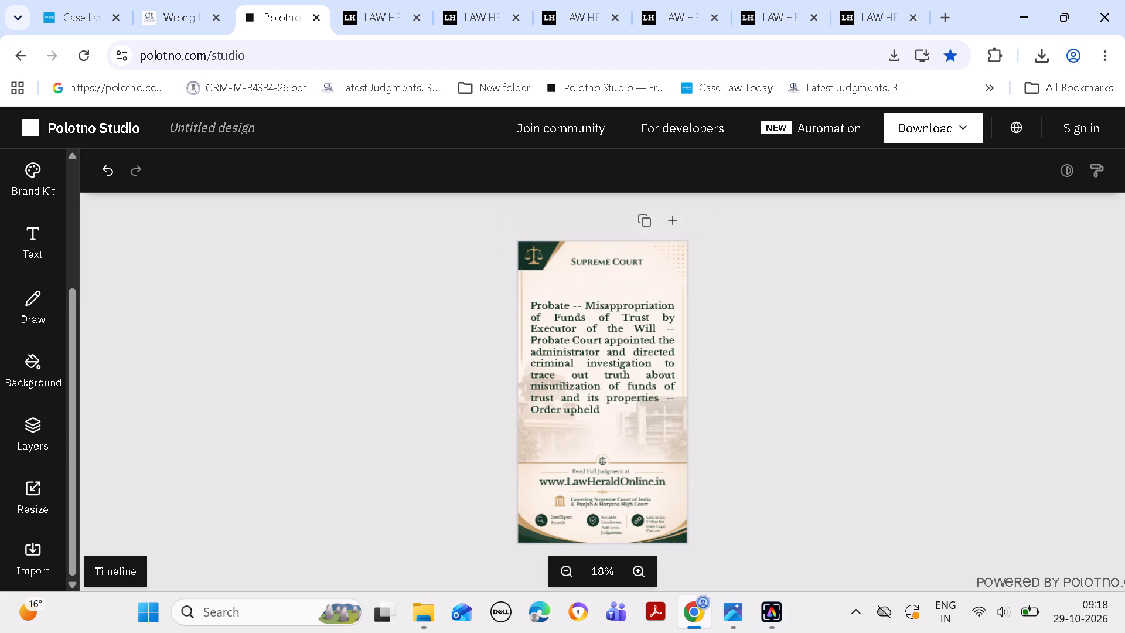
Move the Probate headnote text box slightly down on the poster, keeping it horizontally centred.
left_click(624, 372)
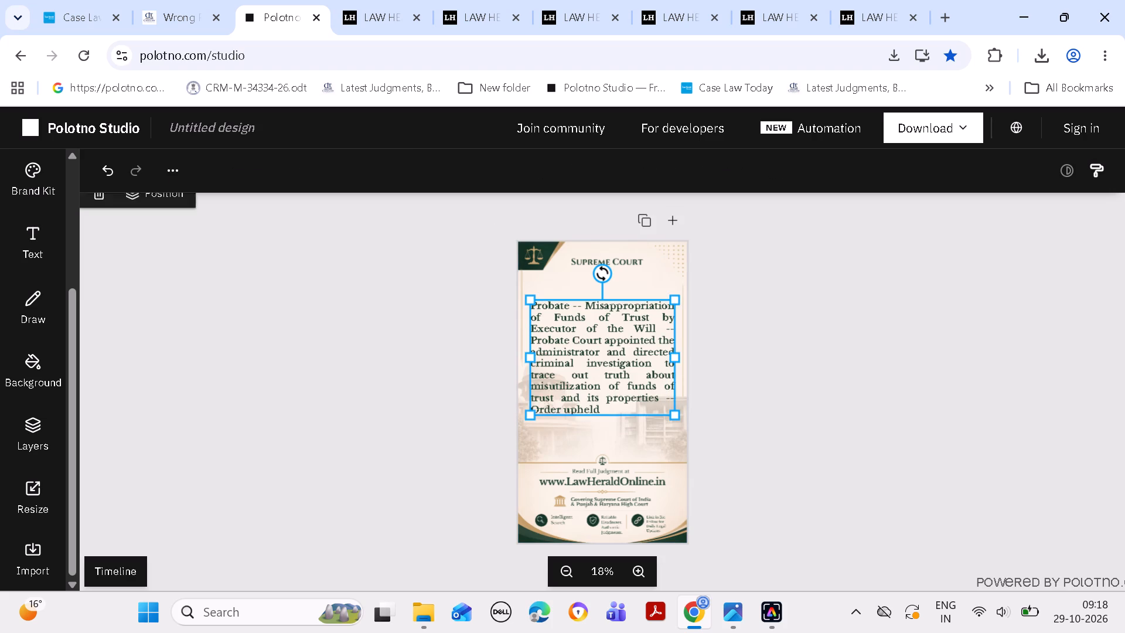
left_click_drag(613, 362, 613, 365)
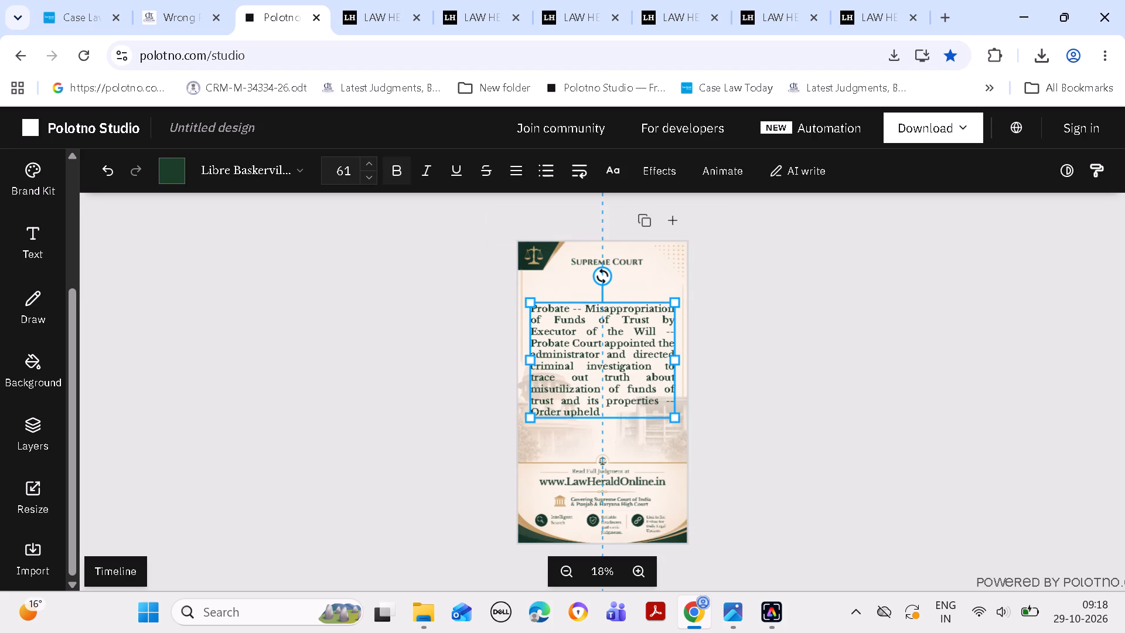
left_click_drag(613, 365, 613, 367)
left_click(821, 324)
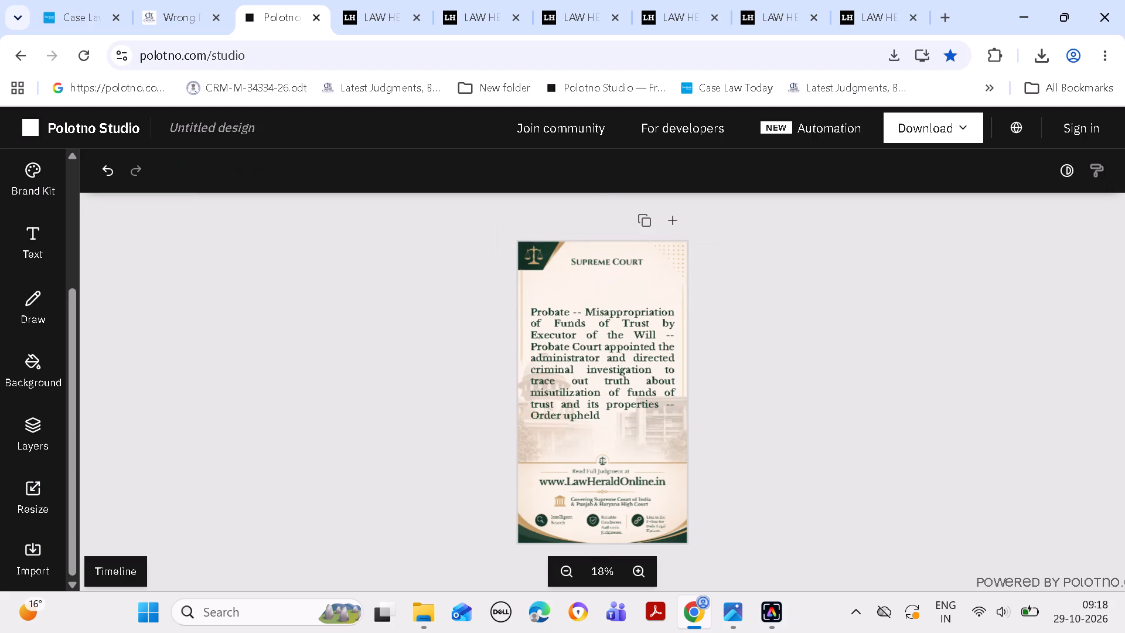
Download the Probate poster as a PNG.
left_click(935, 127)
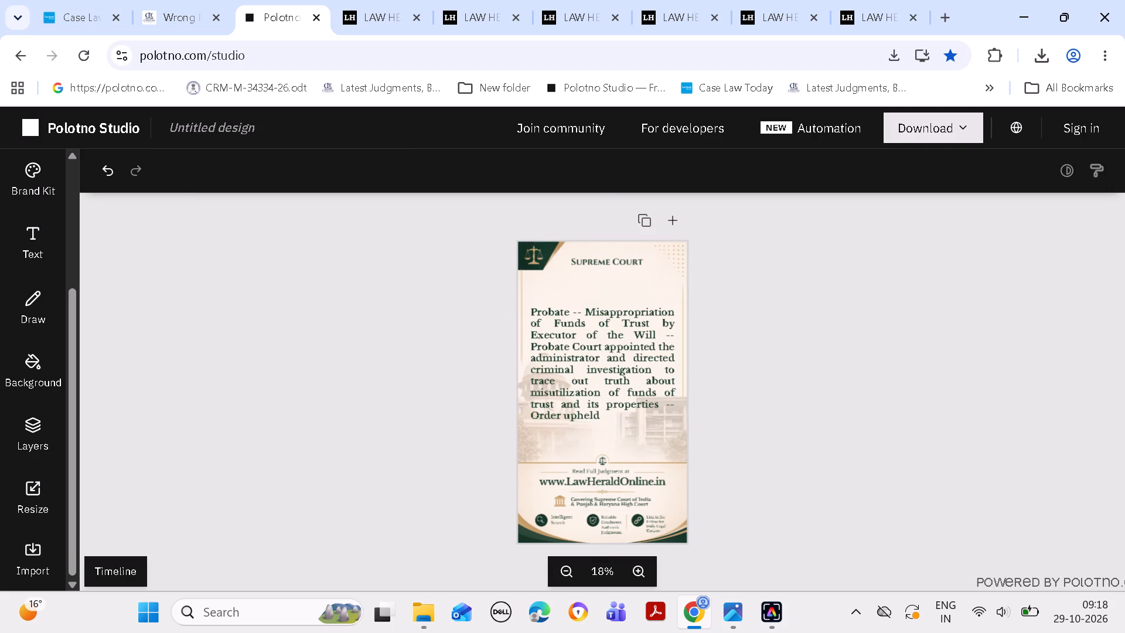
left_click(881, 284)
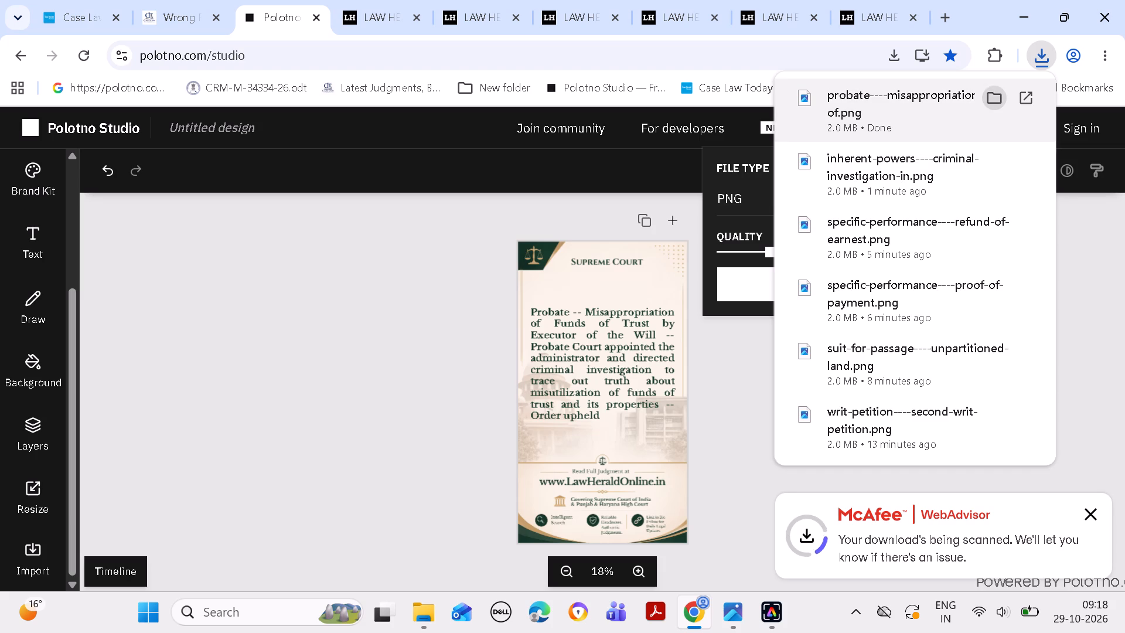
Copy the downloaded probate----misappropriation-of-funds-of image from Downloads into the FB ONLINE POST---29 OCT folder.
left_click(988, 97)
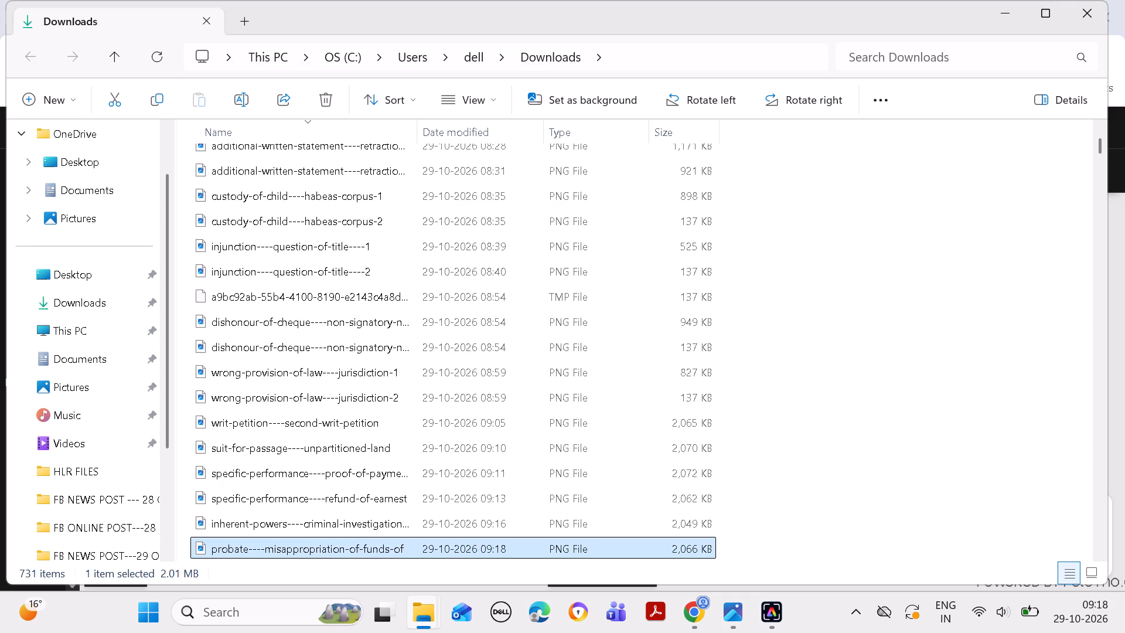
key("ctrl+c")
left_click(1006, 9)
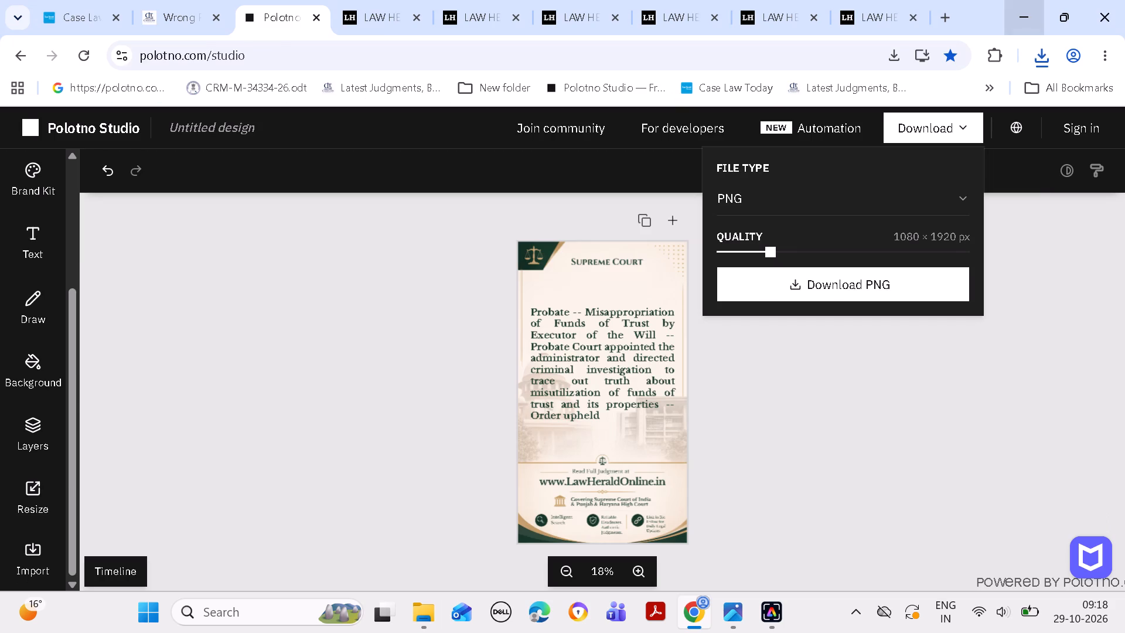
left_click(1006, 9)
key("ctrl+v")
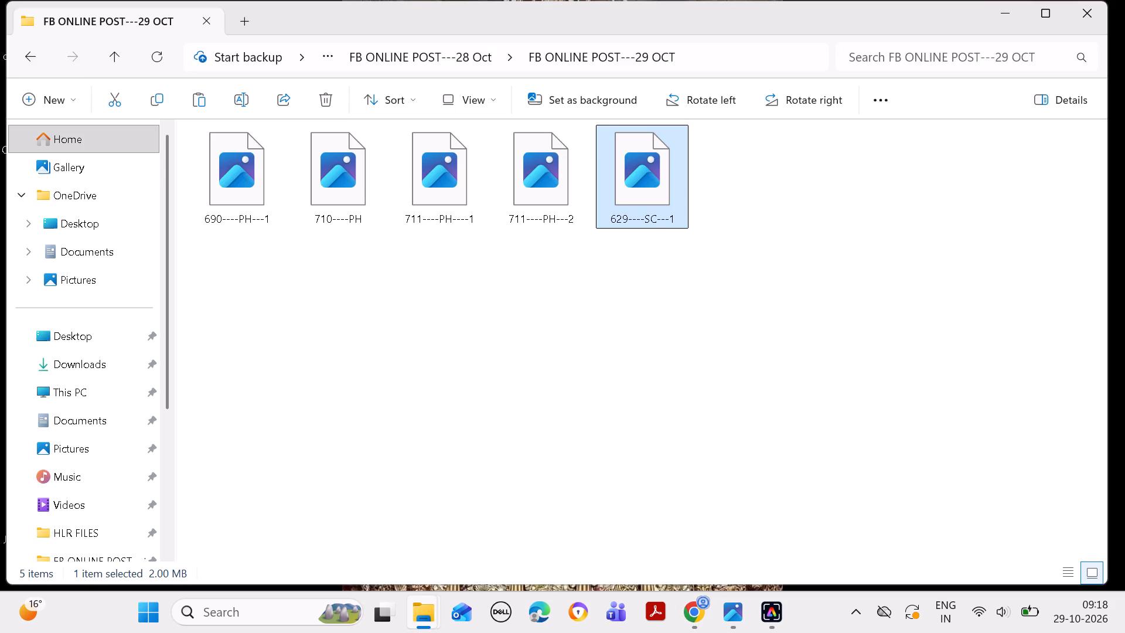
Rename the pasted probate image as 629----SC---2.
right_click(763, 177)
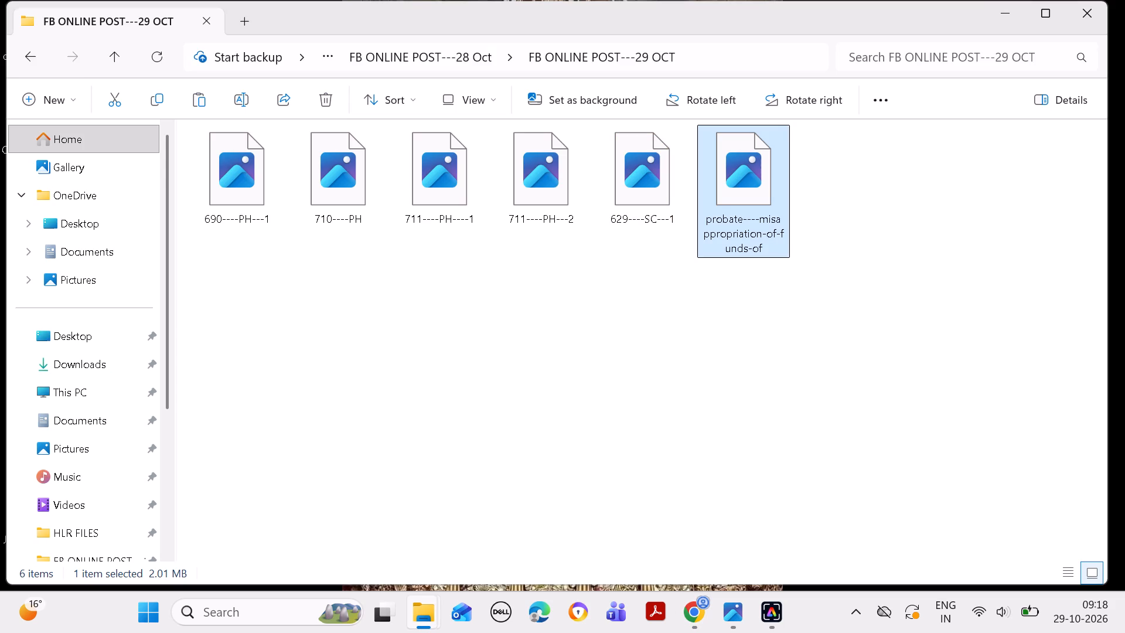
left_click(910, 20)
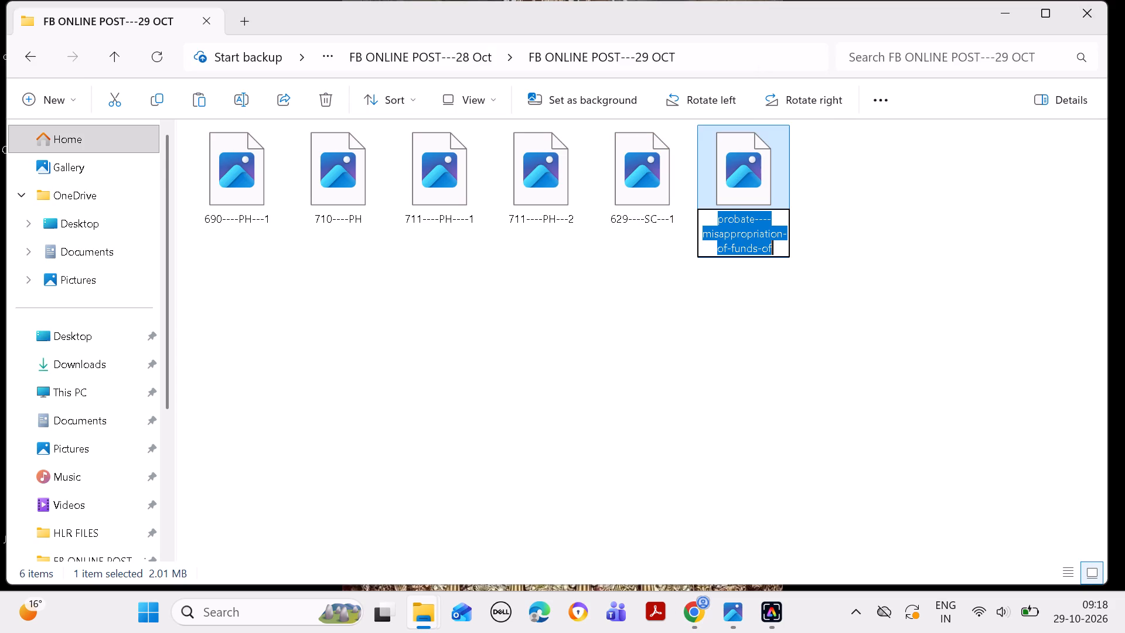
key("BackSpace")
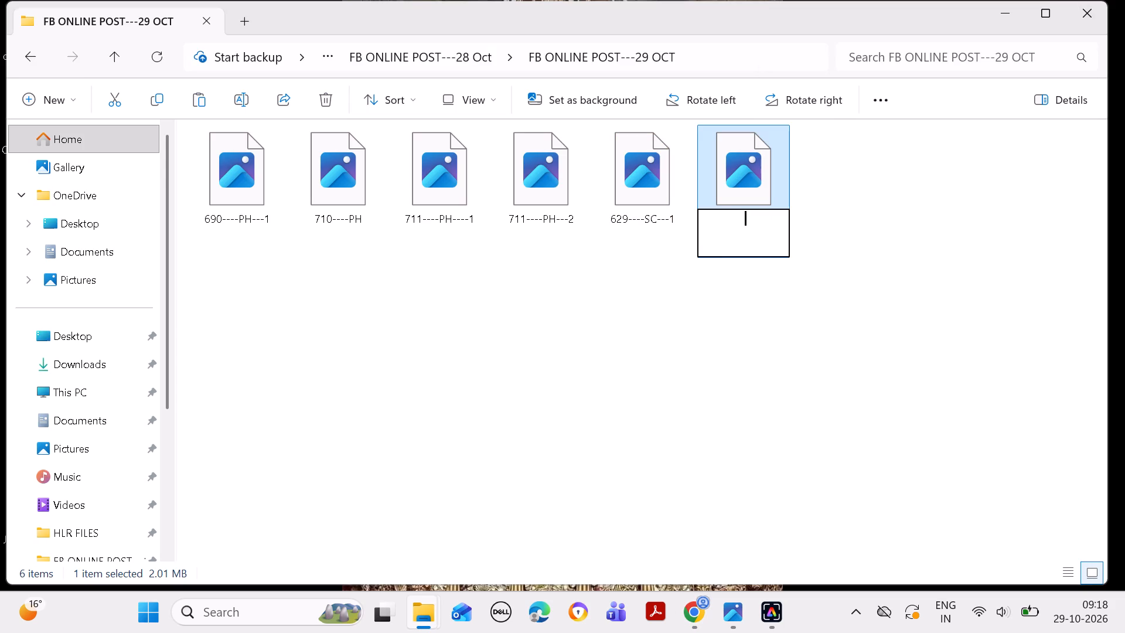
type("62")
type("9----")
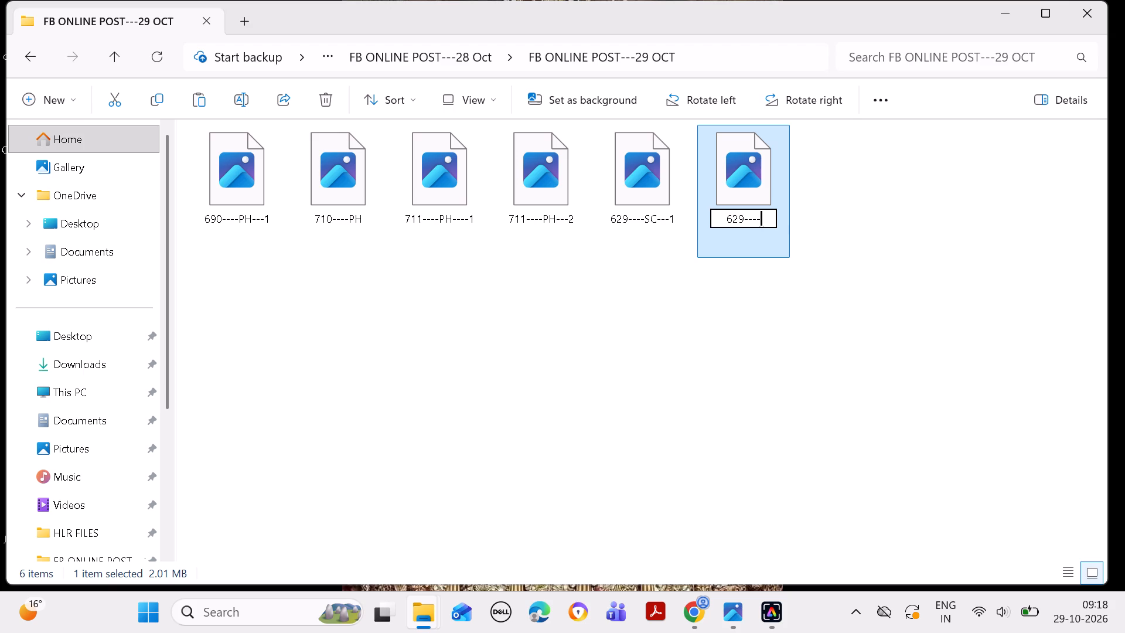
key("2")
key("BackSpace")
type("SC")
type("---2")
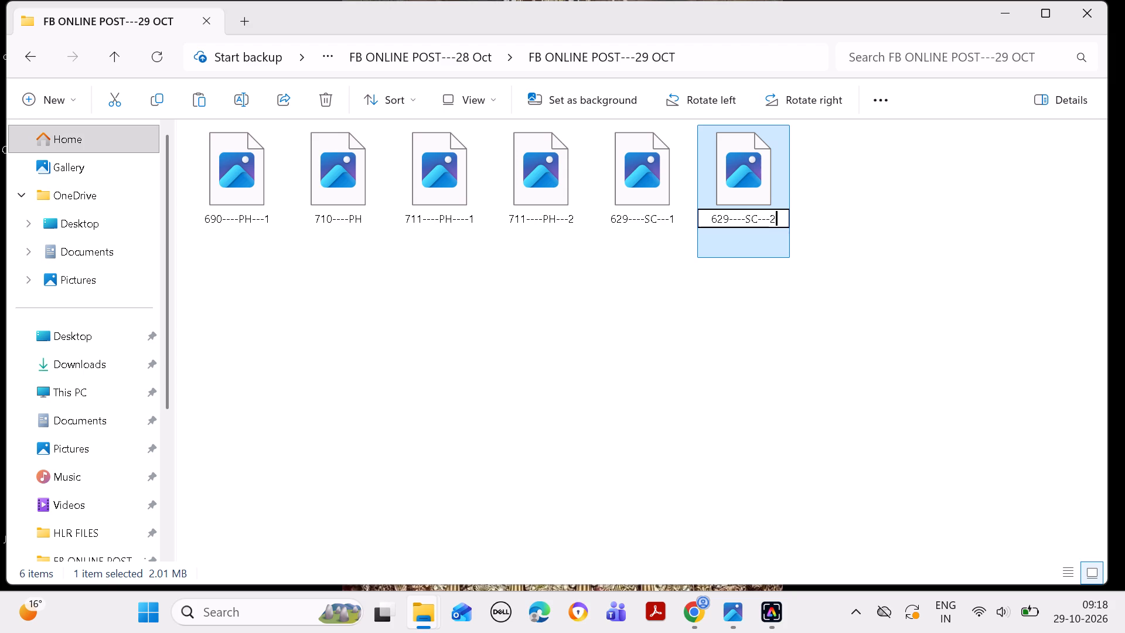
key("Return")
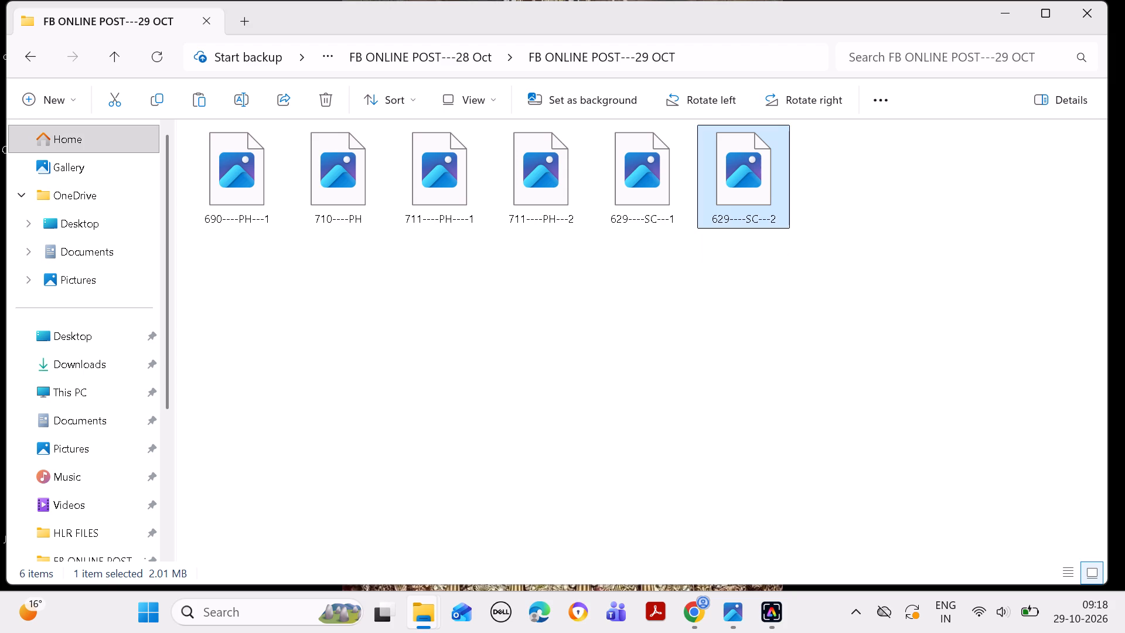
left_click(374, 340)
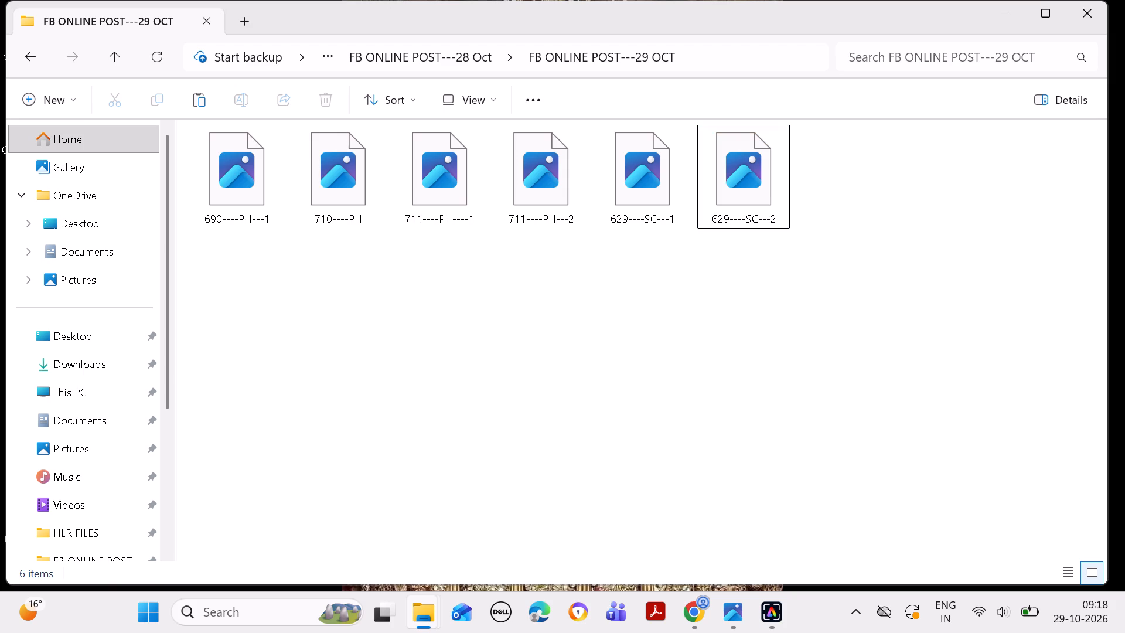
Rename the 690----PH---1 image as 690----PH and minimize the folder window.
right_click(227, 195)
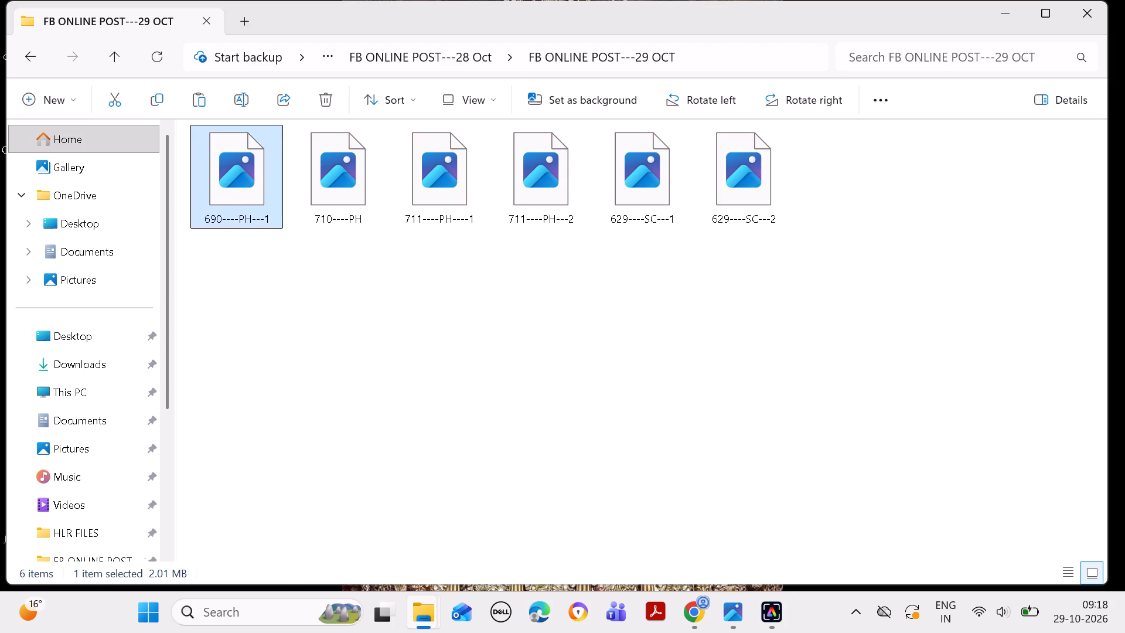
left_click(378, 16)
left_click(278, 211)
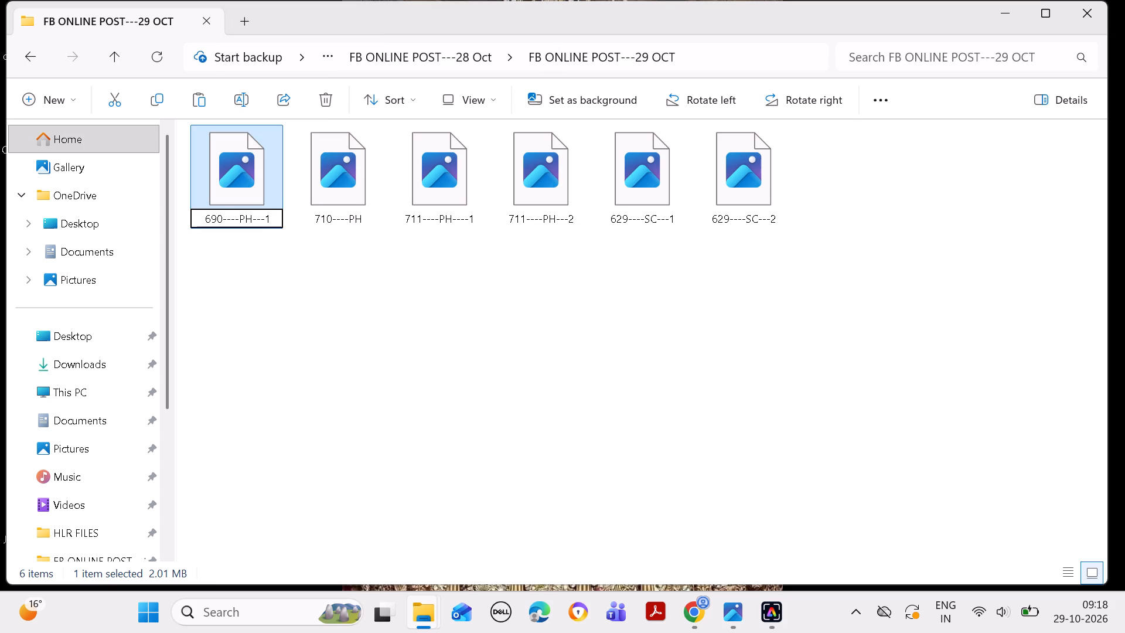
left_click(274, 219)
key("BackSpace")
key("BackSpace")
key("BackSpace")
key("BackSpace")
key("Return")
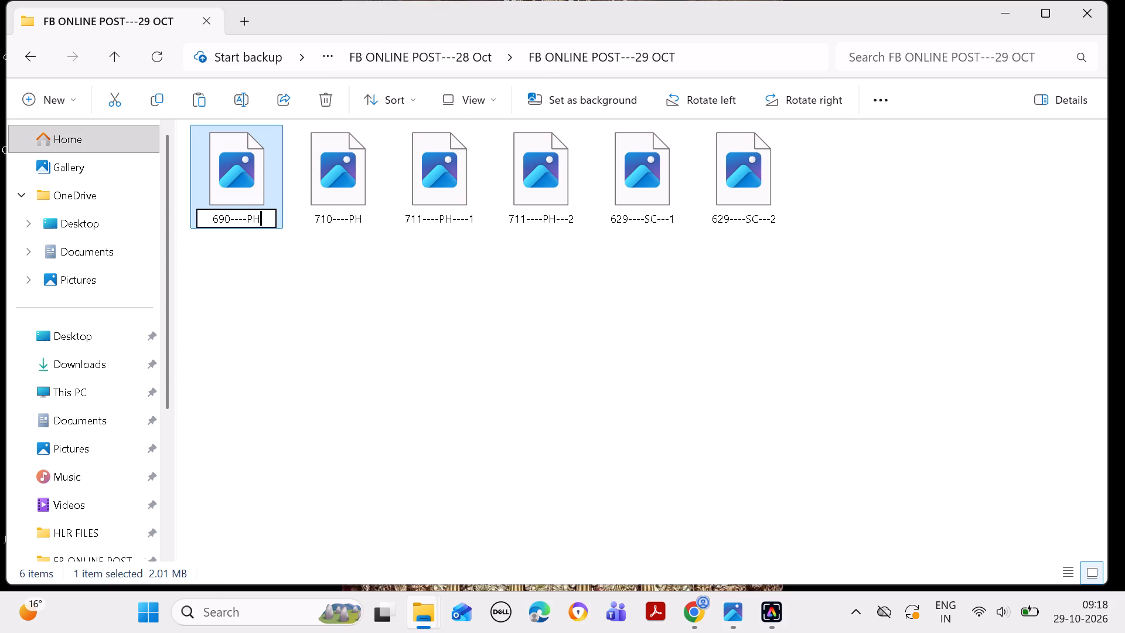
left_click(914, 201)
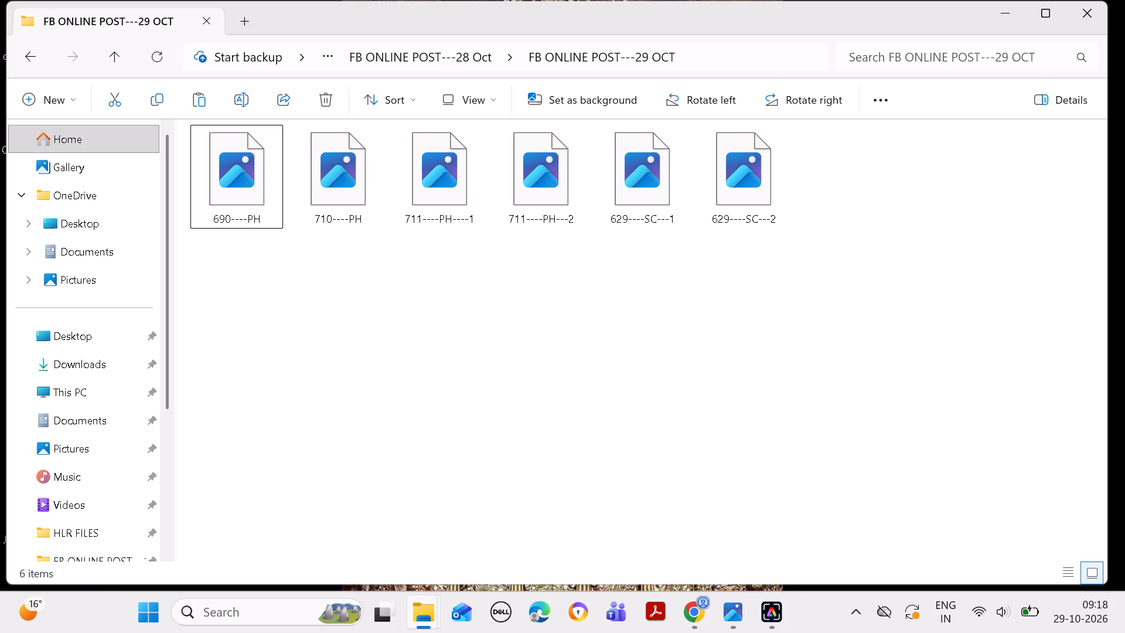
left_click(1007, 9)
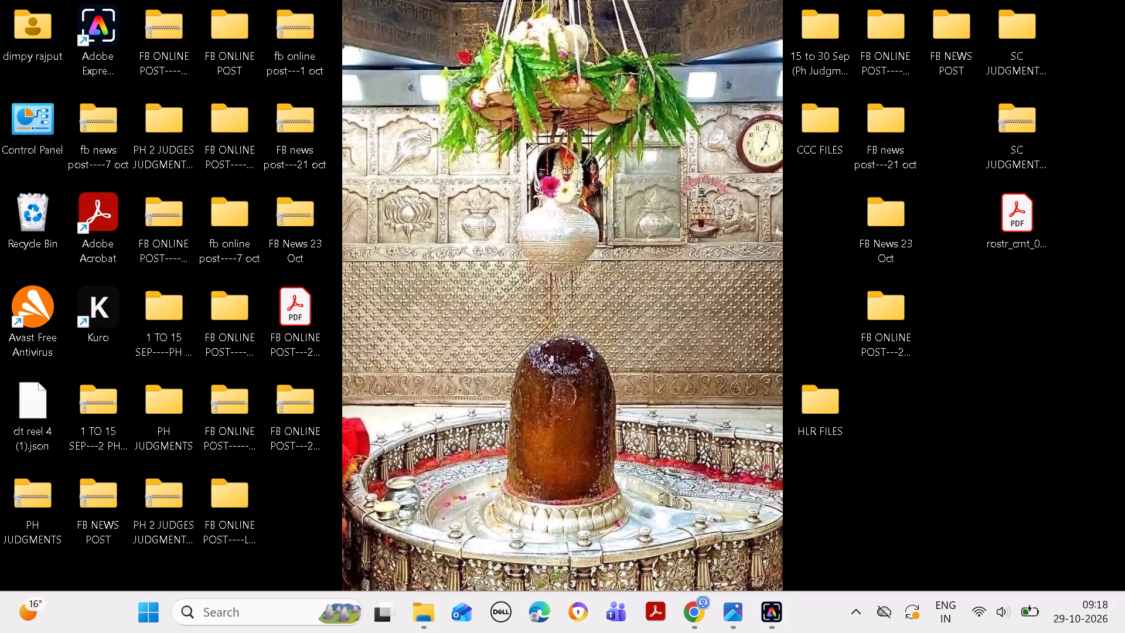
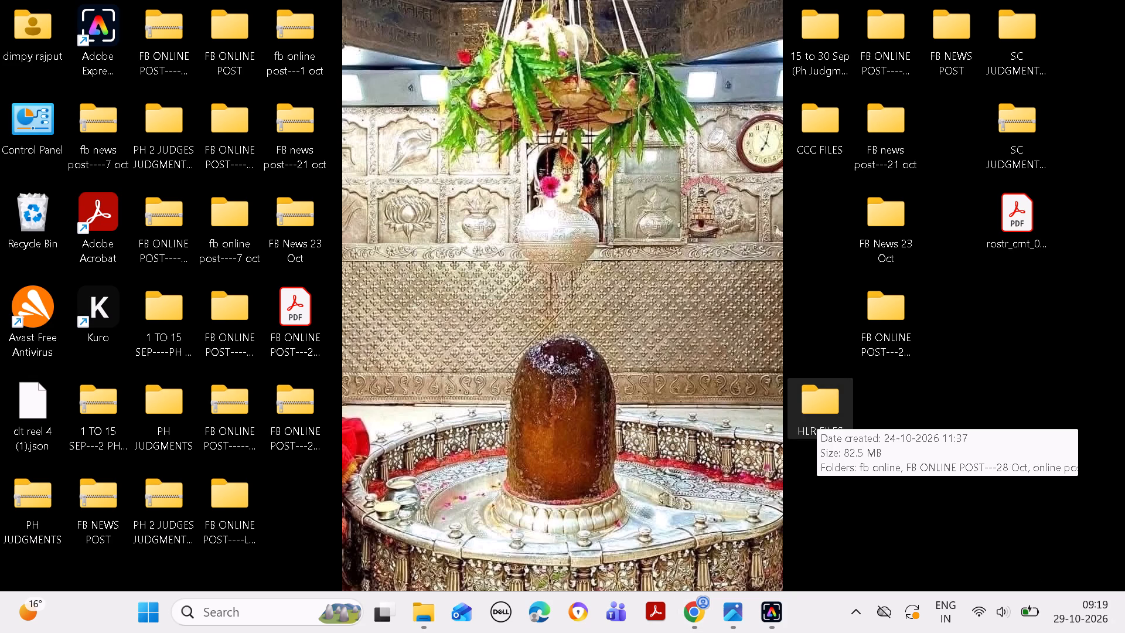
Open the HLR FILES folder on the desktop.
double_click(814, 411)
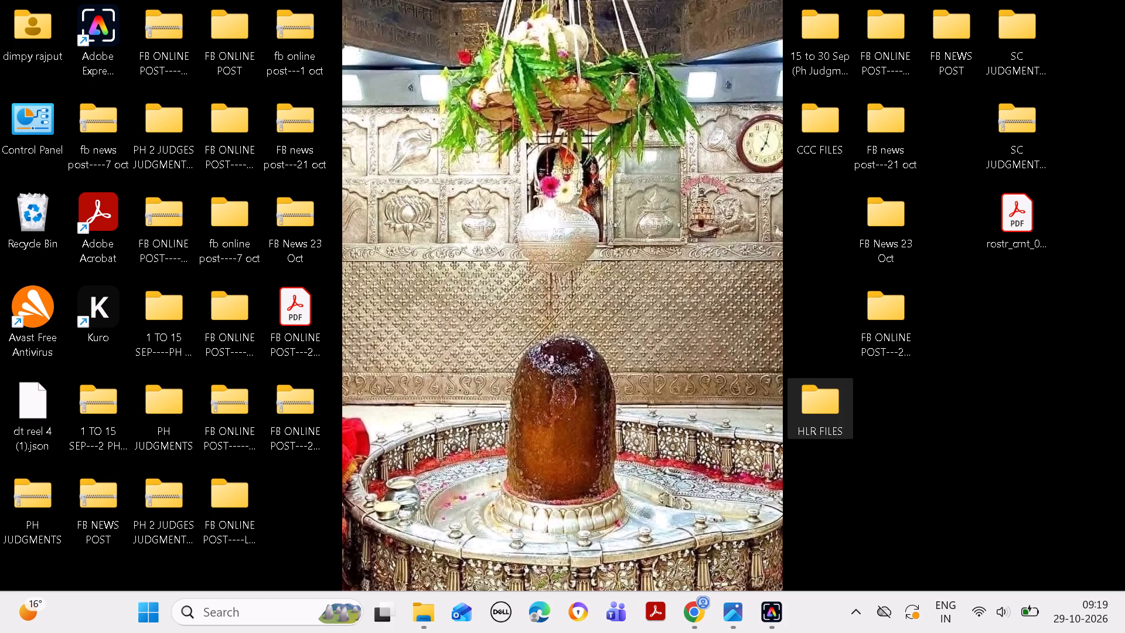
triple_click(814, 410)
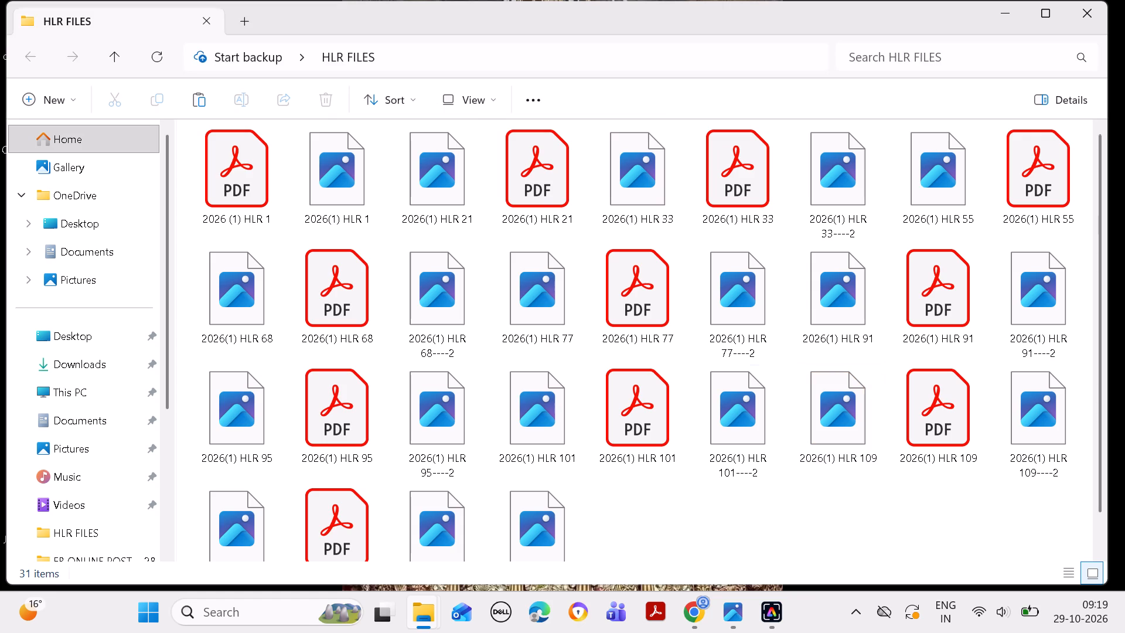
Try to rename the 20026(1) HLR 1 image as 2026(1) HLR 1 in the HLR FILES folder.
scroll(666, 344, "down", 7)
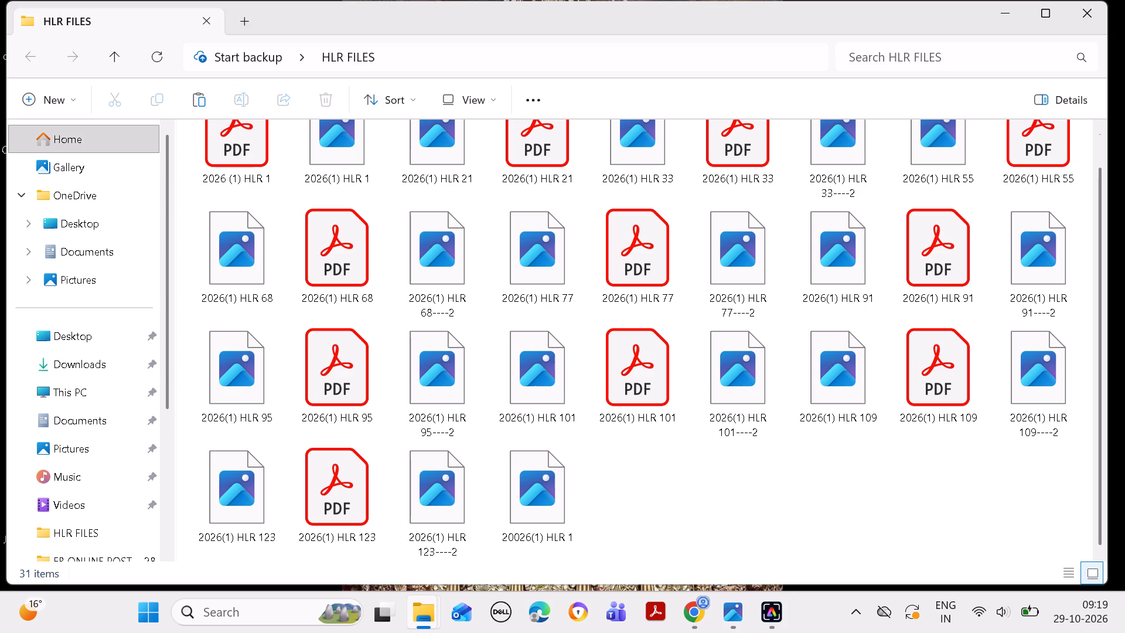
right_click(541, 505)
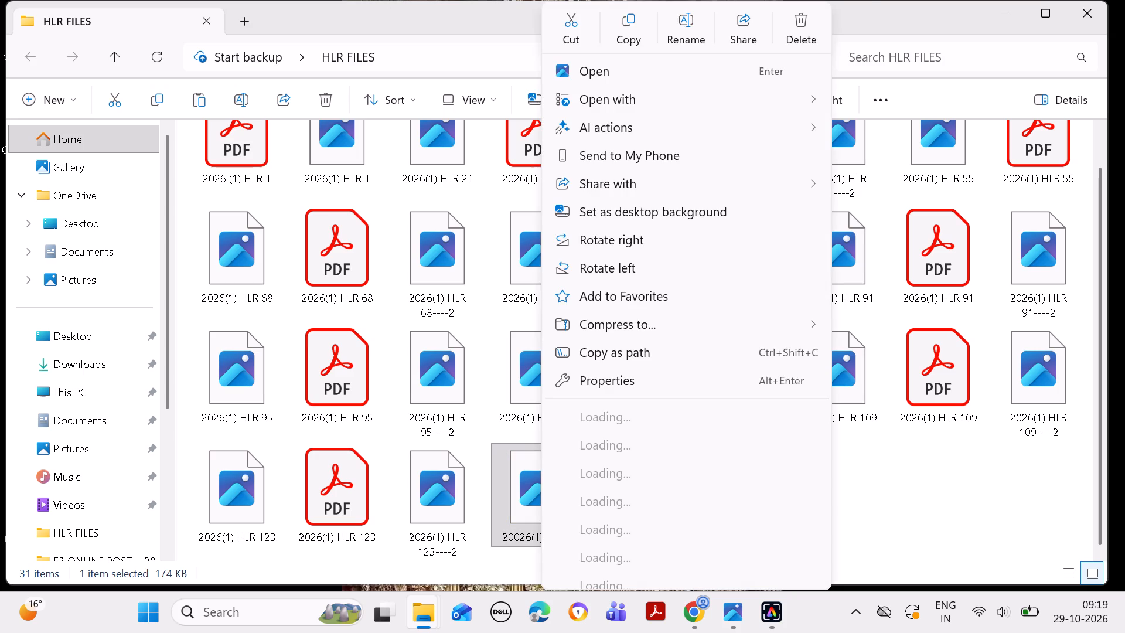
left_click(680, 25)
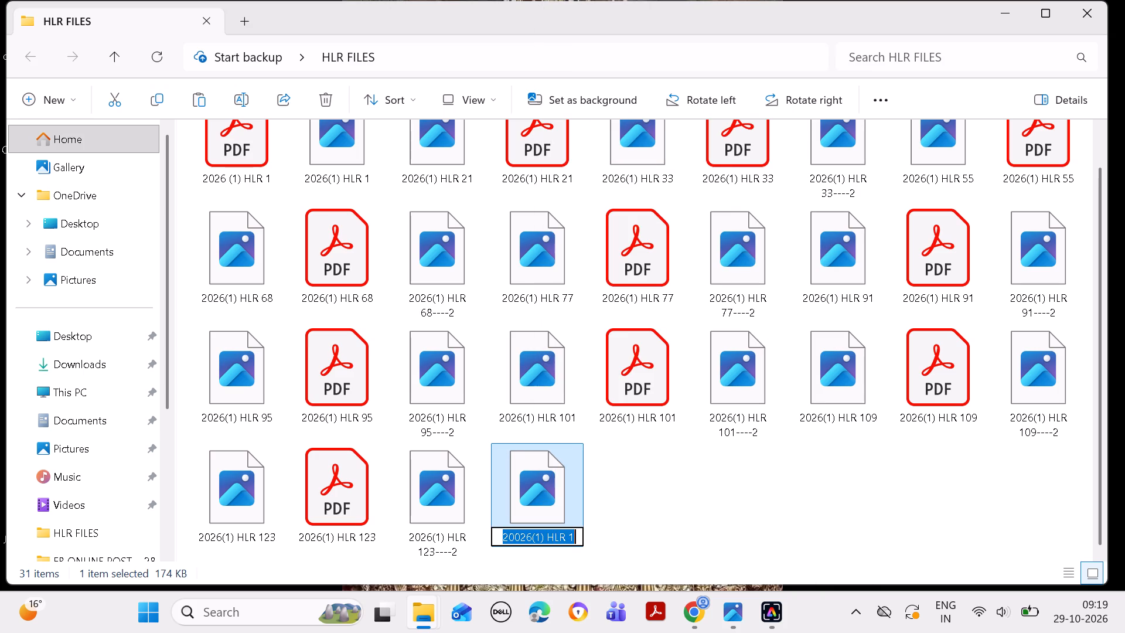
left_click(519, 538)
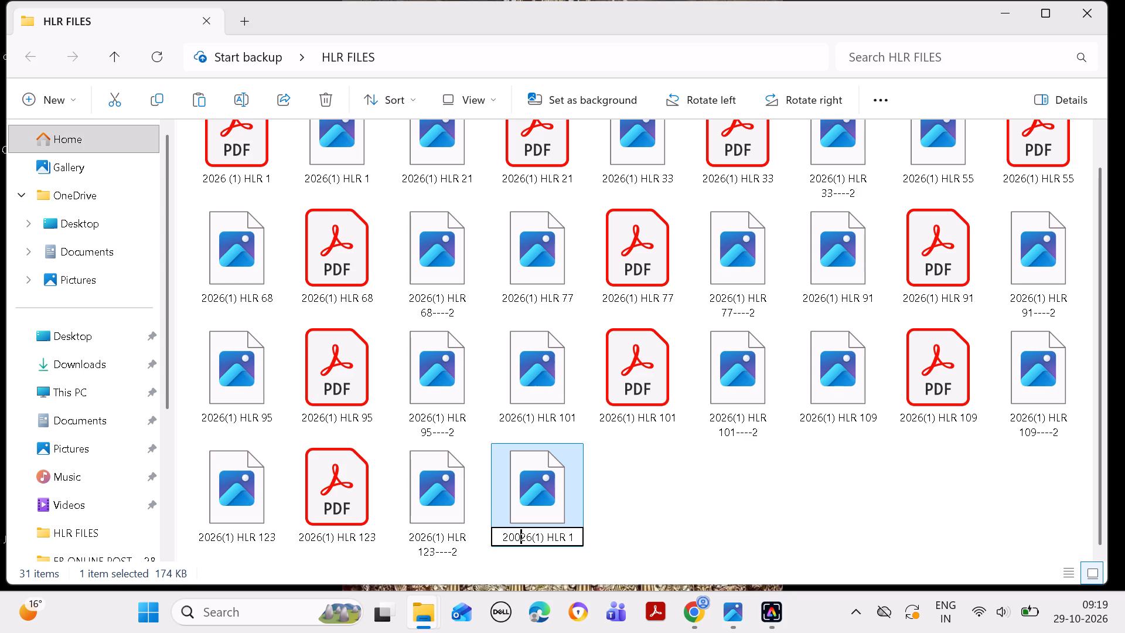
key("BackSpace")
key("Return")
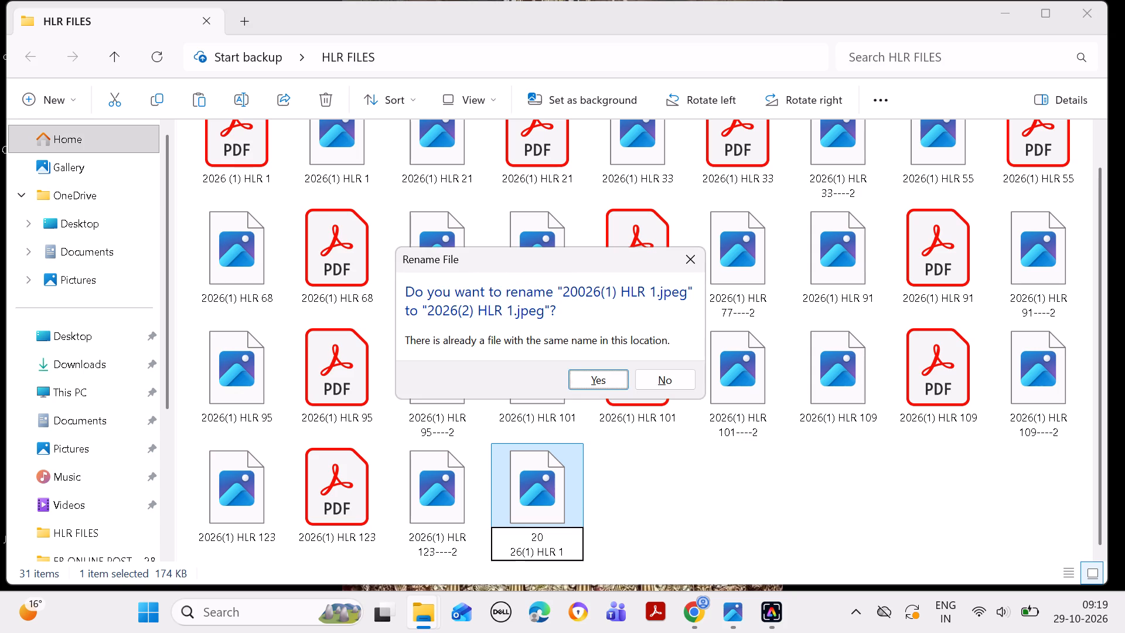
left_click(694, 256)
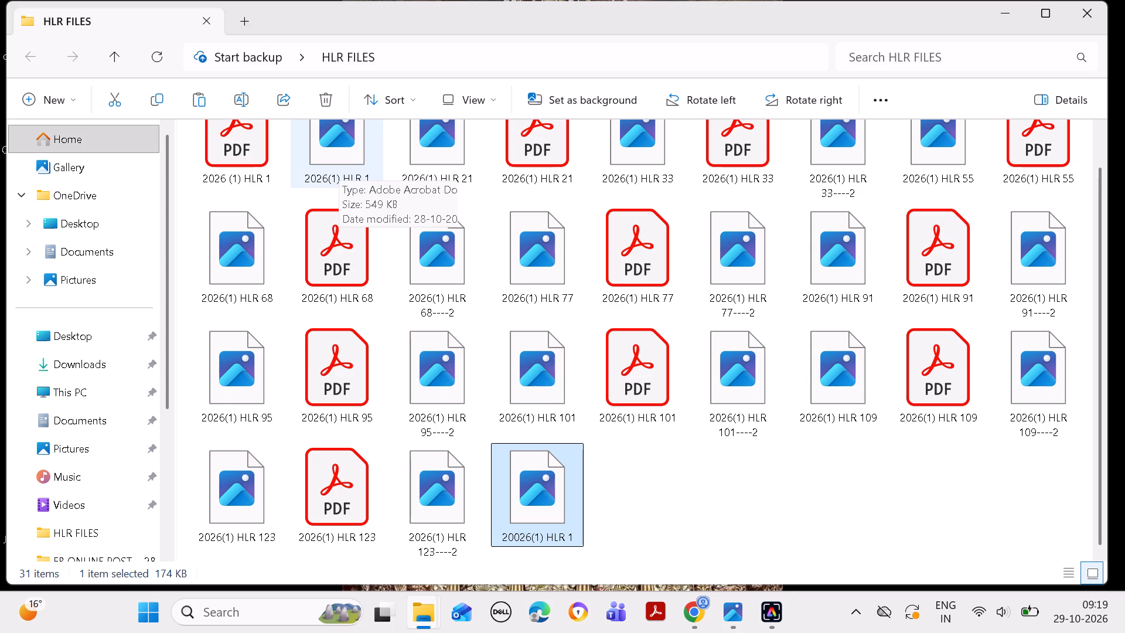
Compare the pages in the 2026(1) HLR 1 and 20026(1) HLR 1 images, closing each after viewing.
triple_click(357, 163)
double_click(355, 164)
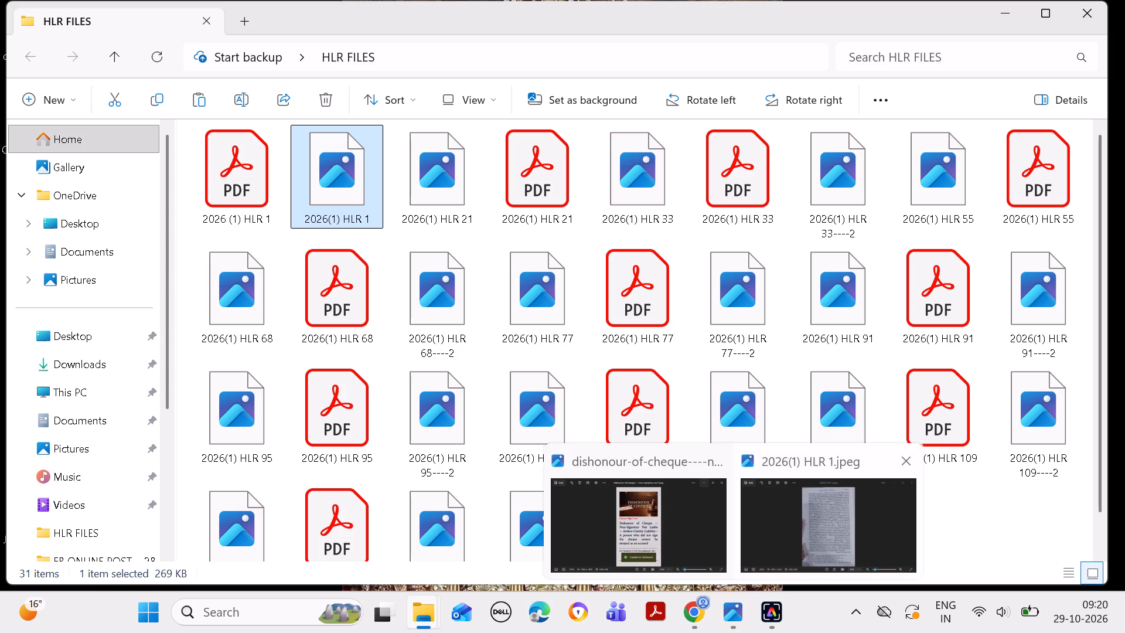
left_click(791, 522)
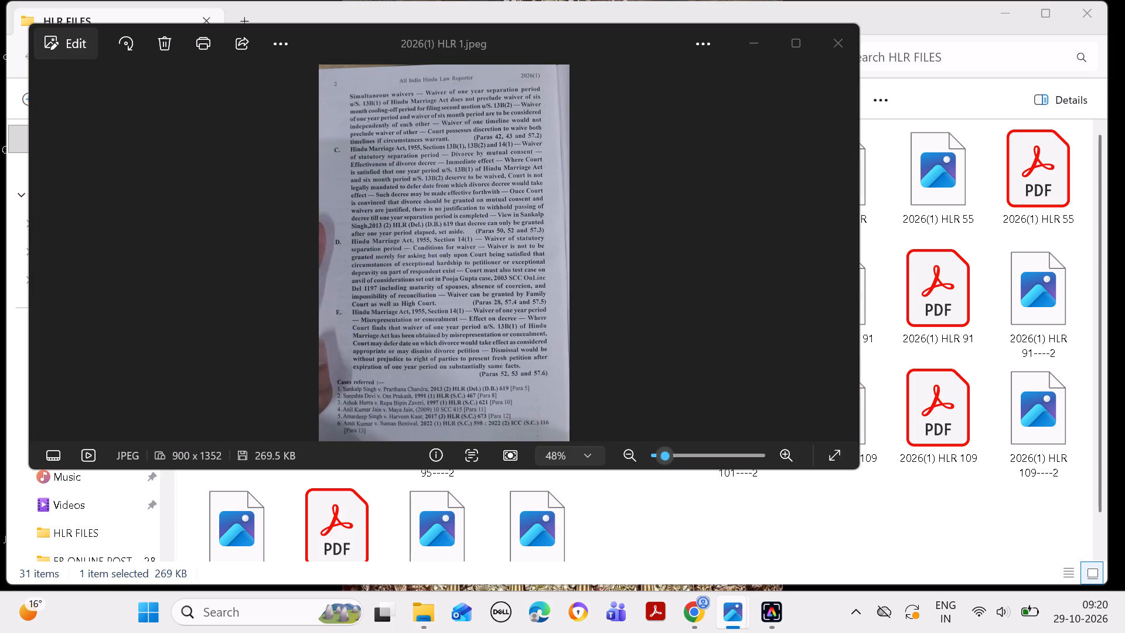
left_click(831, 46)
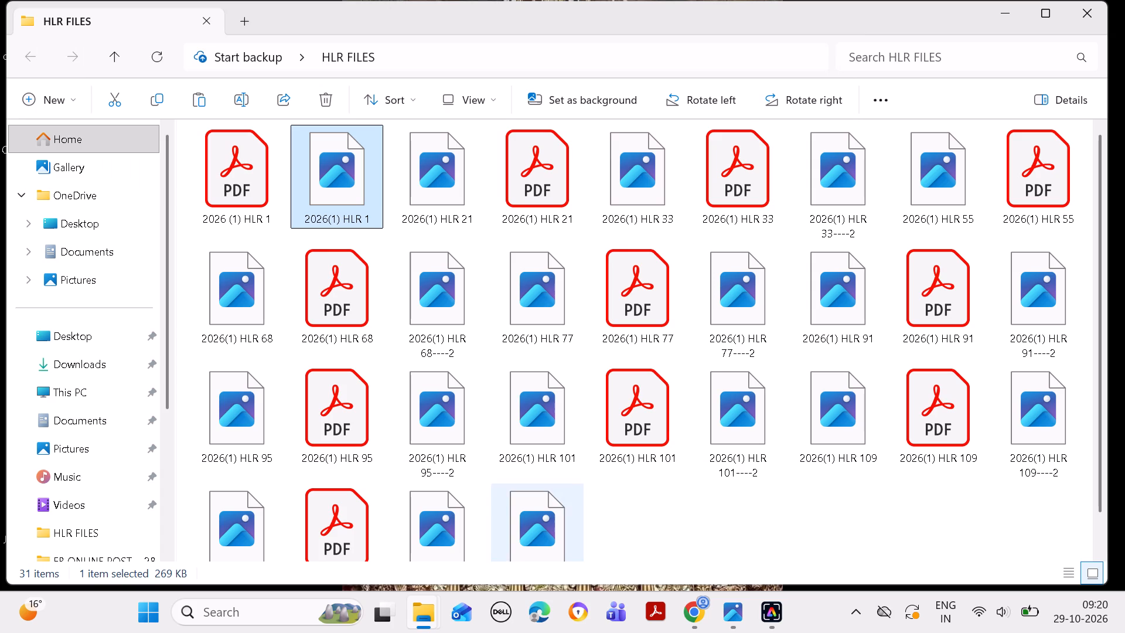
scroll(1124, 168, "down", 5)
scroll(605, 439, "down", 6)
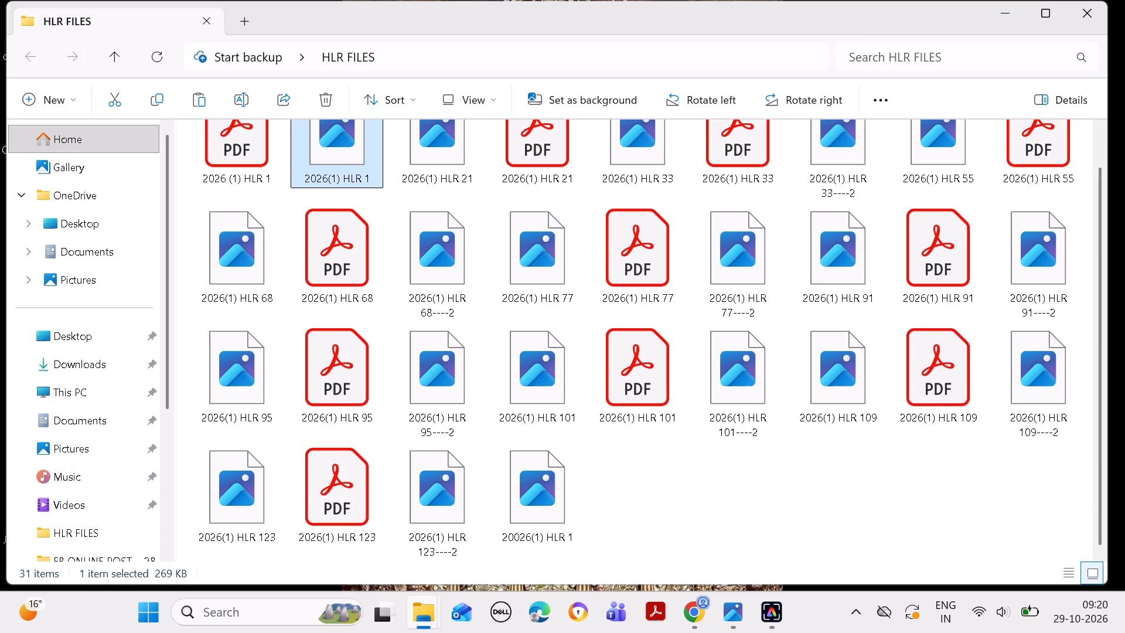
triple_click(521, 495)
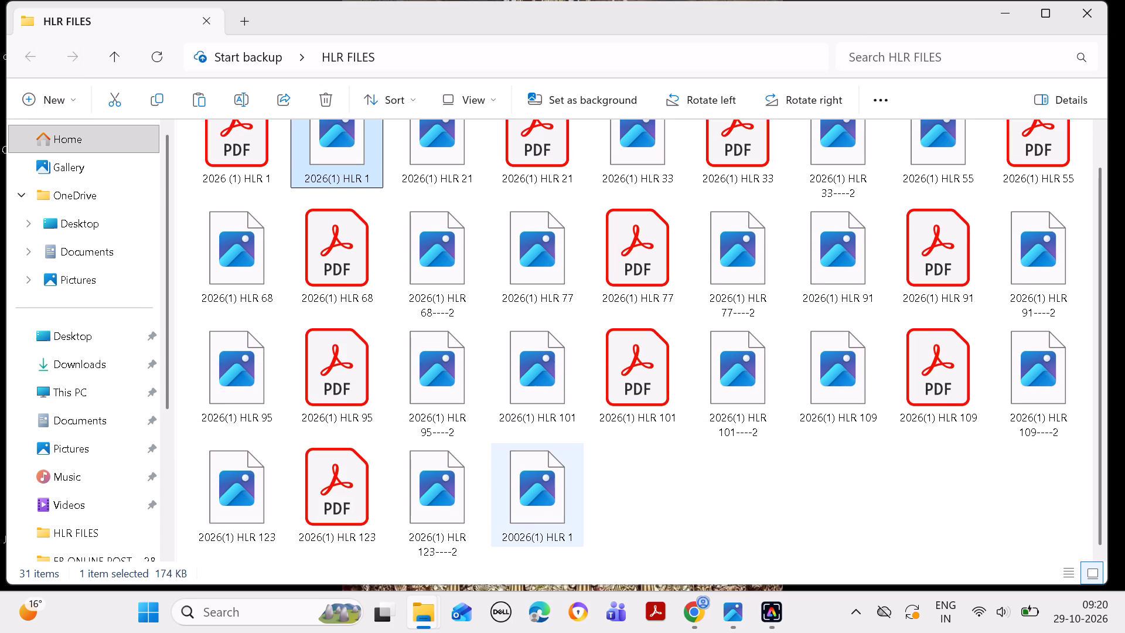
left_click(520, 493)
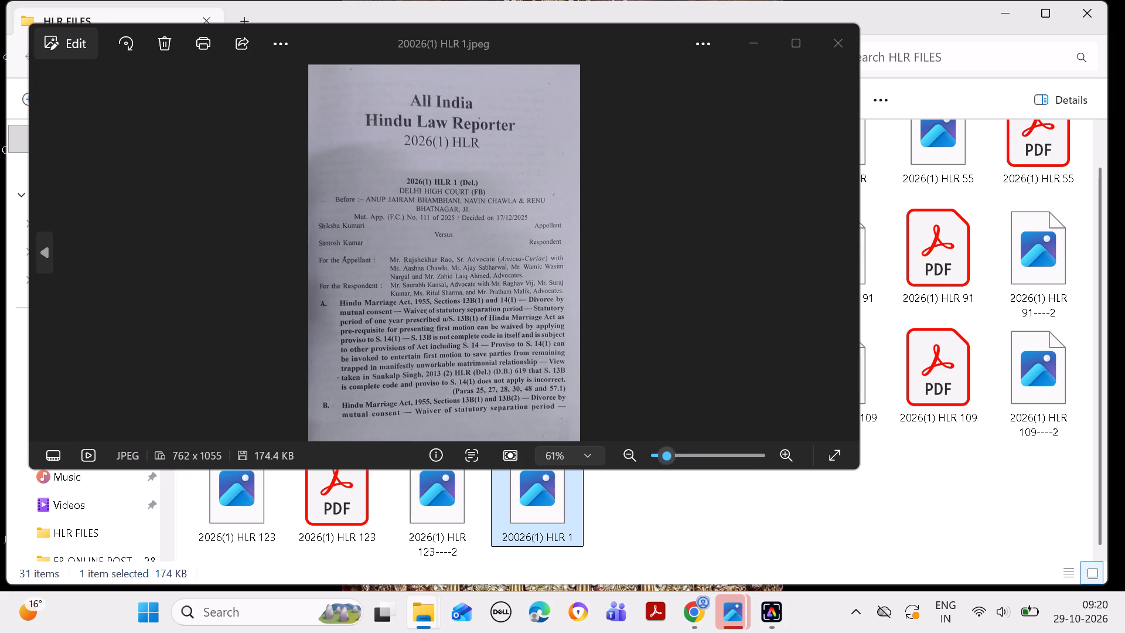
left_click(829, 44)
triple_click(335, 140)
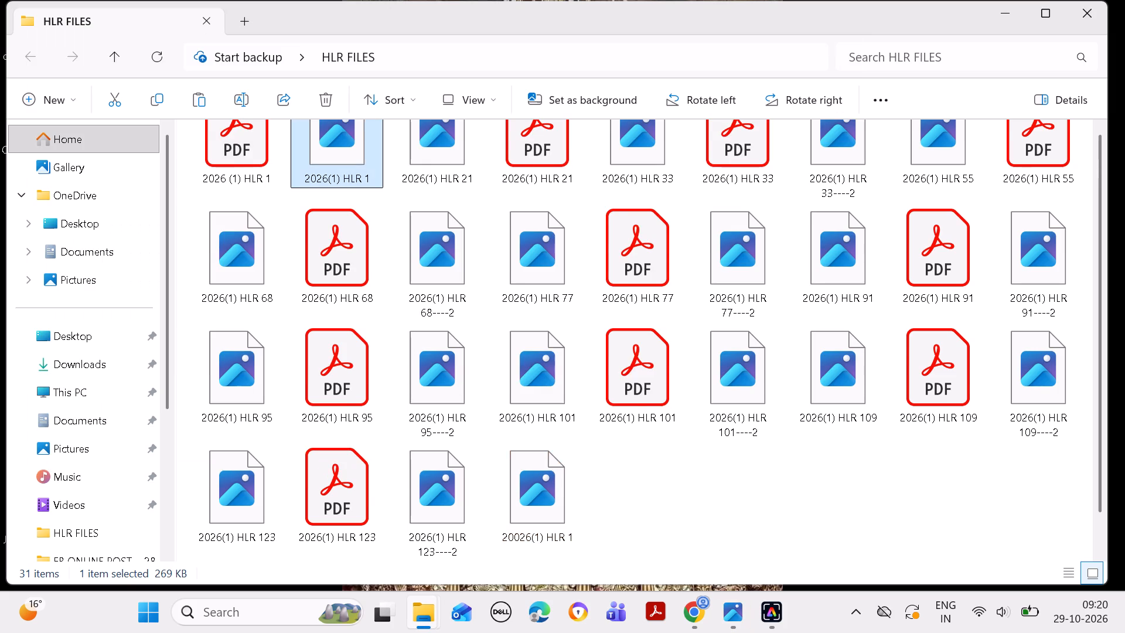
left_click(335, 139)
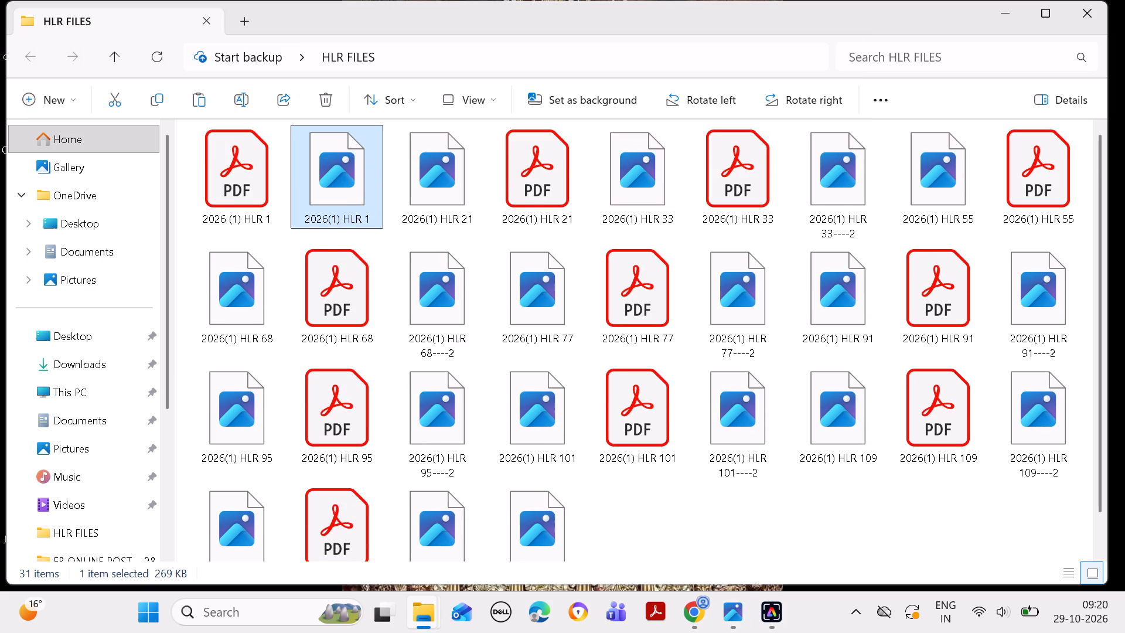
double_click(332, 146)
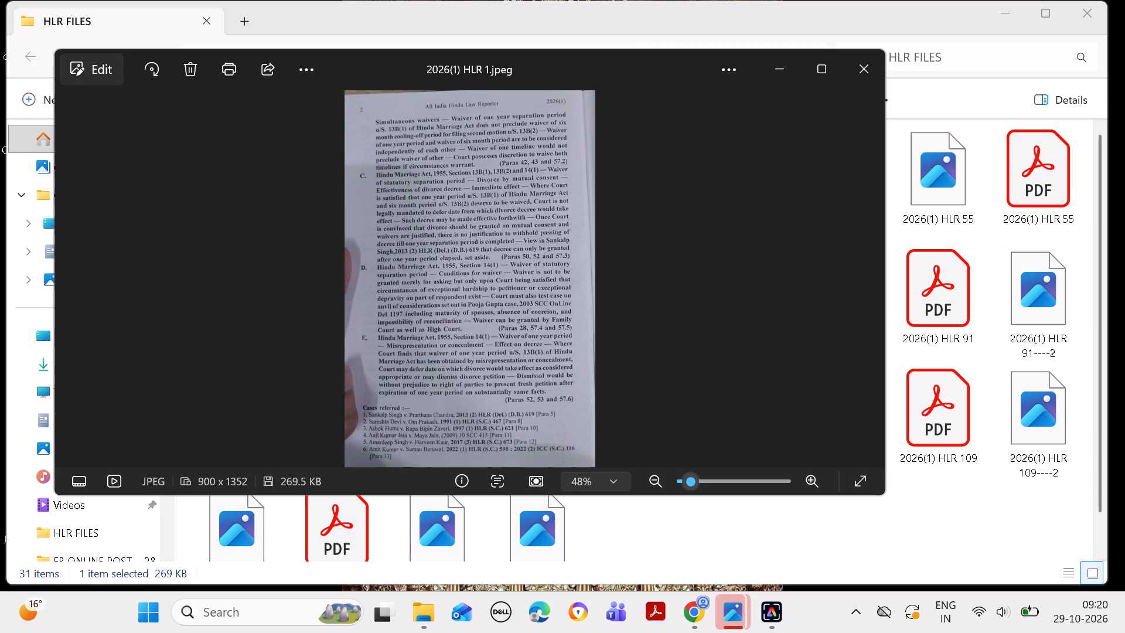
left_click(863, 69)
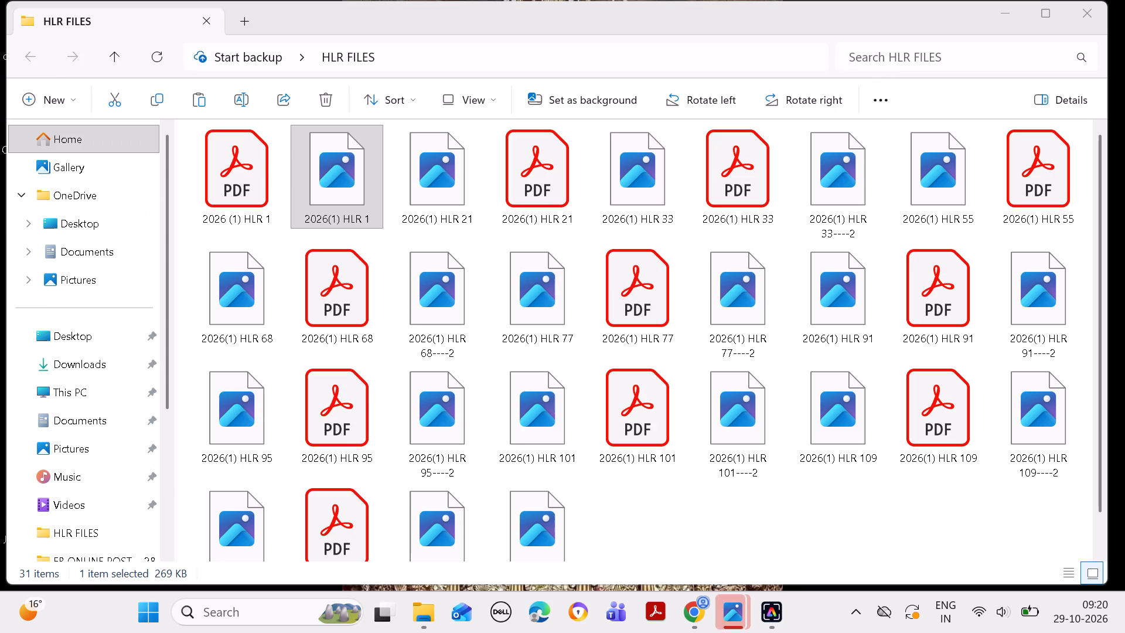
Close the duplicate 2026(1) HLR 1 image windows and the leftover dishonour-of-cheque image window.
scroll(377, 220, "down", 2)
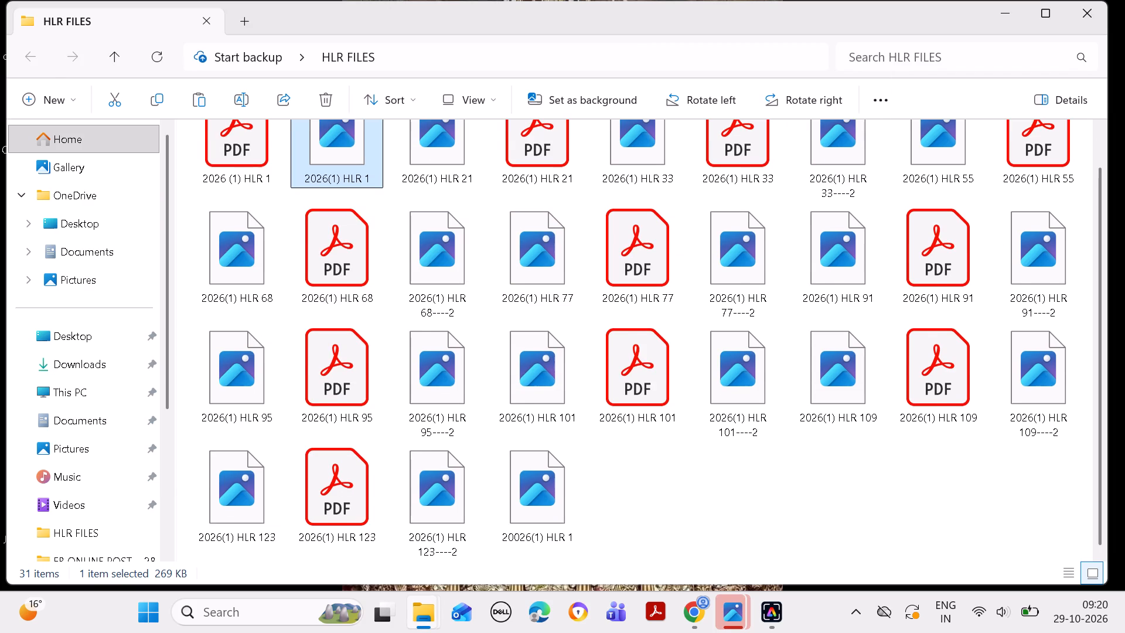
triple_click(354, 147)
left_click(353, 147)
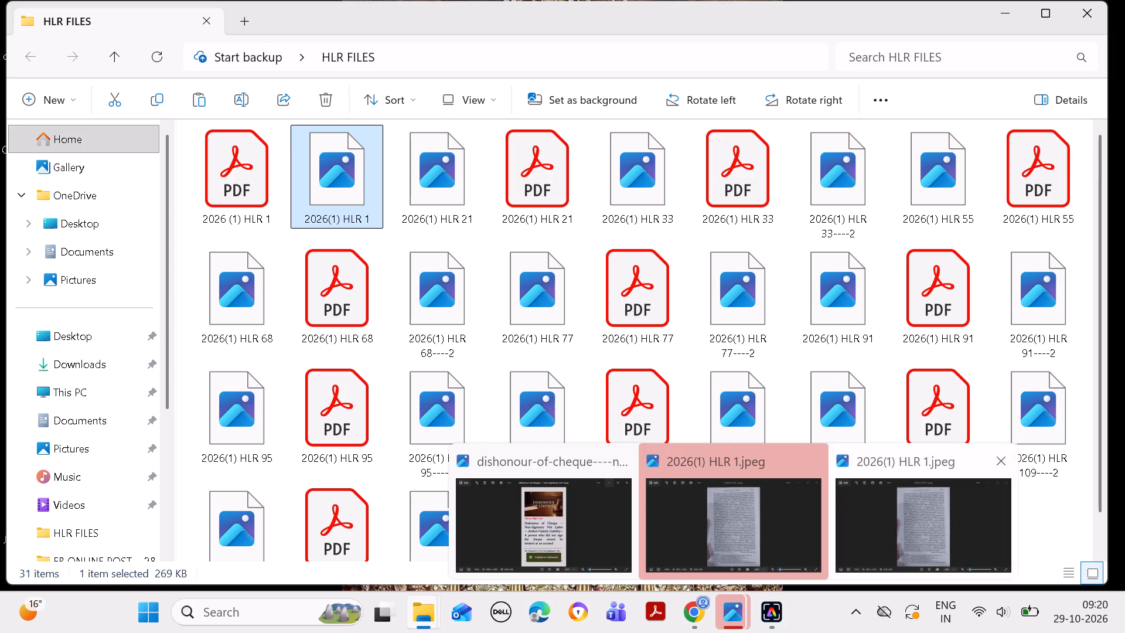
left_click(1000, 464)
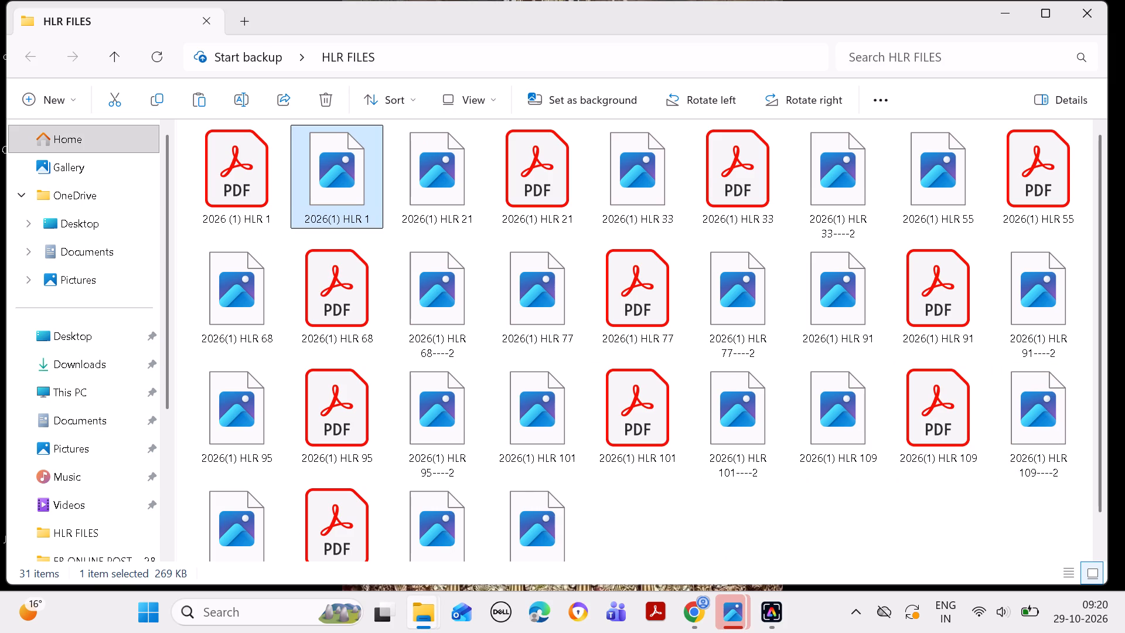
triple_click(326, 162)
double_click(326, 161)
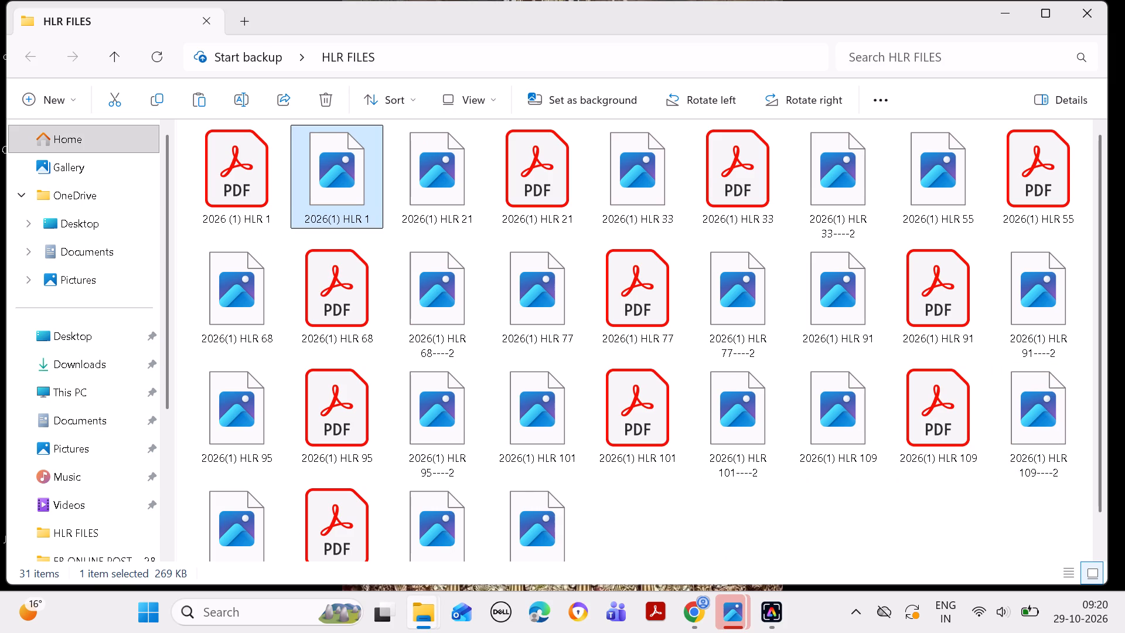
triple_click(330, 168)
double_click(328, 168)
left_click(1089, 462)
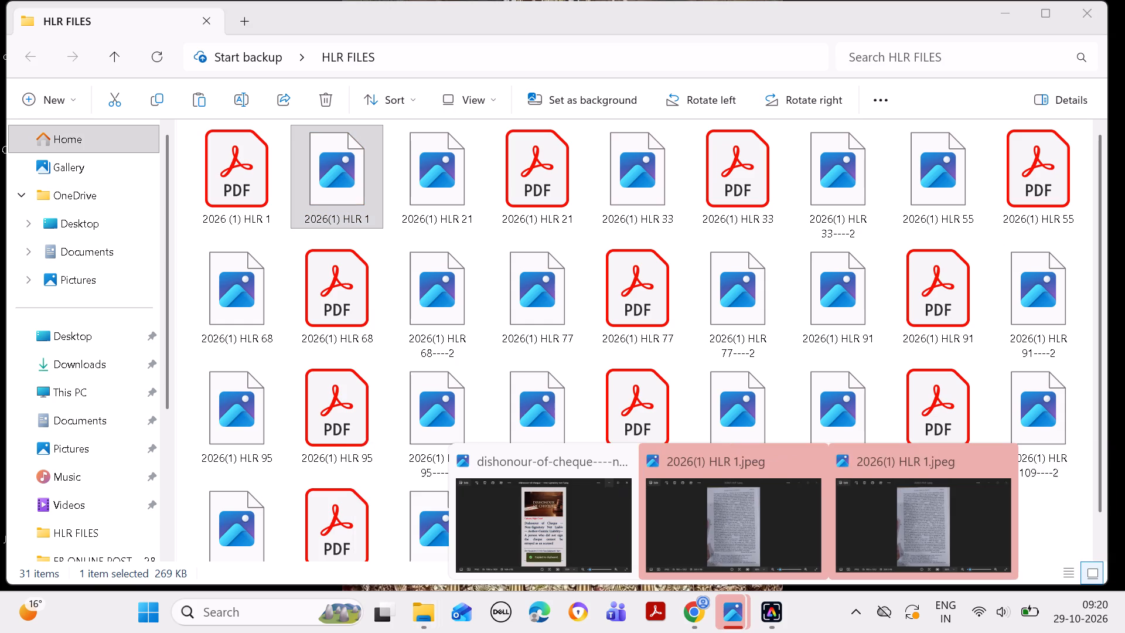
left_click(992, 460)
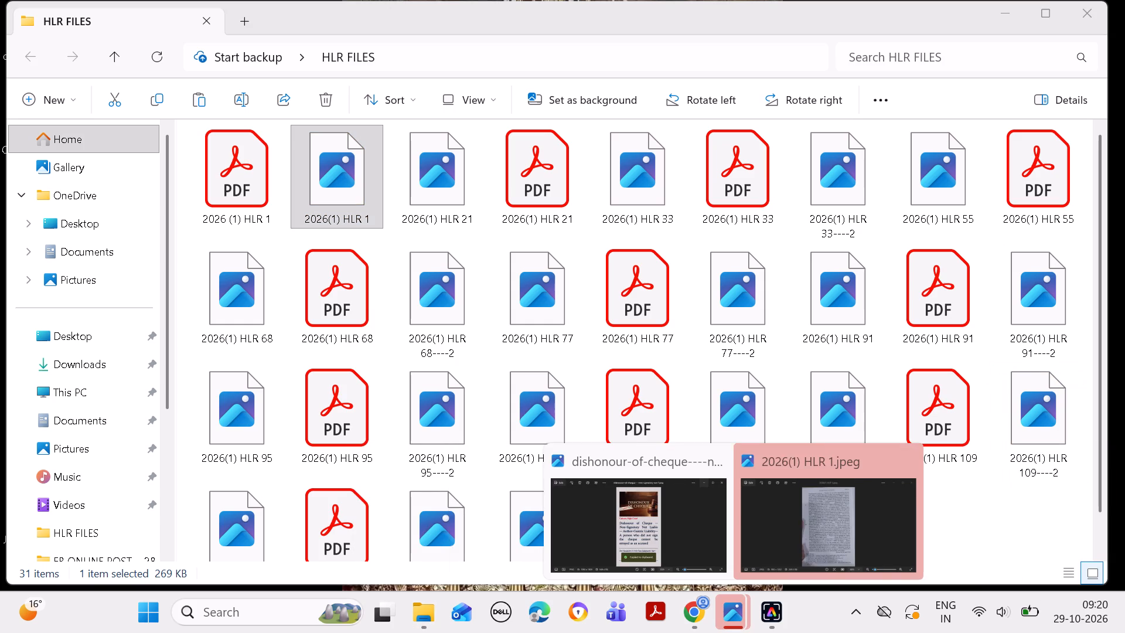
left_click(896, 461)
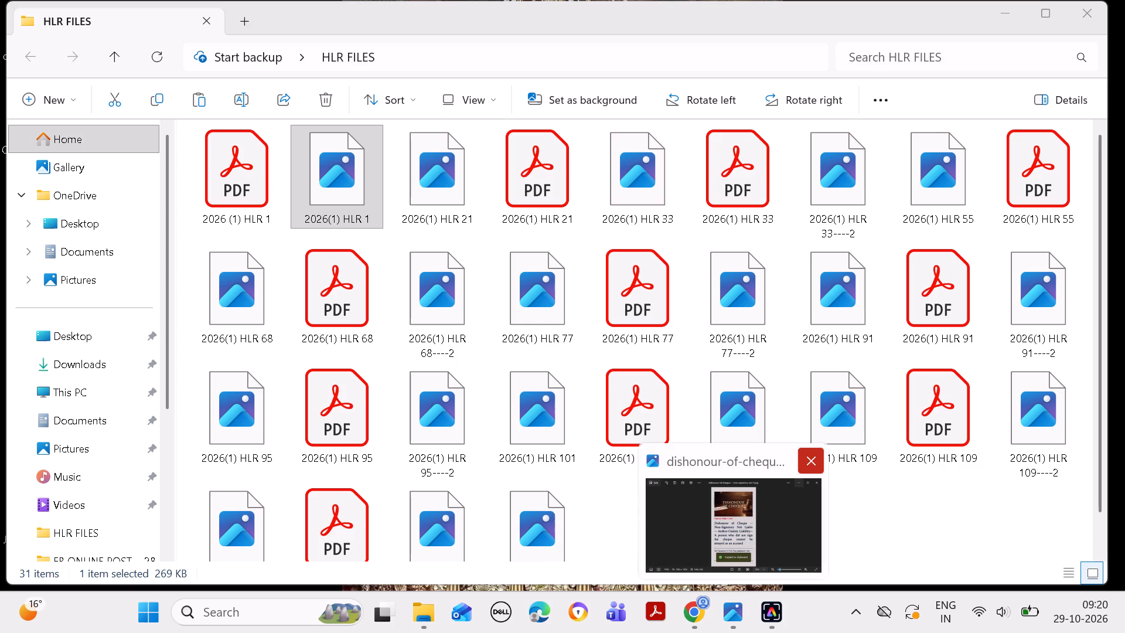
left_click(805, 461)
Check the page in the 2026(1) HLR 1 image once more and close it.
triple_click(330, 185)
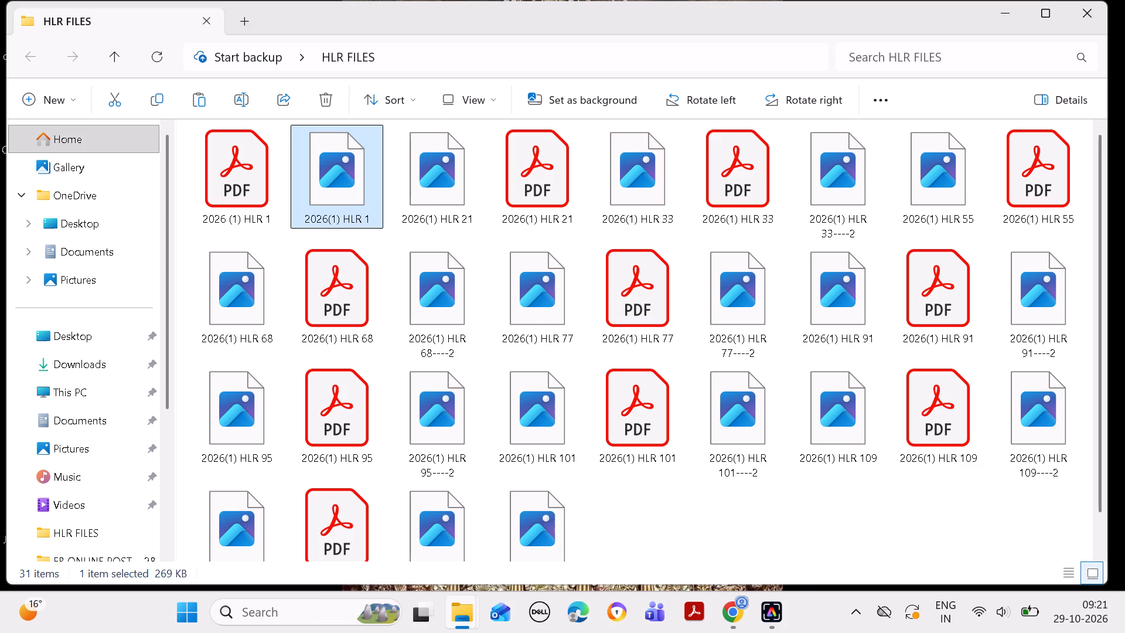
double_click(330, 185)
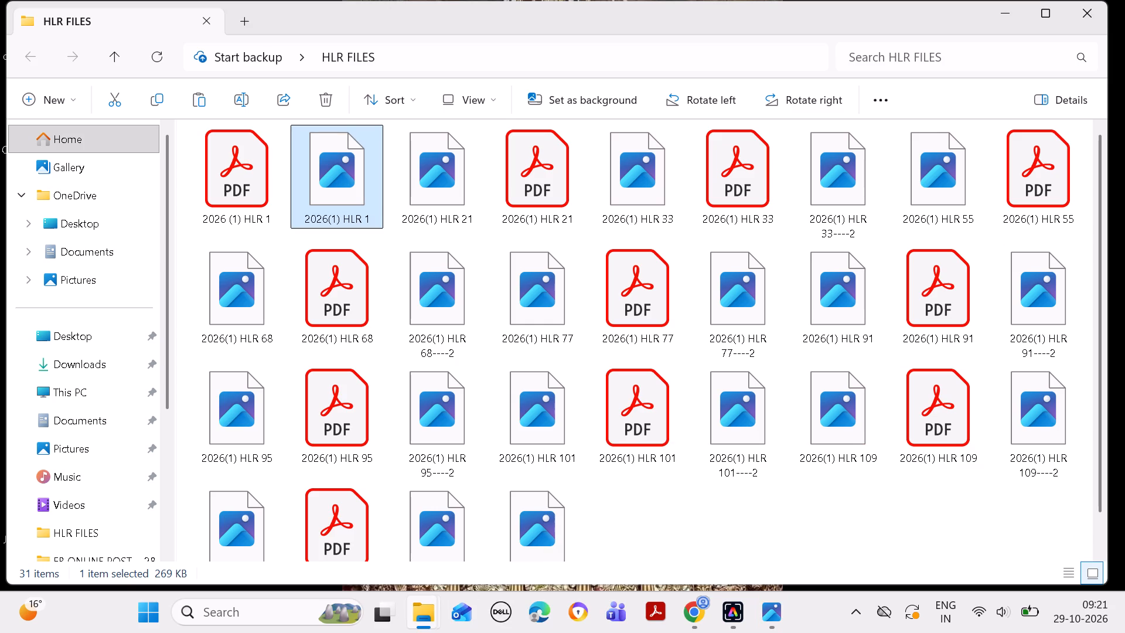
left_click(768, 542)
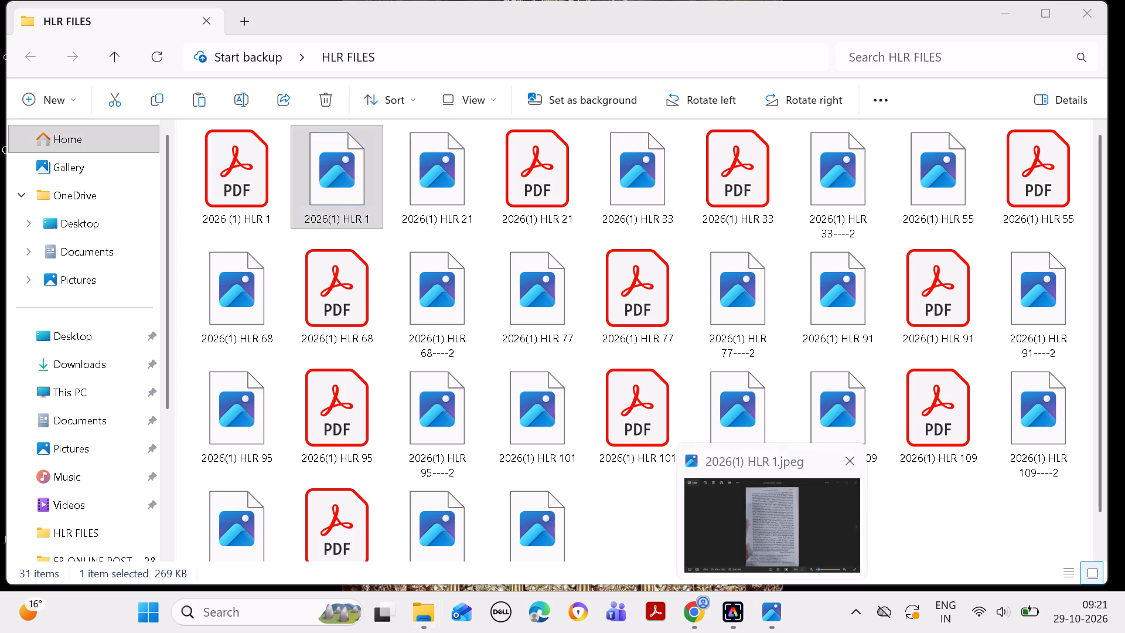
left_click(830, 49)
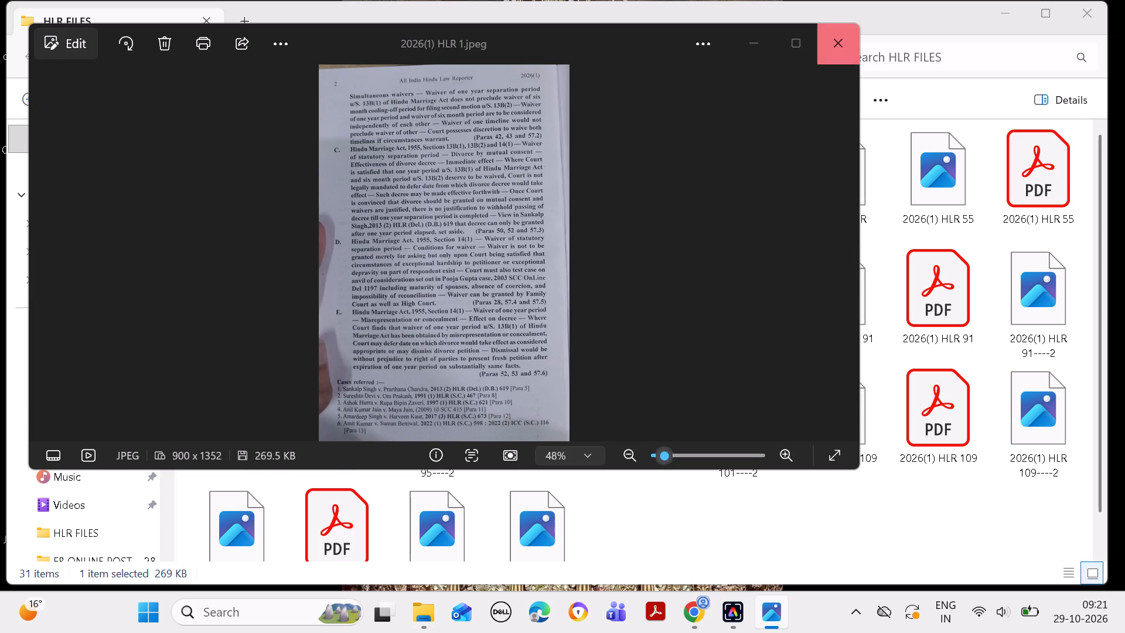
Rename the 2026(1) HLR 1 image in the HLR FILES folder as 2026(1) HLR 1------2.
scroll(605, 471, "down", 5)
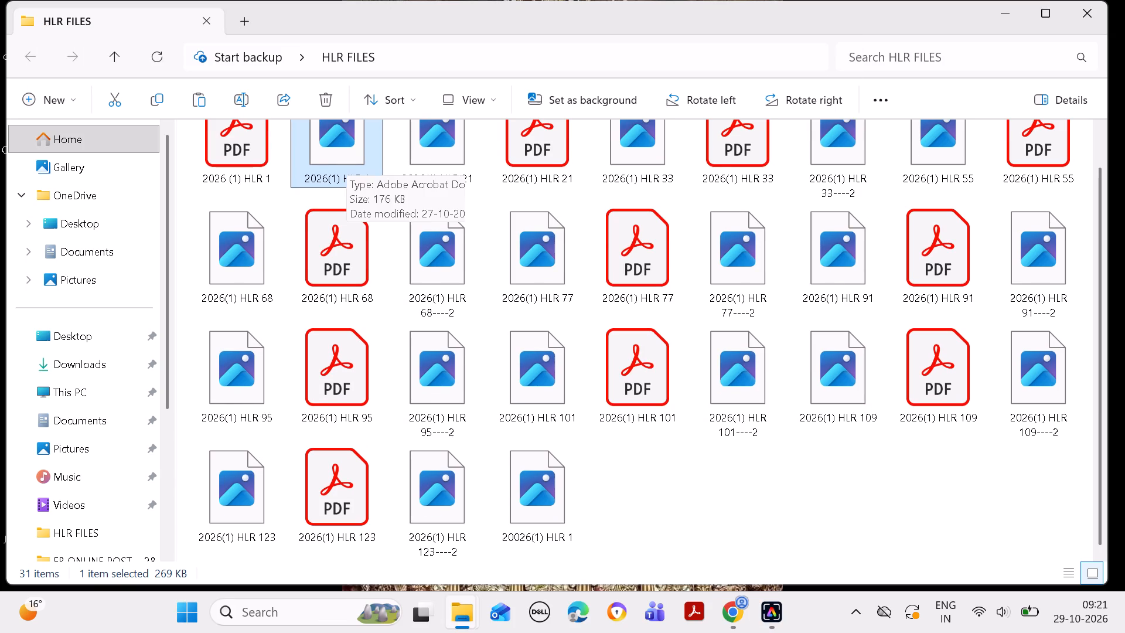
right_click(350, 141)
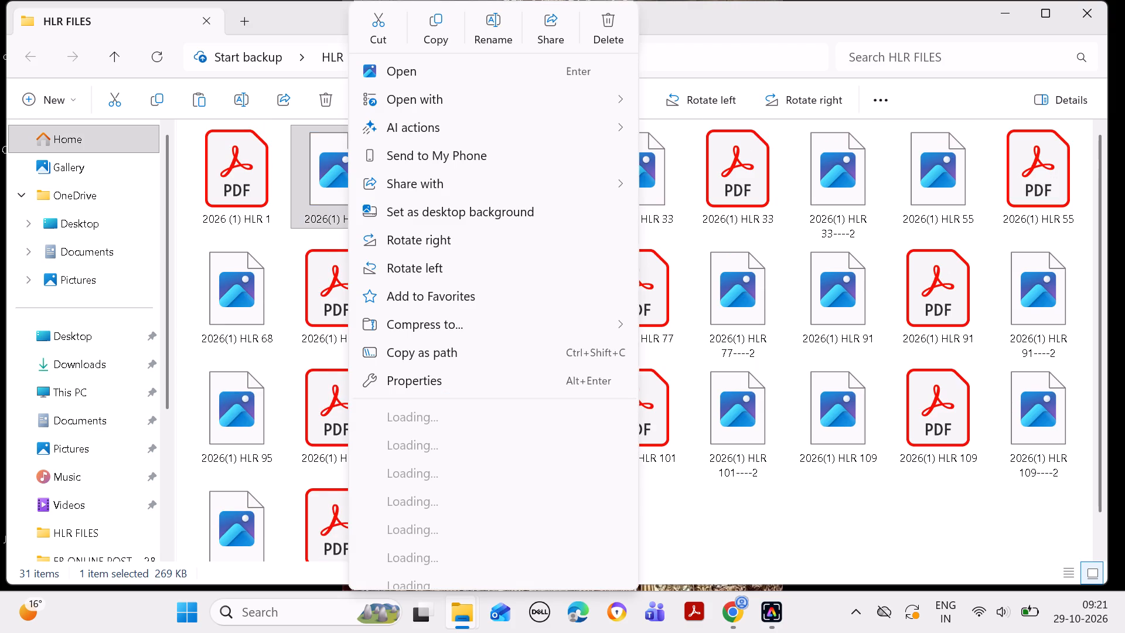
left_click(492, 16)
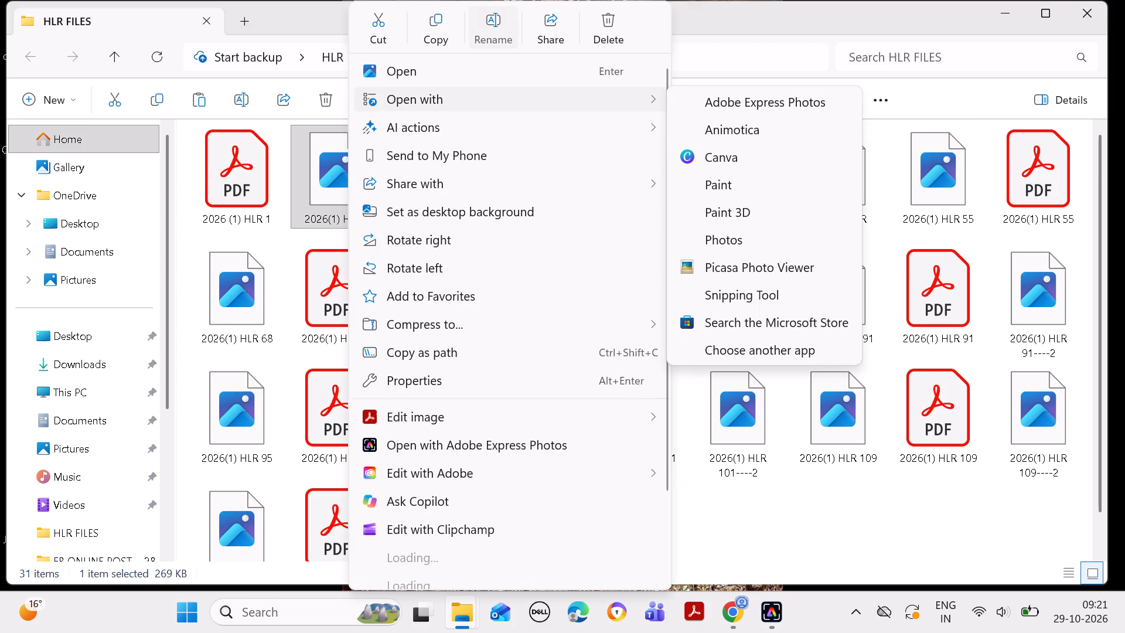
left_click(492, 15)
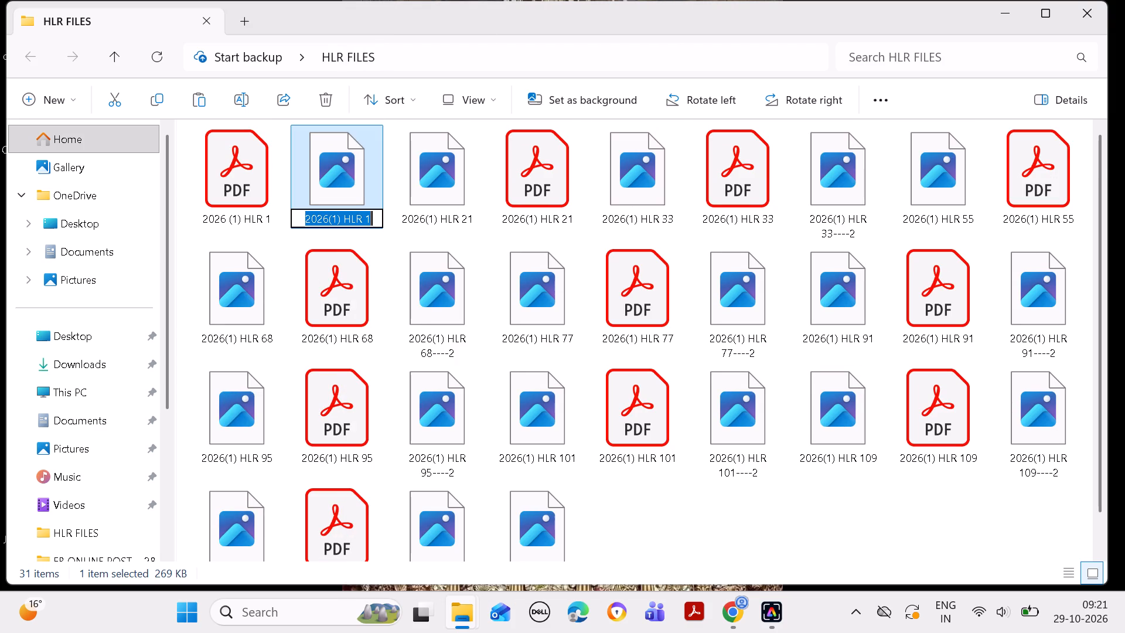
left_click(380, 214)
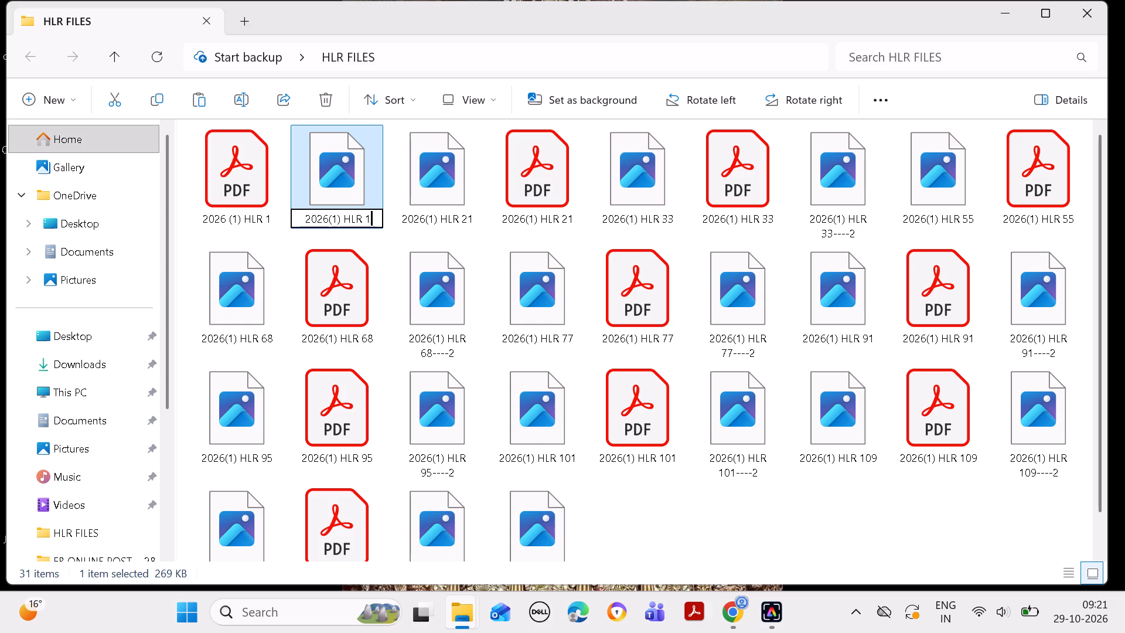
type("---")
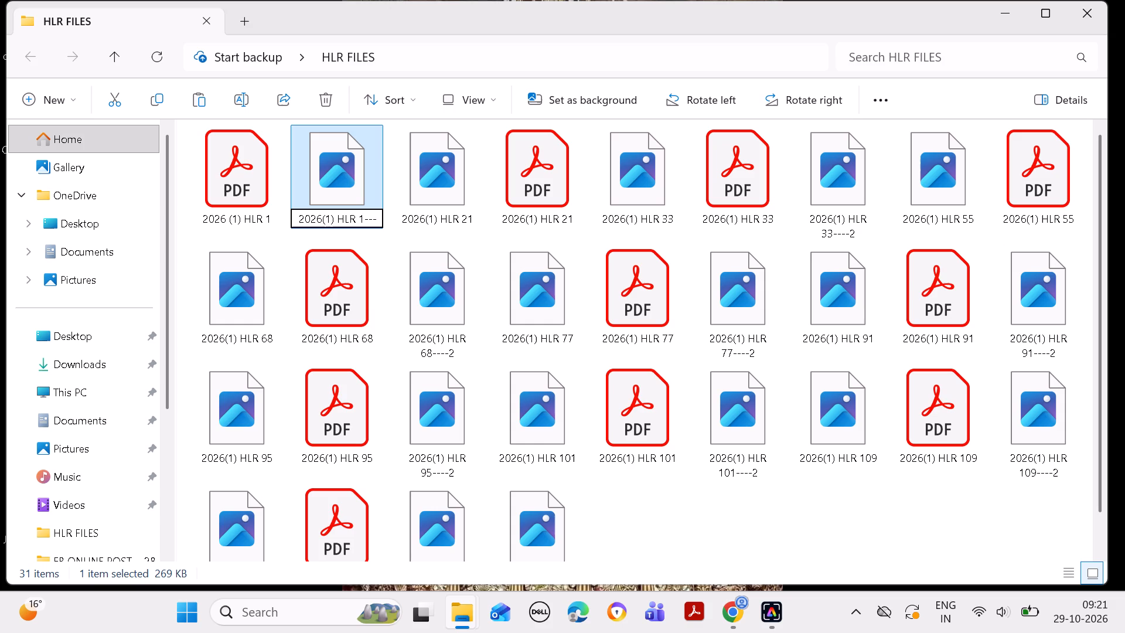
key("2")
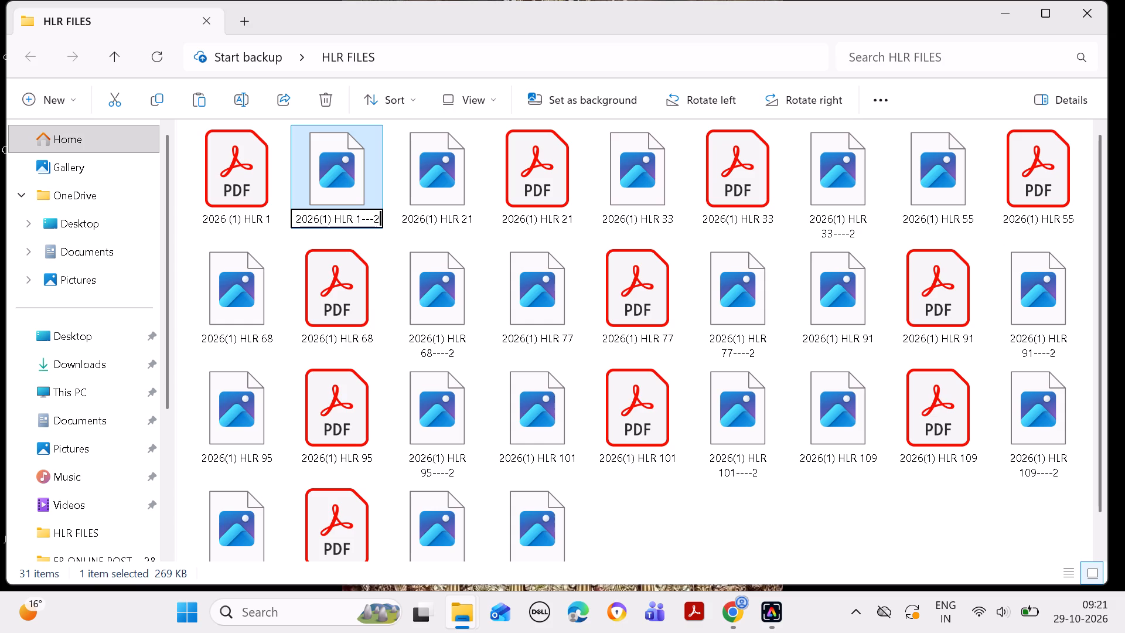
key("BackSpace")
type("---2")
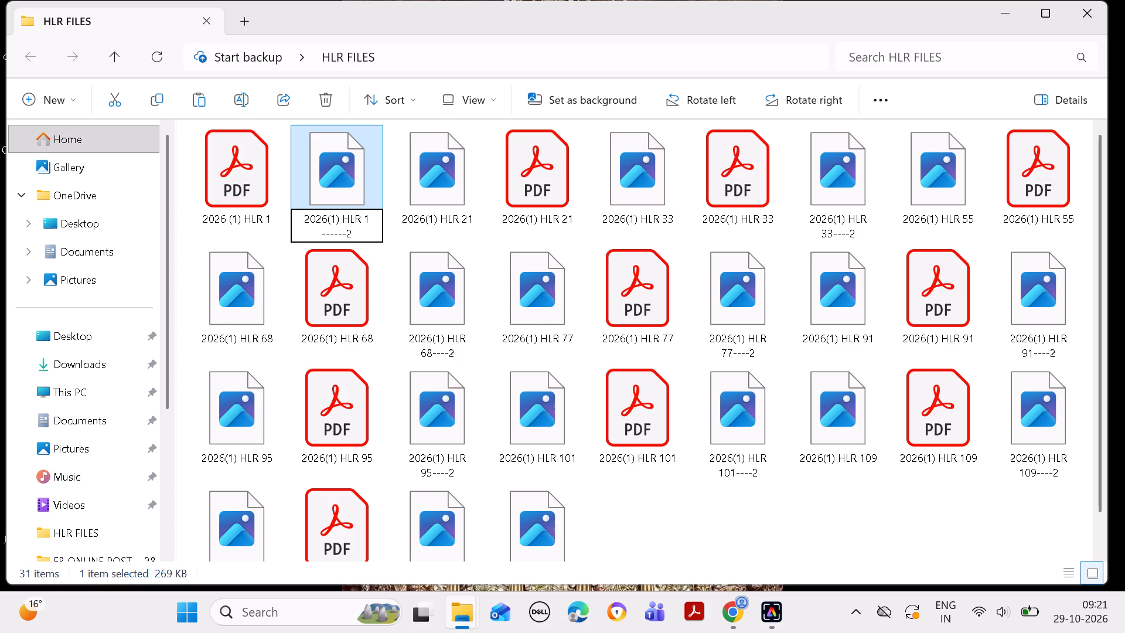
key("Return")
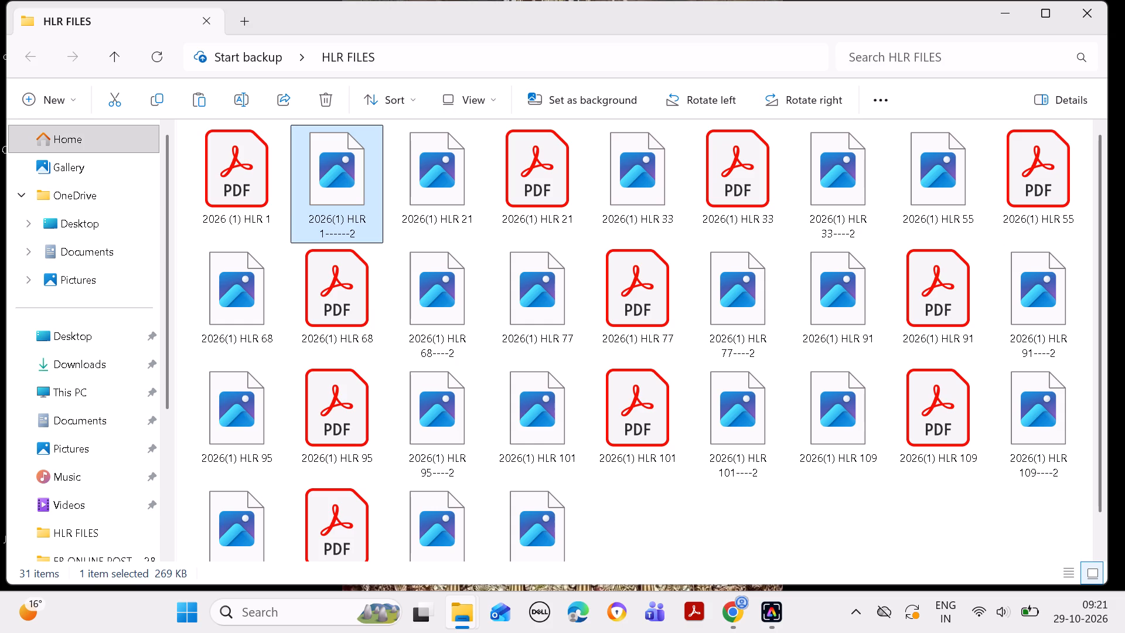
Rename the 20026(1) HLR 1 image in the HLR FILES folder as 2026(1) HLR 1.
scroll(545, 492, "down", 7)
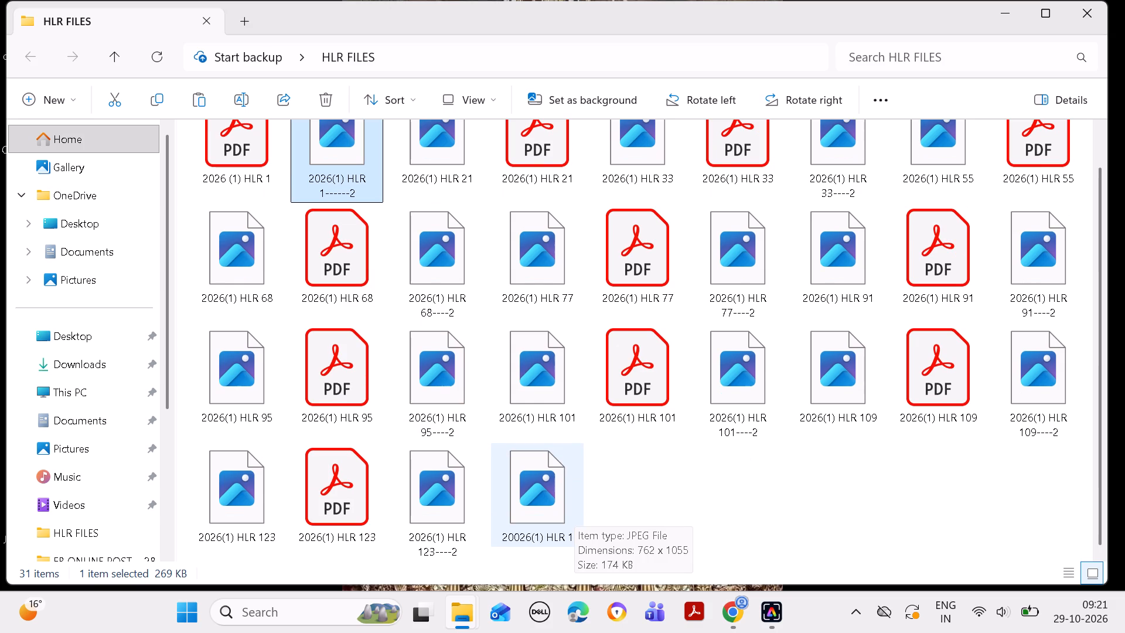
right_click(535, 498)
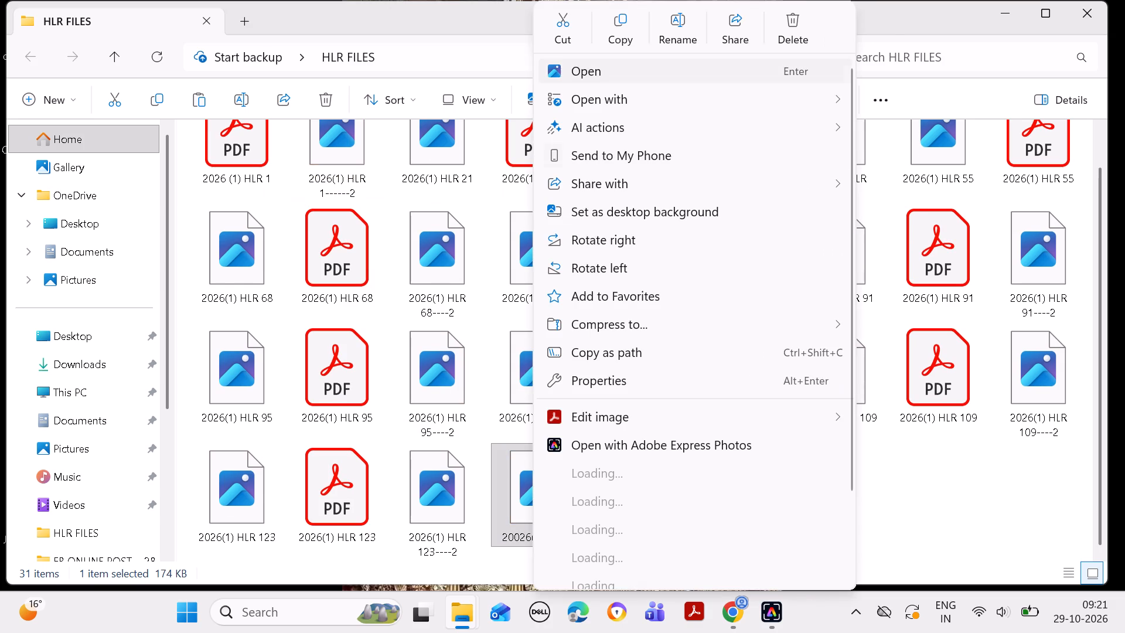
left_click(671, 26)
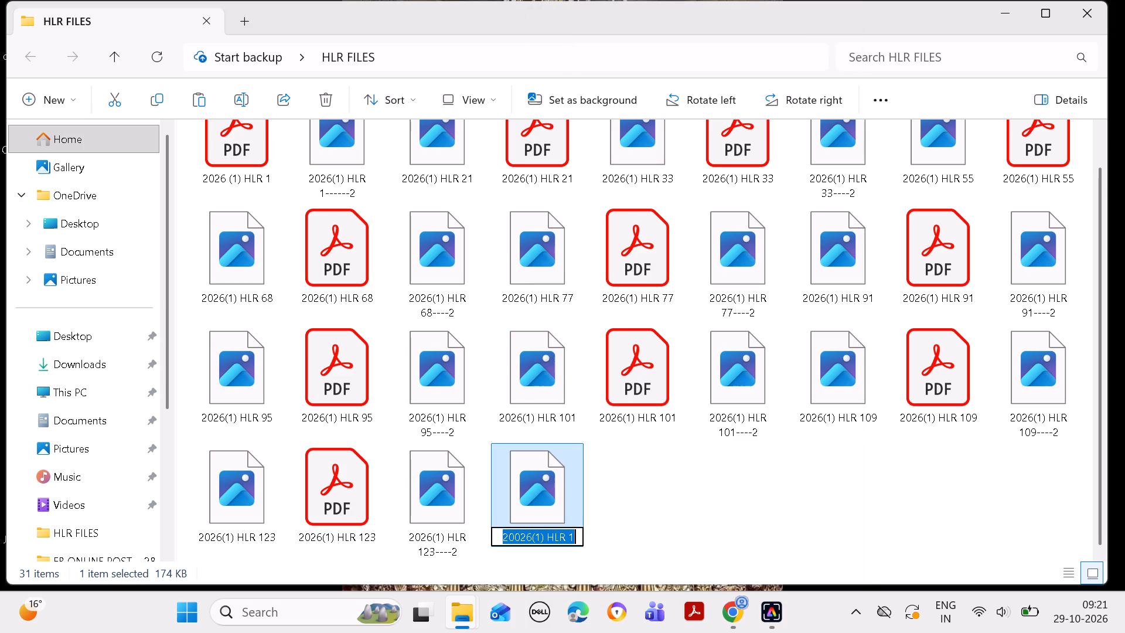
left_click(527, 540)
left_click(519, 537)
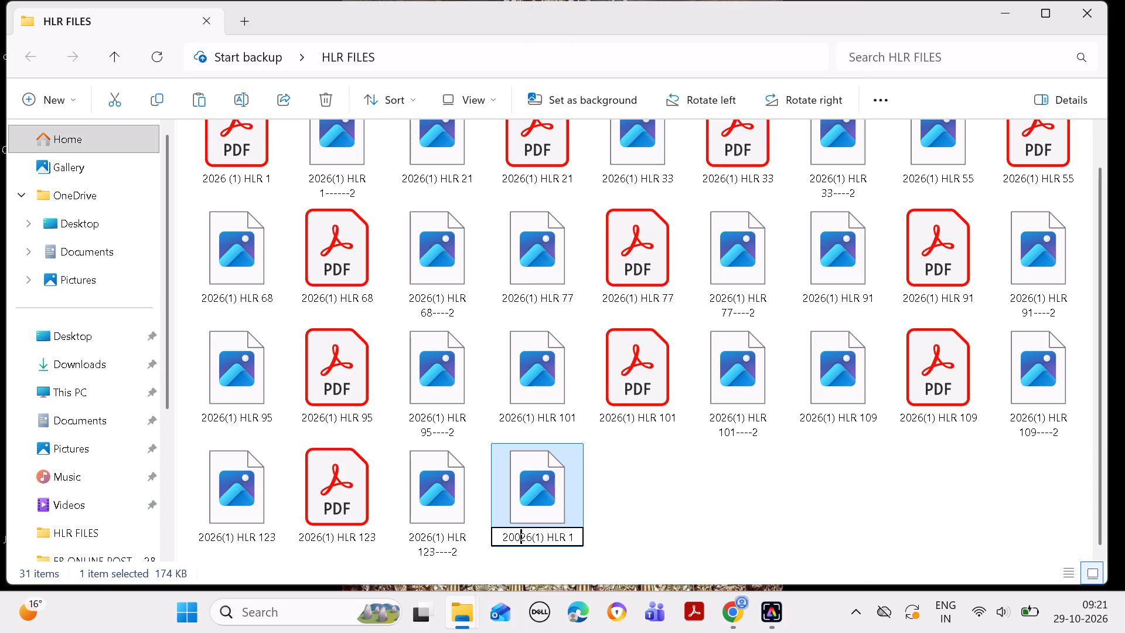
key("BackSpace")
key("Return")
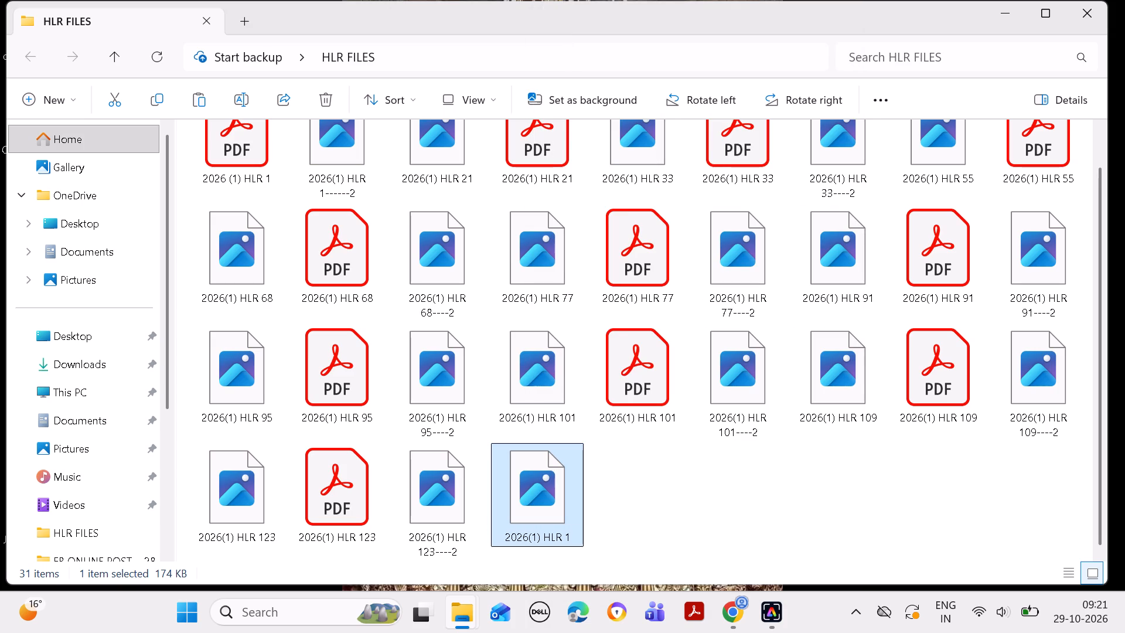
scroll(642, 447, "down", 7)
Minimize the browser and HLR FILES windows and open the Downloads folder through the user folder on the desktop.
left_click(729, 611)
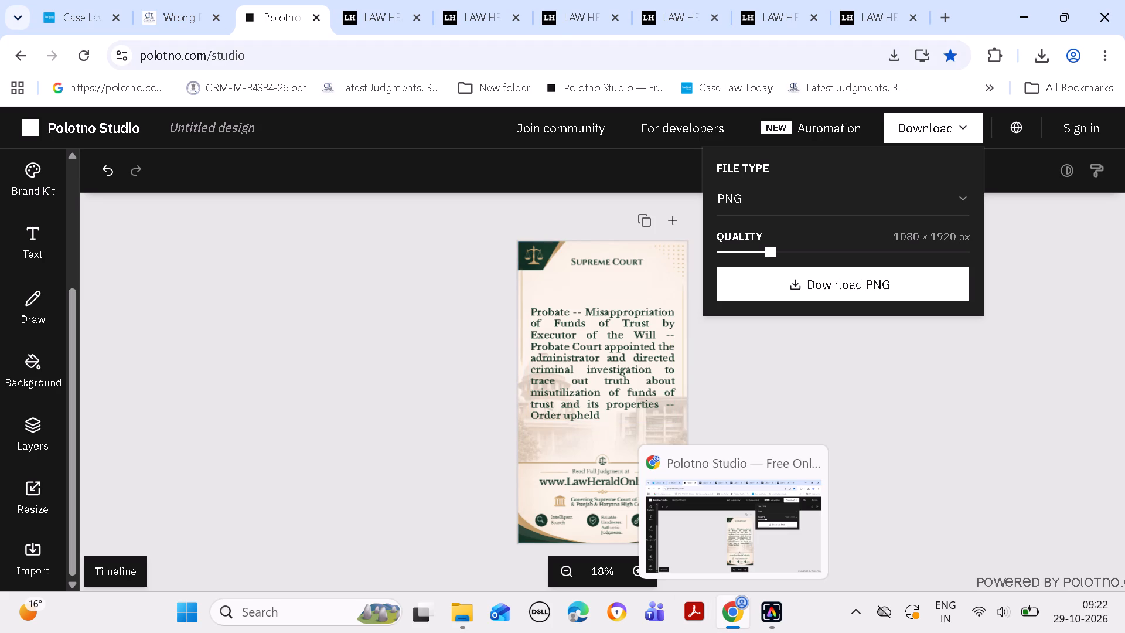
left_click(1024, 10)
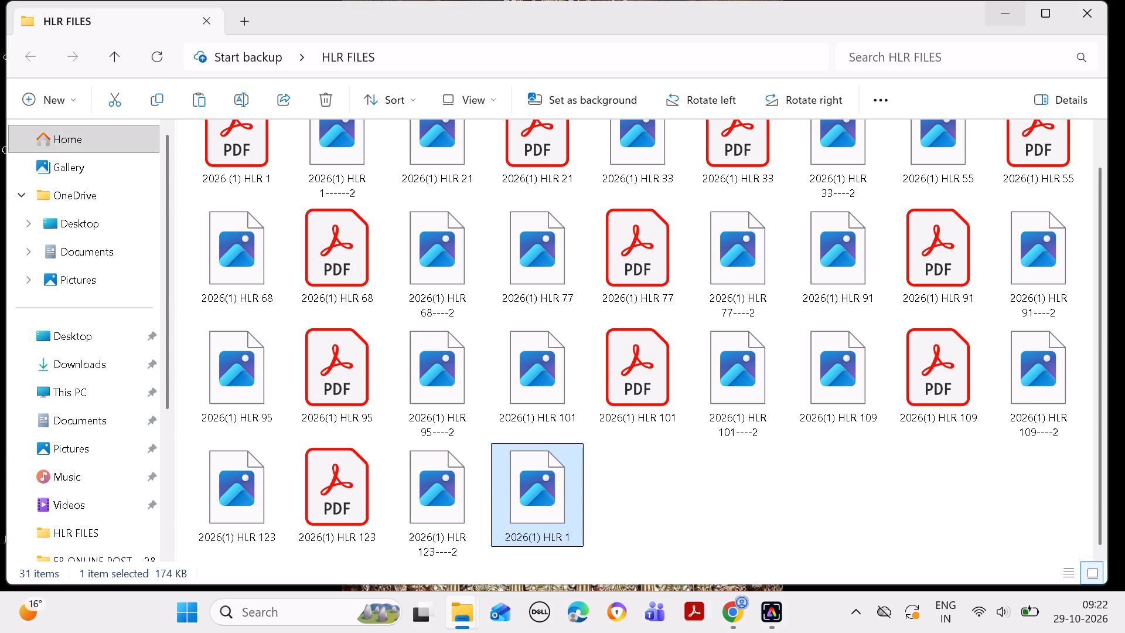
left_click(1006, 11)
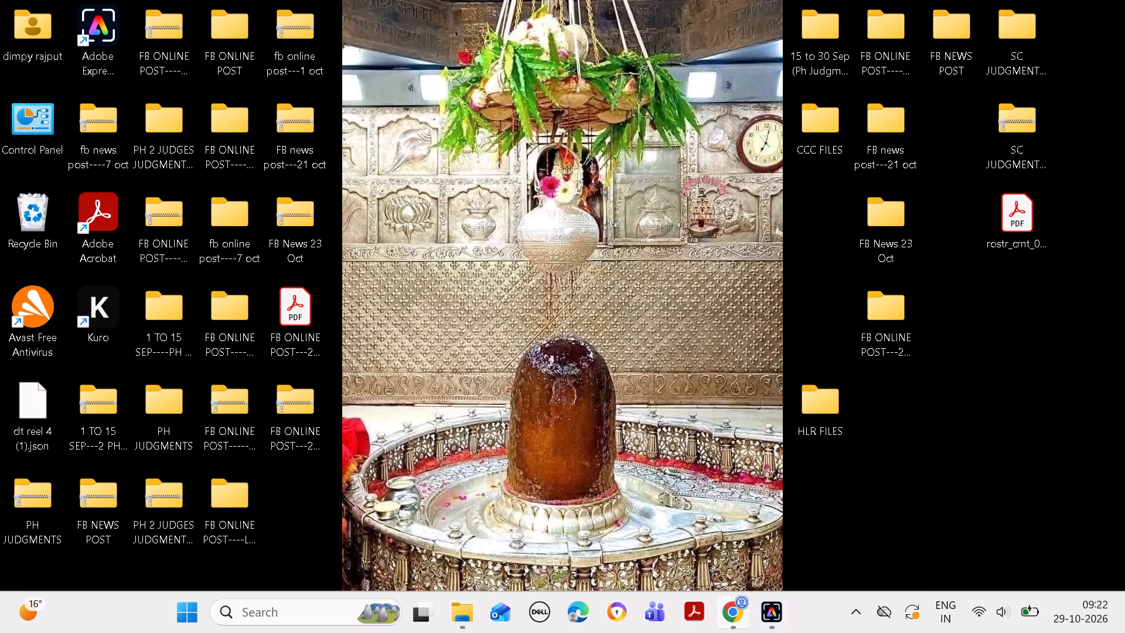
double_click(40, 29)
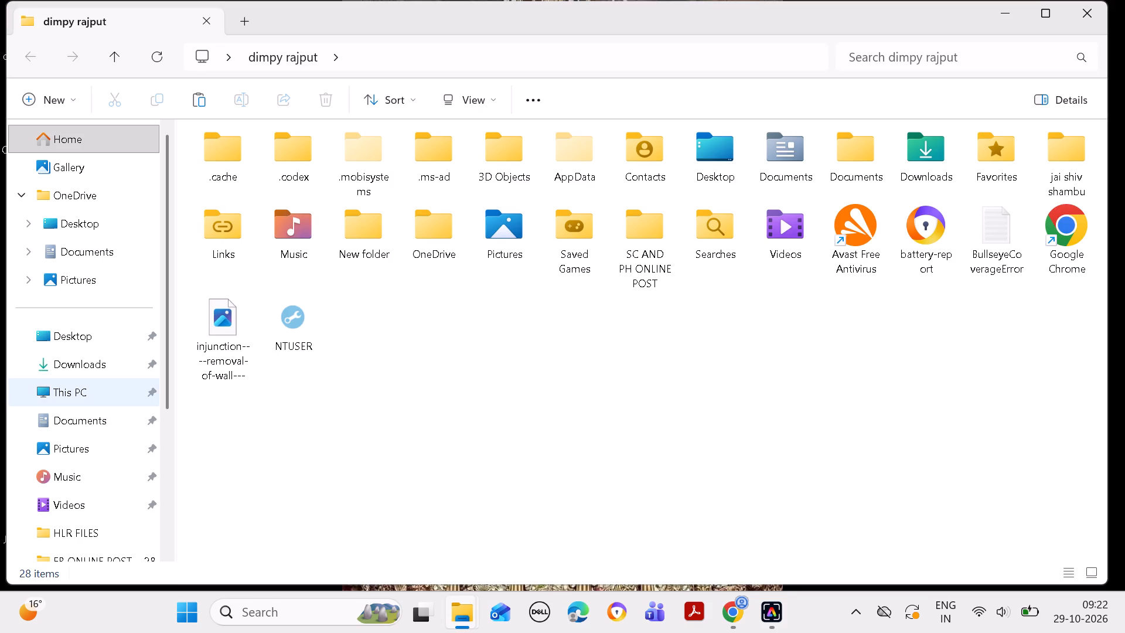
left_click(84, 369)
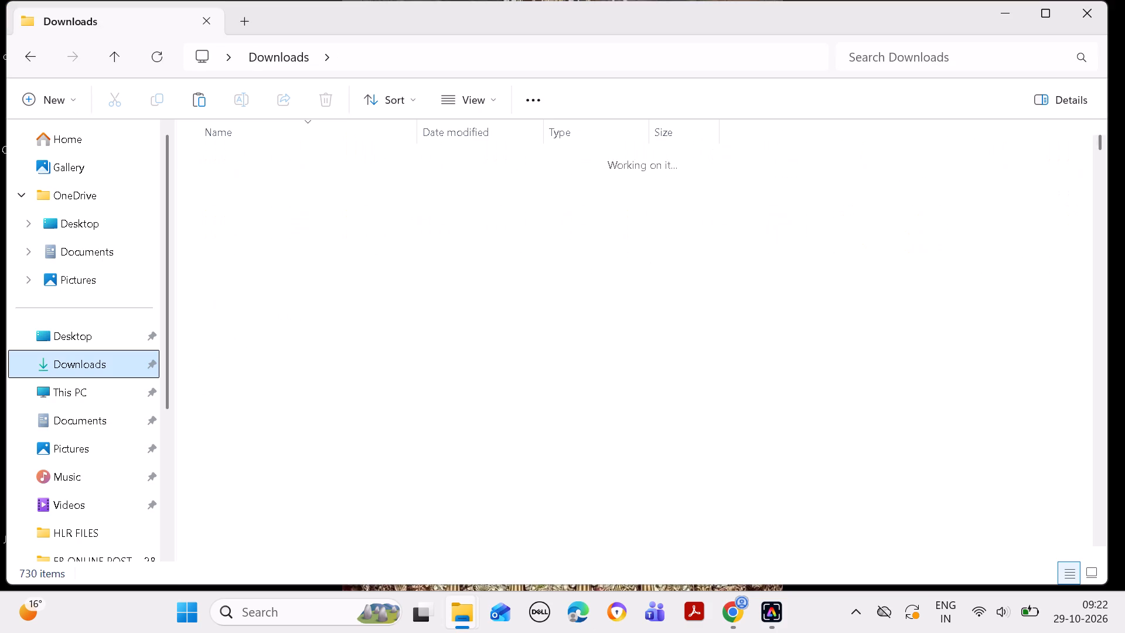
Delete today's PNG files in Downloads from wrong-provision-of-law----jurisdiction-1 through mutation----writ-against-mutation-order-1, abandoning any file that is in use.
left_click_drag(744, 376, 660, 263)
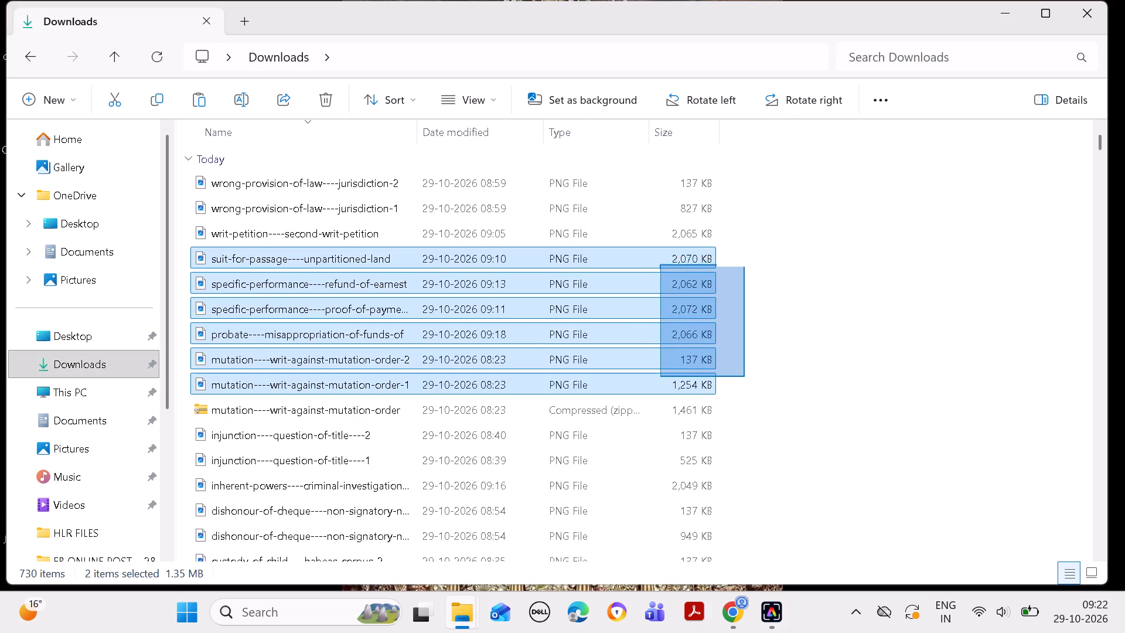
left_click_drag(660, 263, 638, 204)
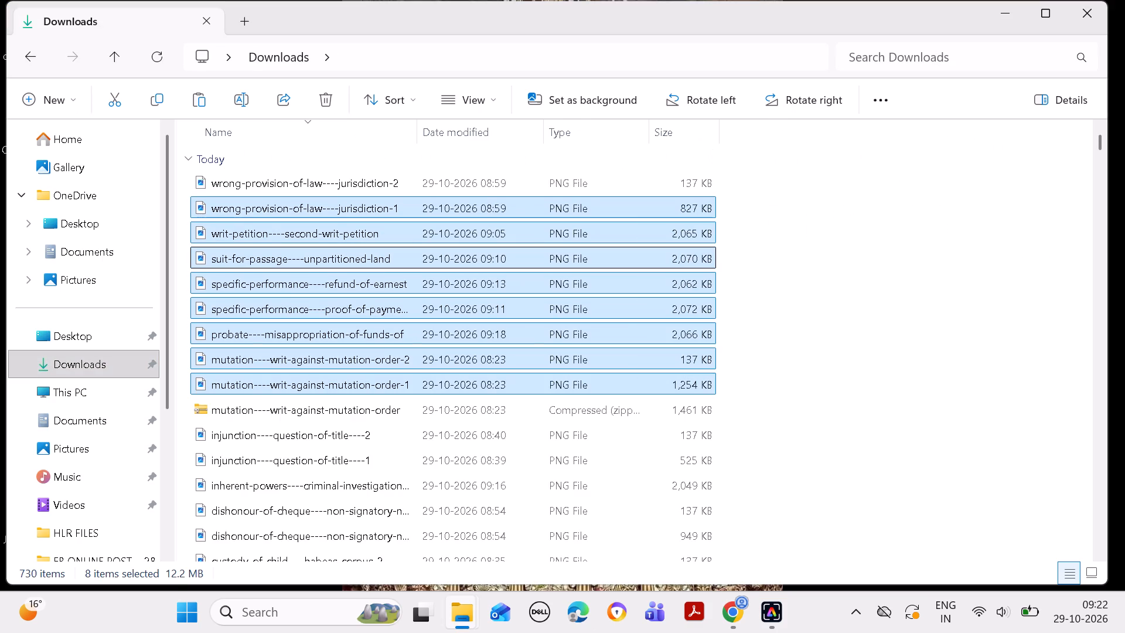
key("Delete")
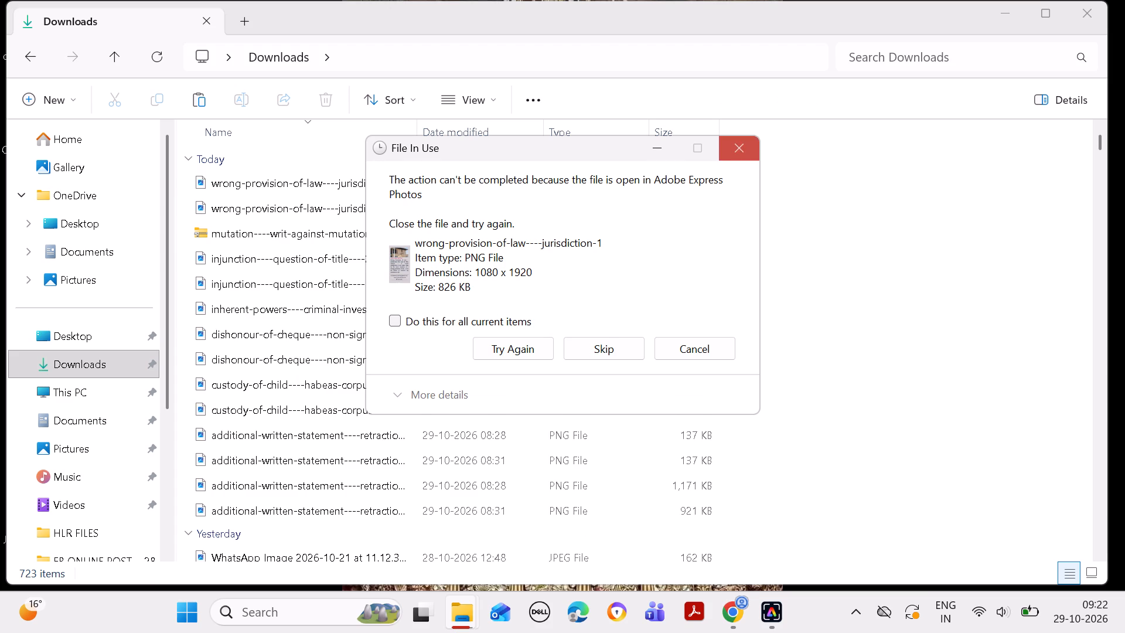
left_click(738, 142)
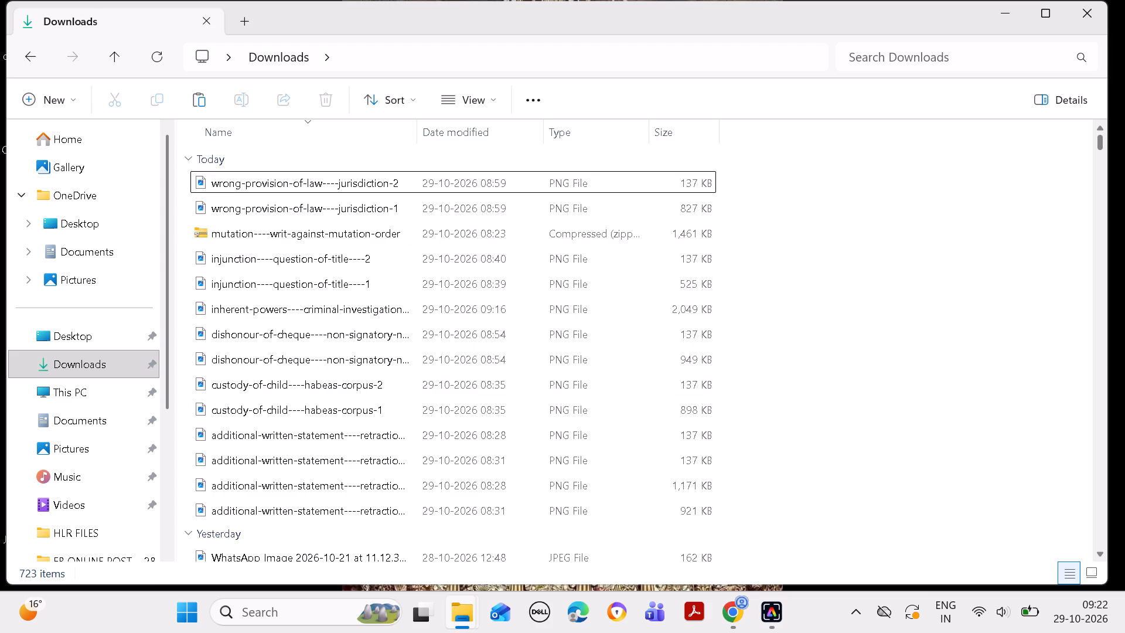
Open the LHSC 33 & 34 2026 CJ Word document dated 27-10-2026 from the Downloads folder.
left_click_drag(1102, 144, 1105, 165)
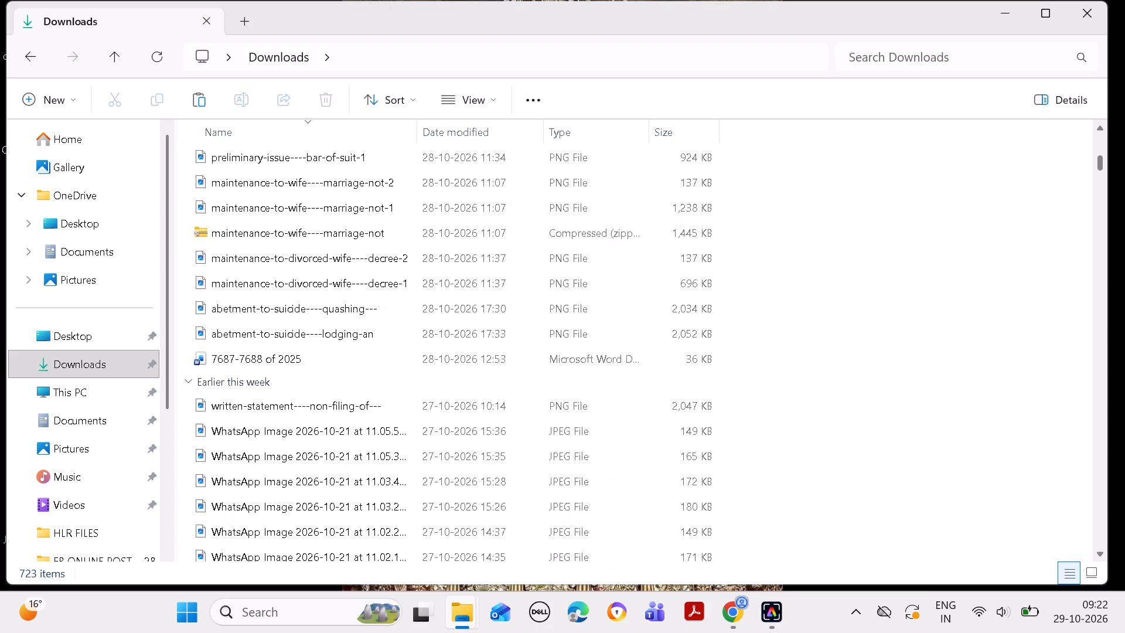
left_click_drag(1105, 165, 1108, 183)
triple_click(495, 212)
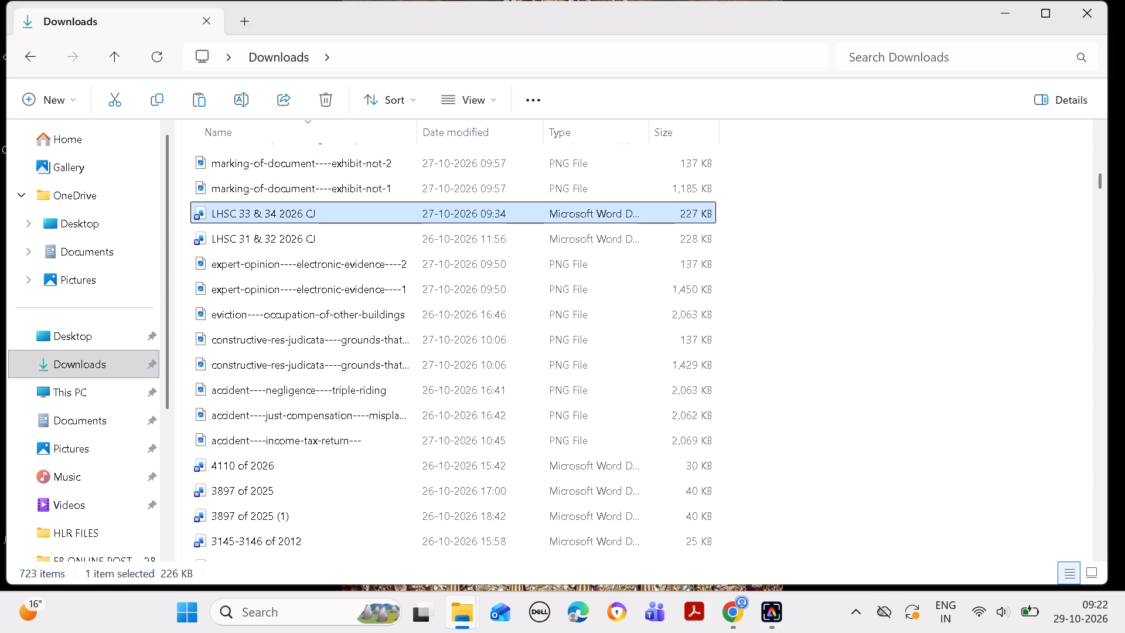
left_click(495, 212)
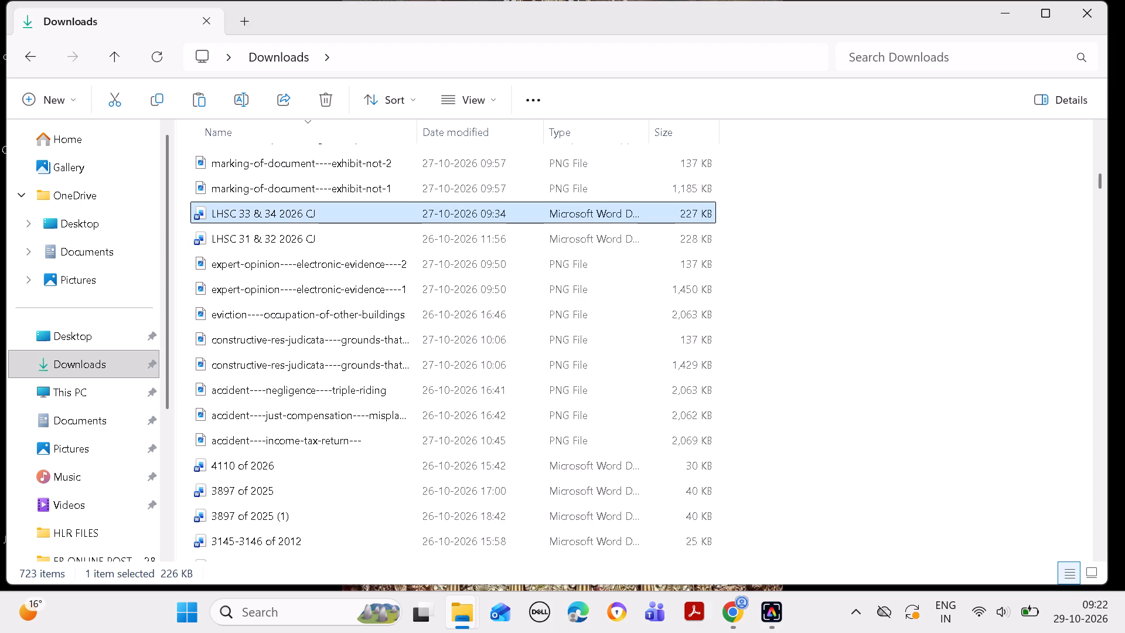